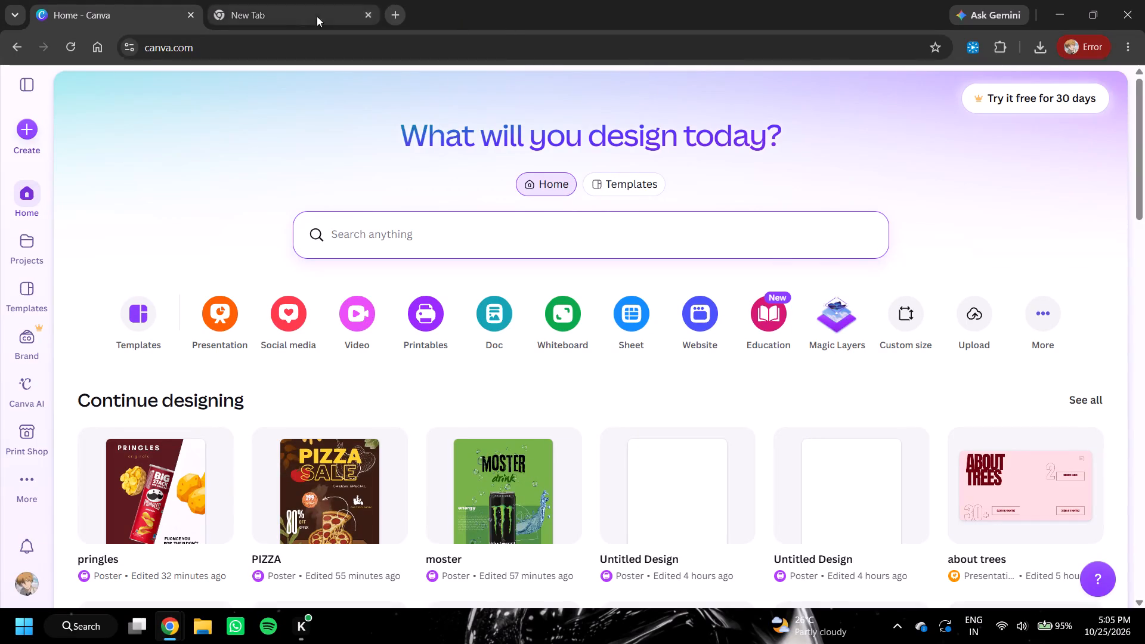
Search Google Images for "diet cock" in the empty browser tab.
click(295, 15)
text(diet co)
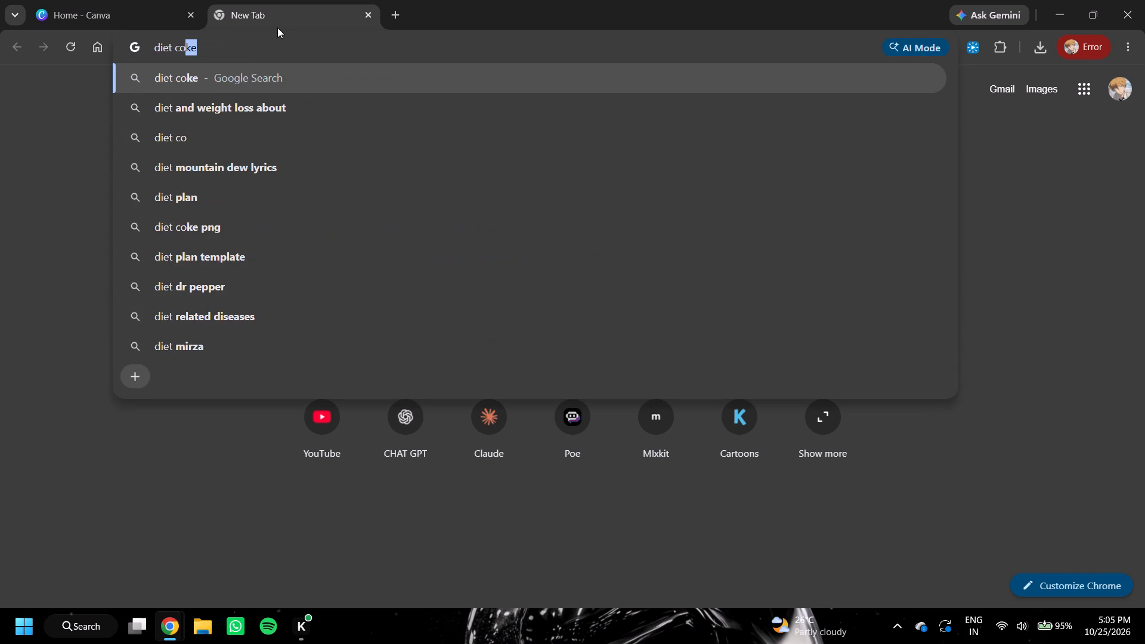
text(ck)
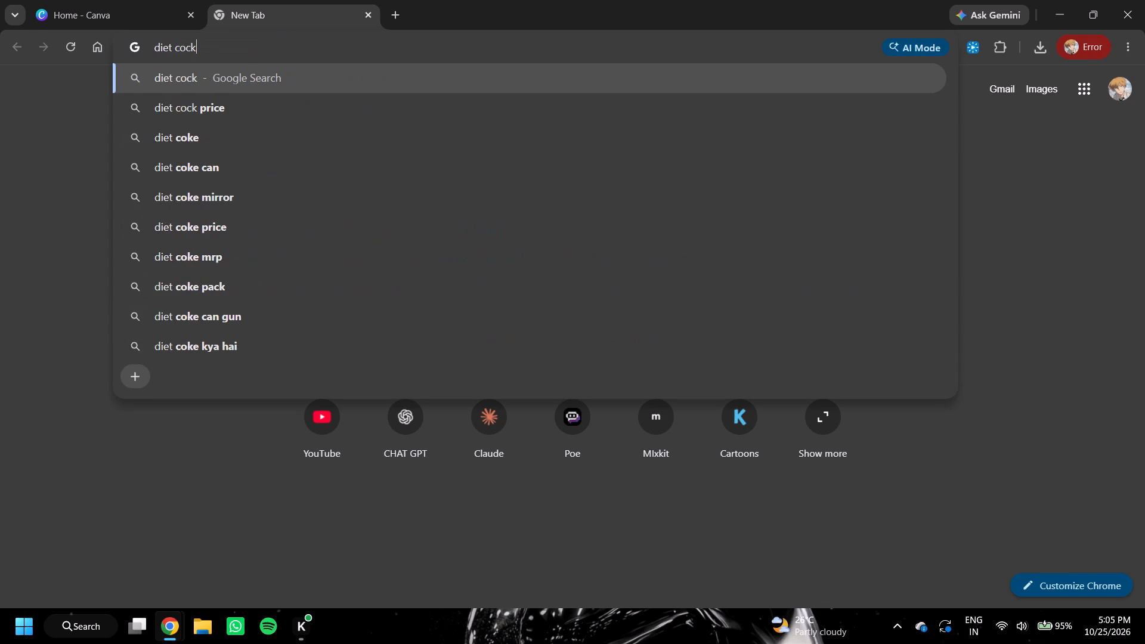
key(Return)
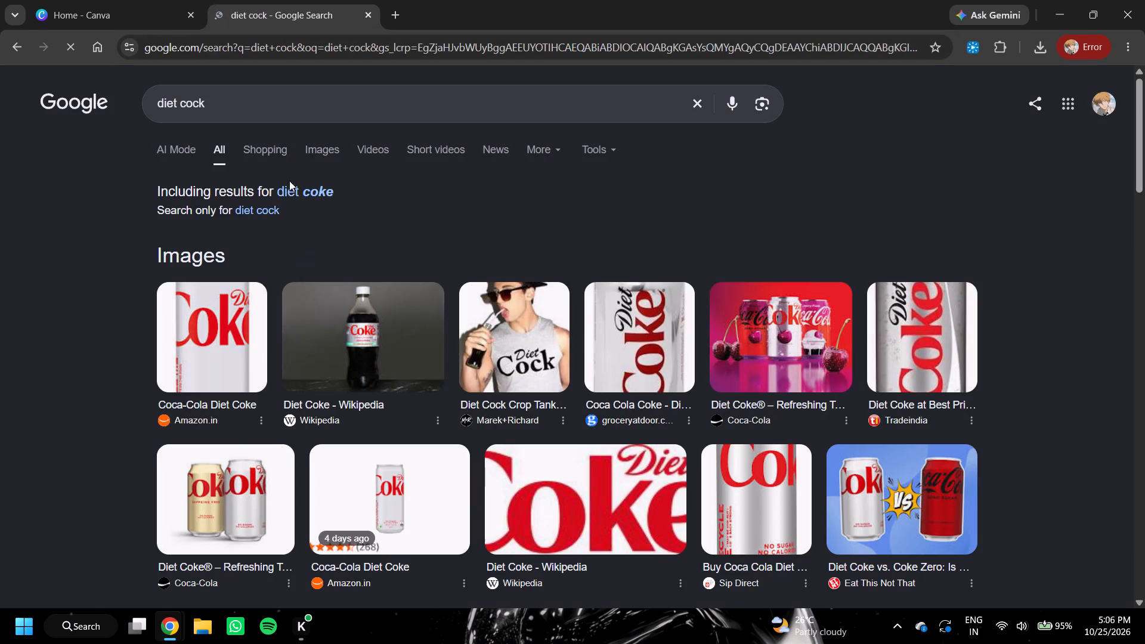
click(299, 151)
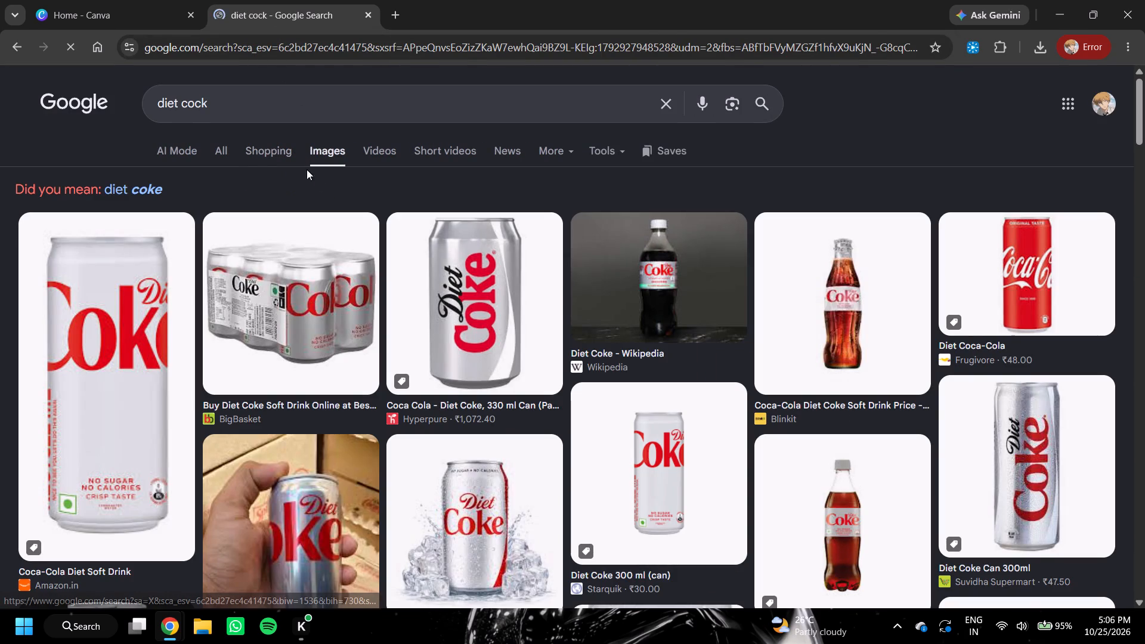
Browse the image results for a clean Diet Coke can photo suitable for a design.
scroll(519, 288, down, 3)
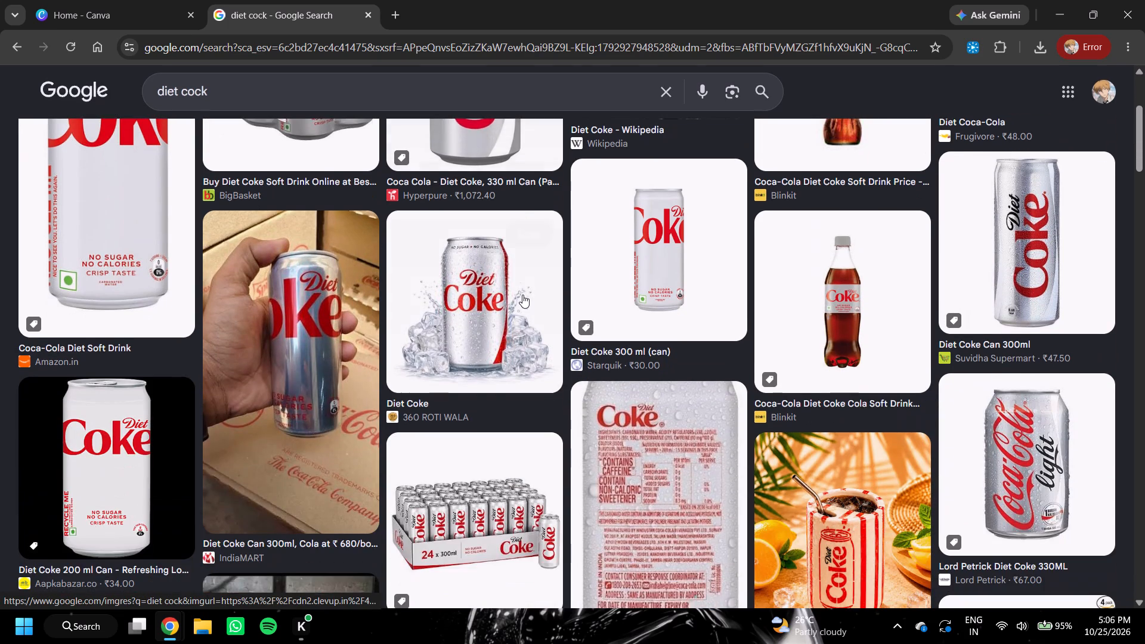
scroll(527, 299, down, 6)
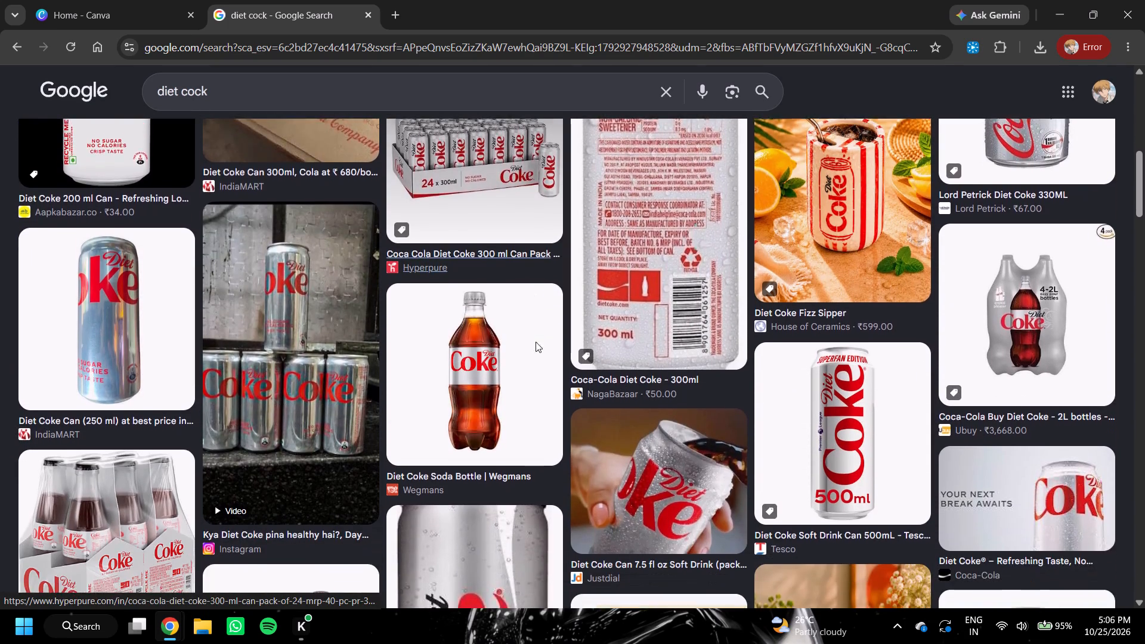
scroll(536, 342, down, 3)
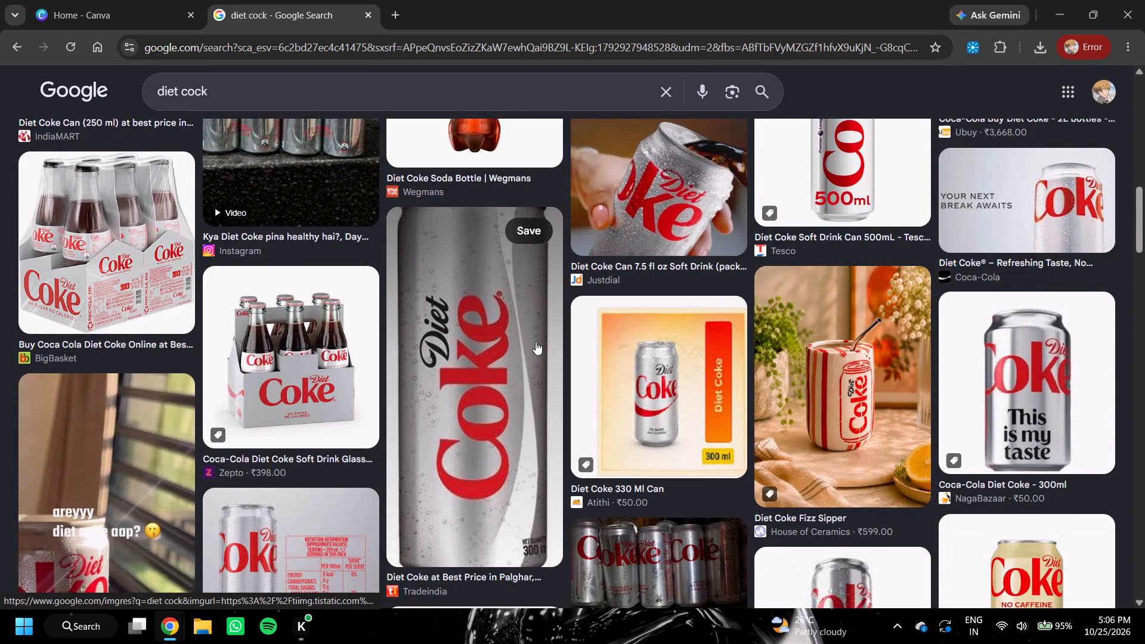
scroll(536, 342, down, 2)
scroll(536, 342, up, 2)
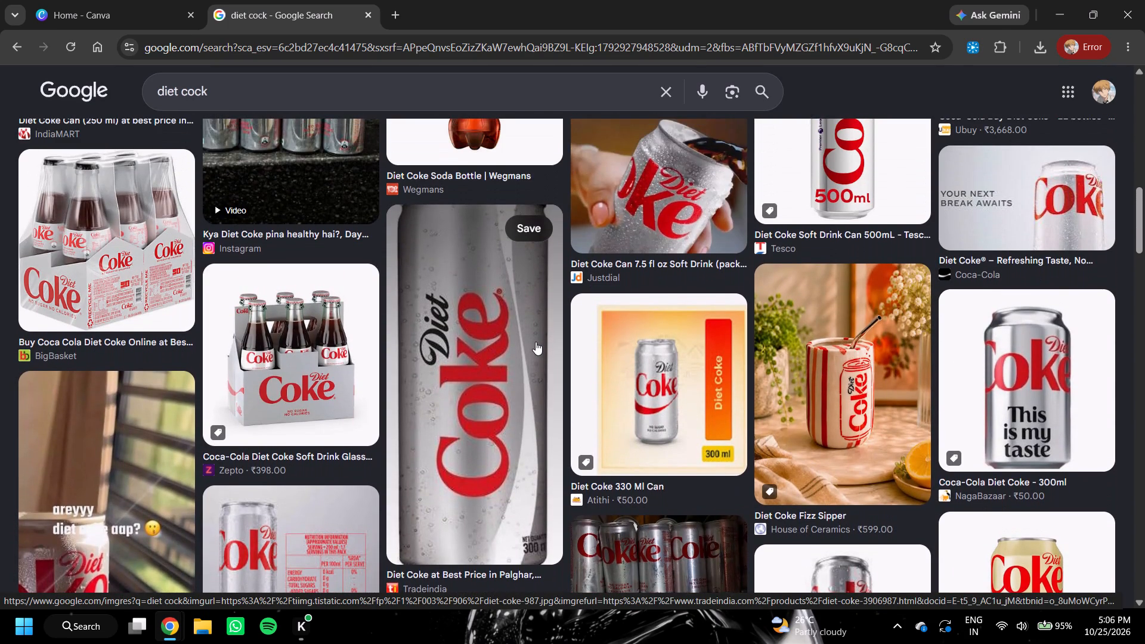
scroll(536, 342, down, 5)
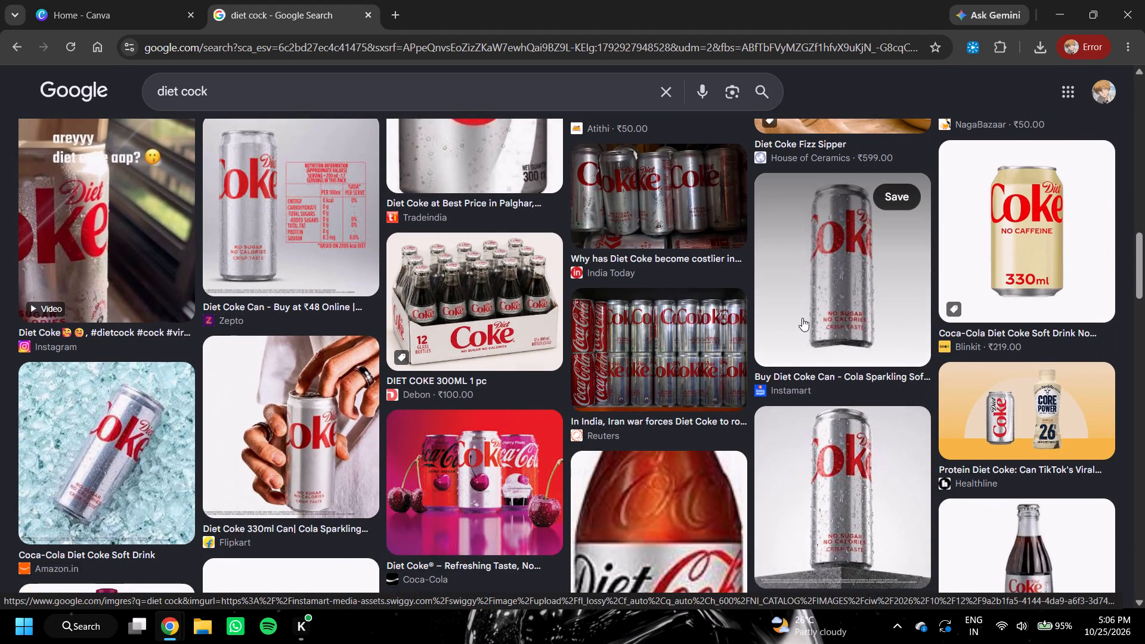
scroll(803, 318, down, 1)
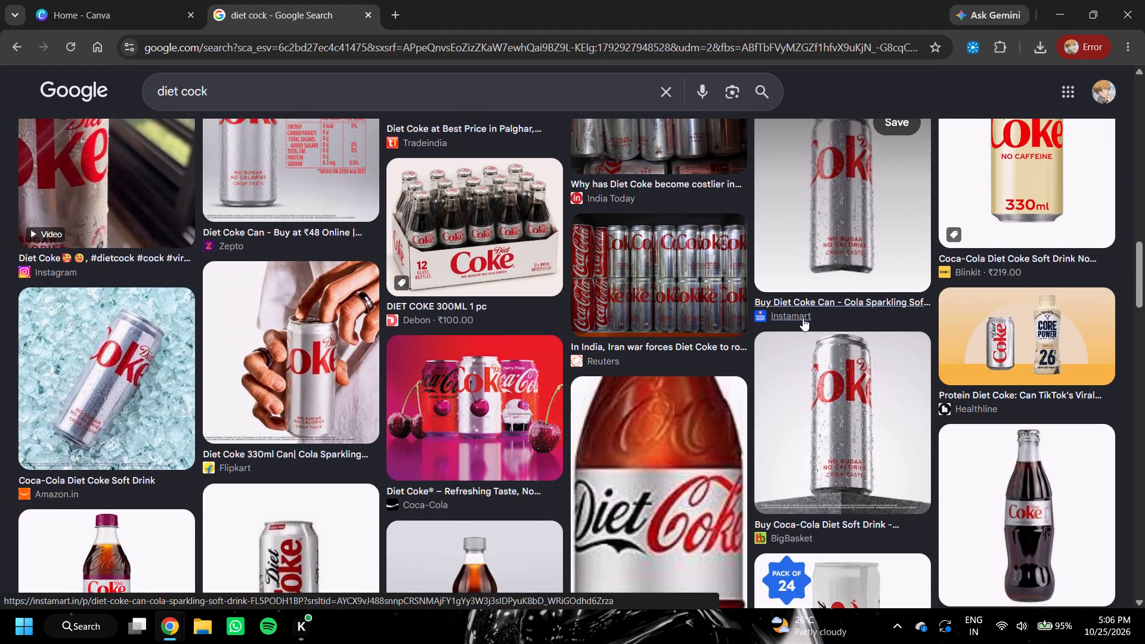
scroll(835, 248, up, 1)
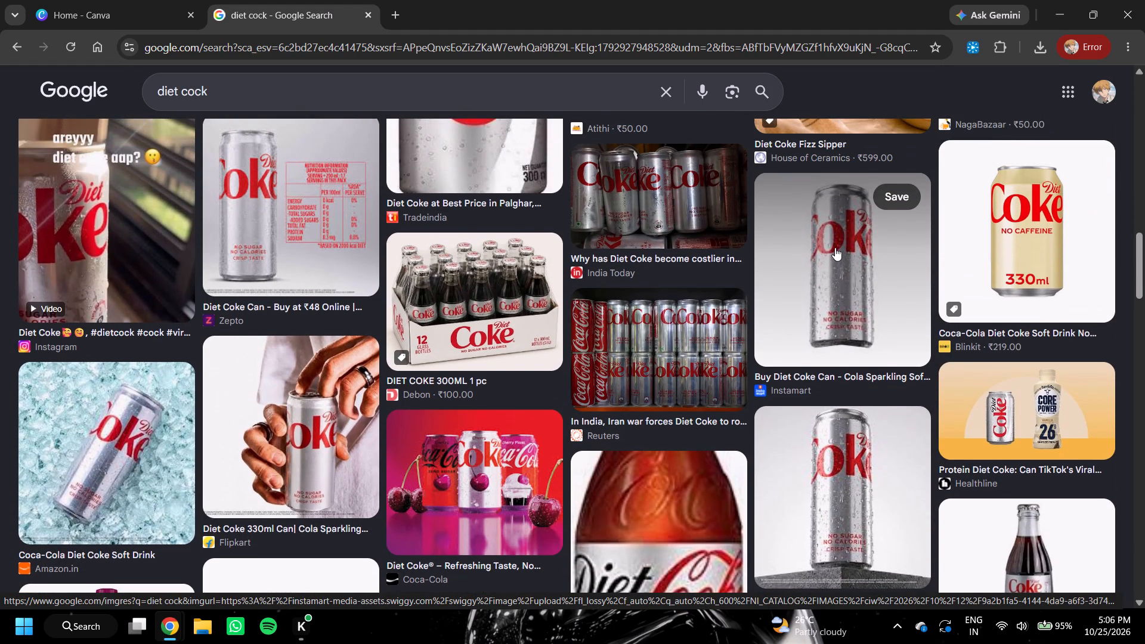
scroll(834, 249, down, 4)
scroll(834, 250, up, 3)
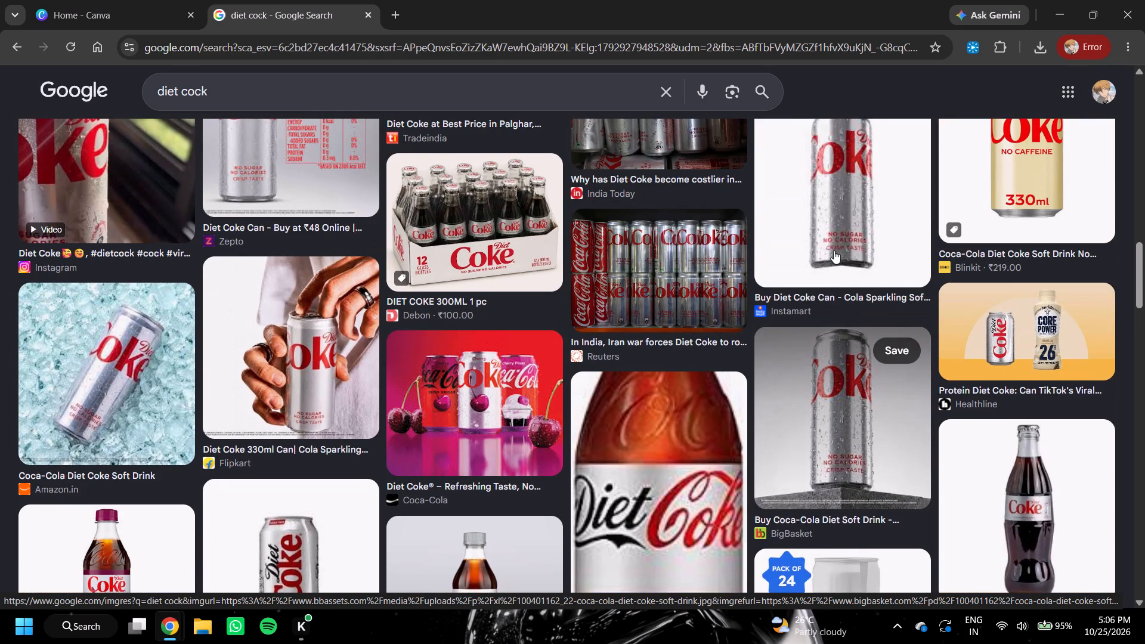
scroll(831, 243, up, 1)
Open the Instamart Diet Coke can image and save it to the Downloads folder as an AVIF file.
click(831, 243)
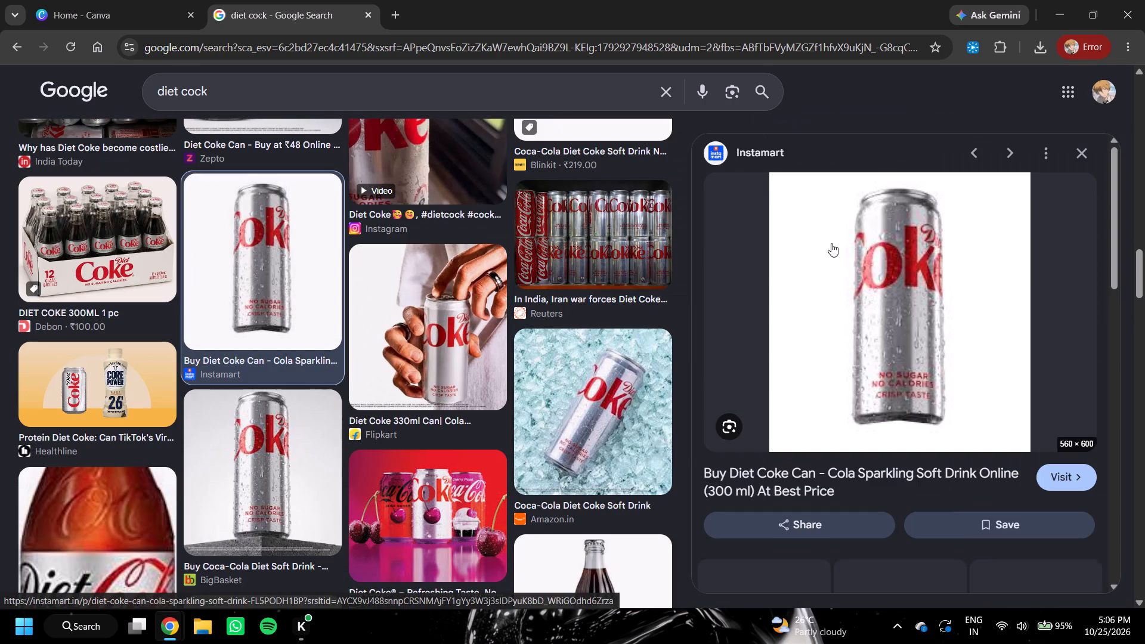
scroll(902, 290, down, 3)
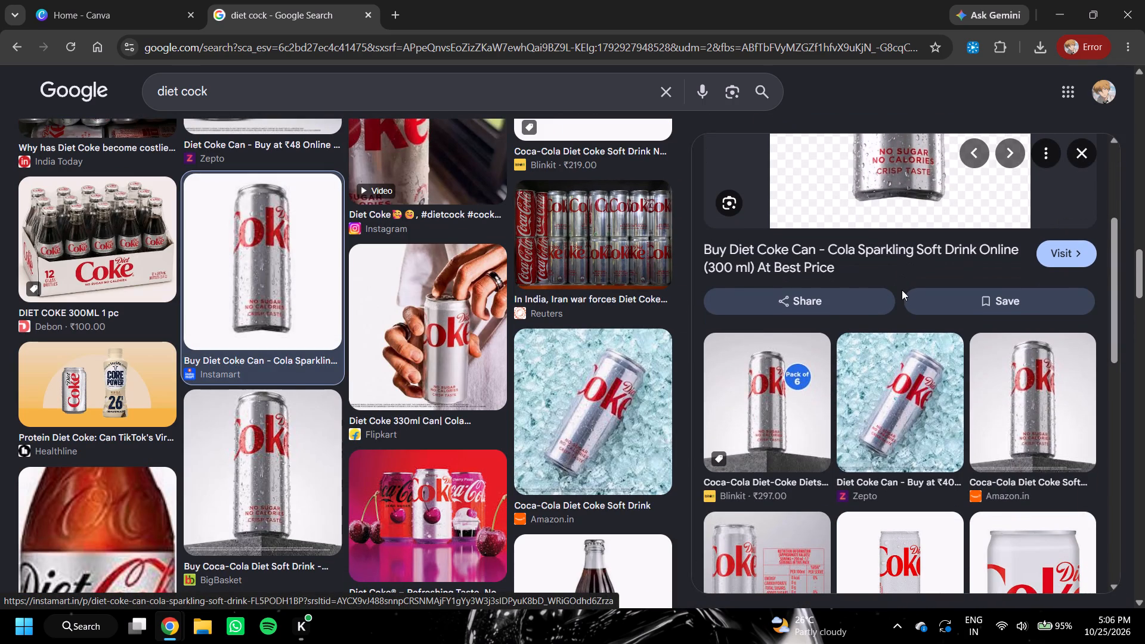
scroll(902, 290, up, 1)
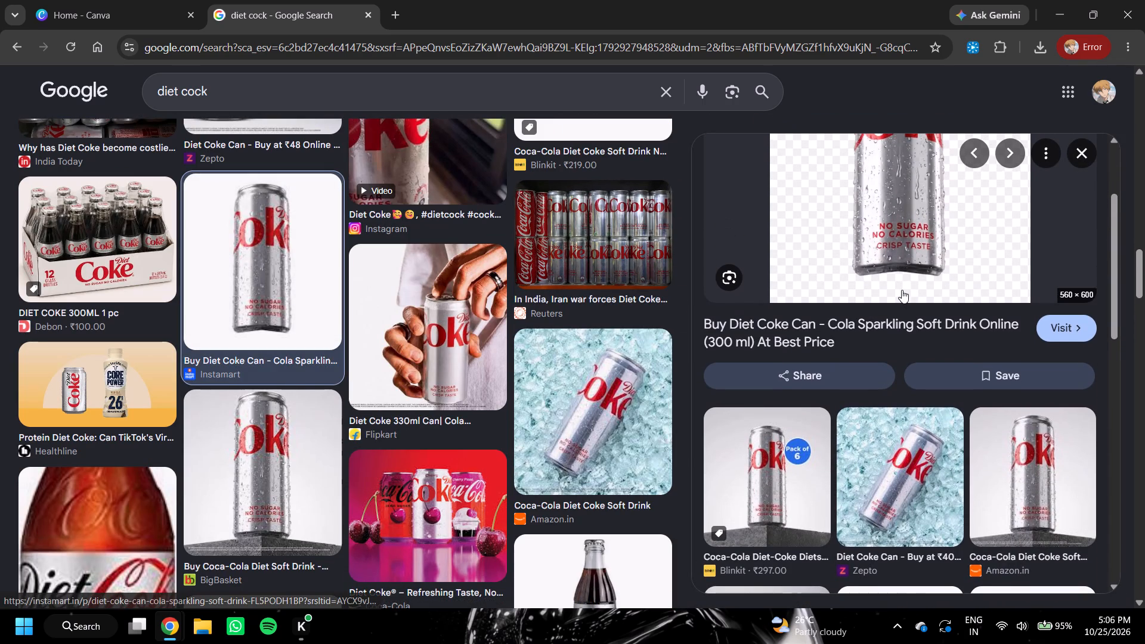
scroll(902, 287, up, 1)
right_click(899, 277)
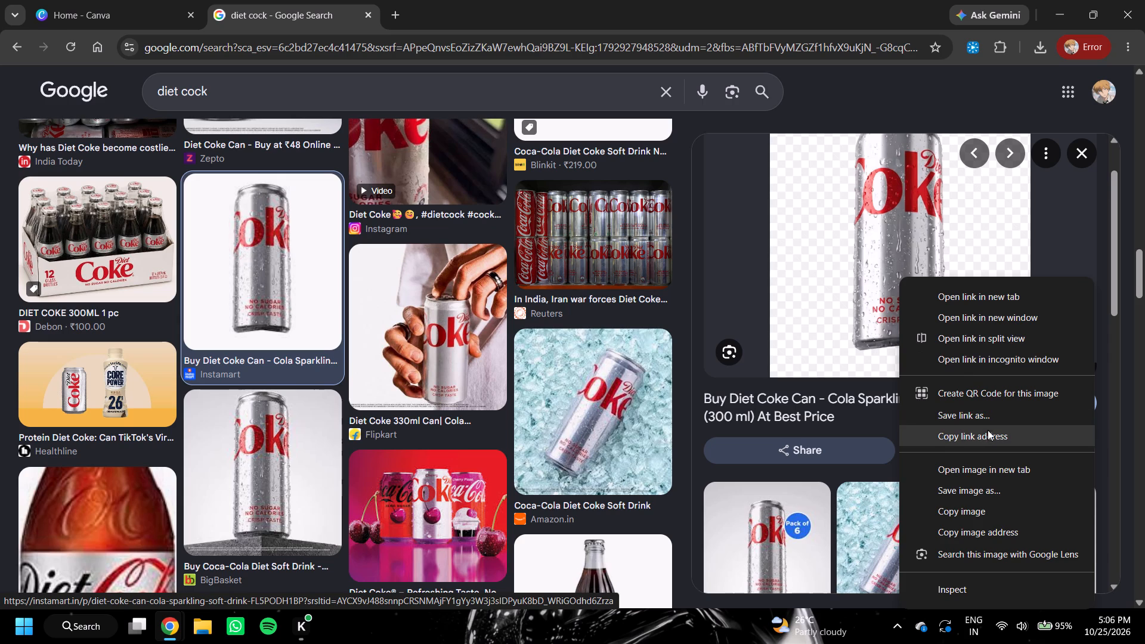
double_click(963, 496)
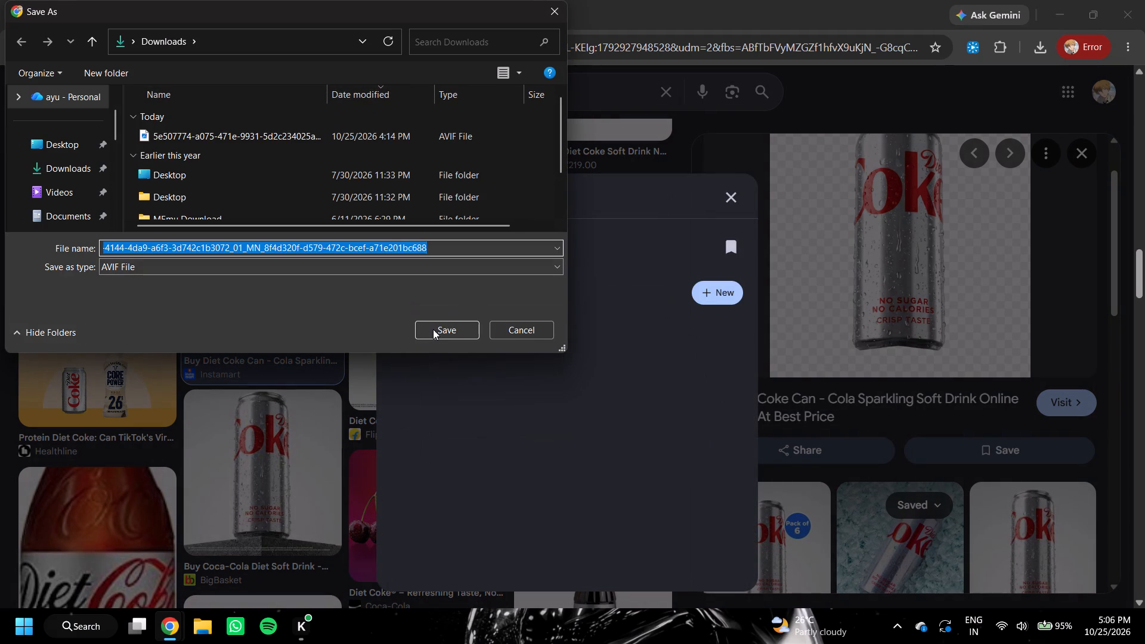
click(433, 329)
click(725, 192)
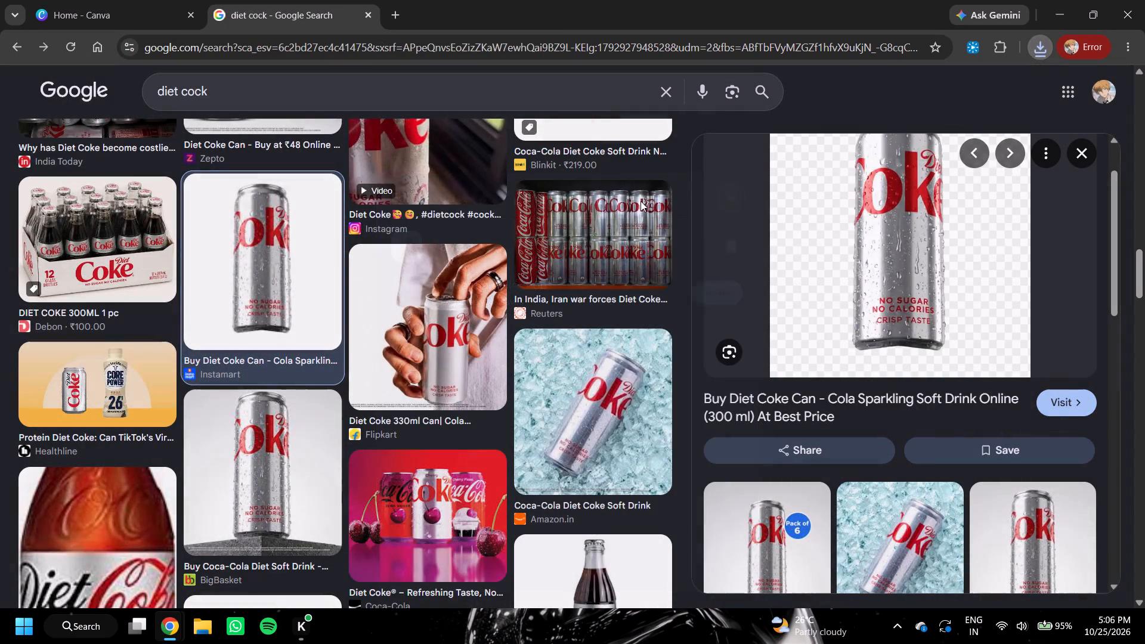
Switch to Canva, search the design types for "posters" and create a blank Poster (A2, Portrait).
click(126, 20)
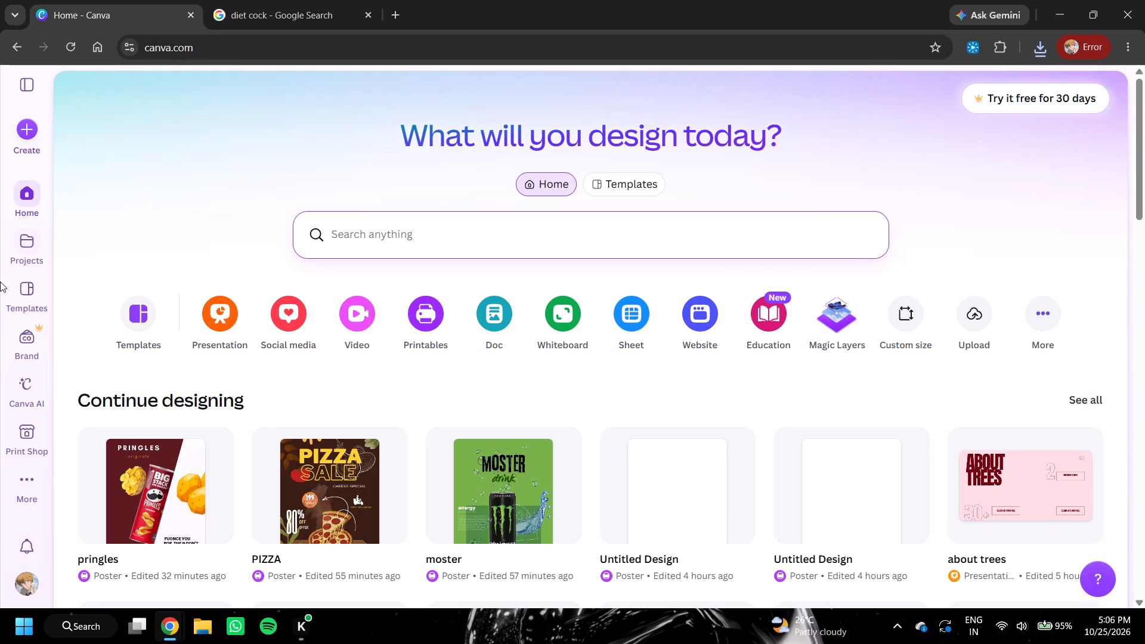
click(21, 143)
click(26, 130)
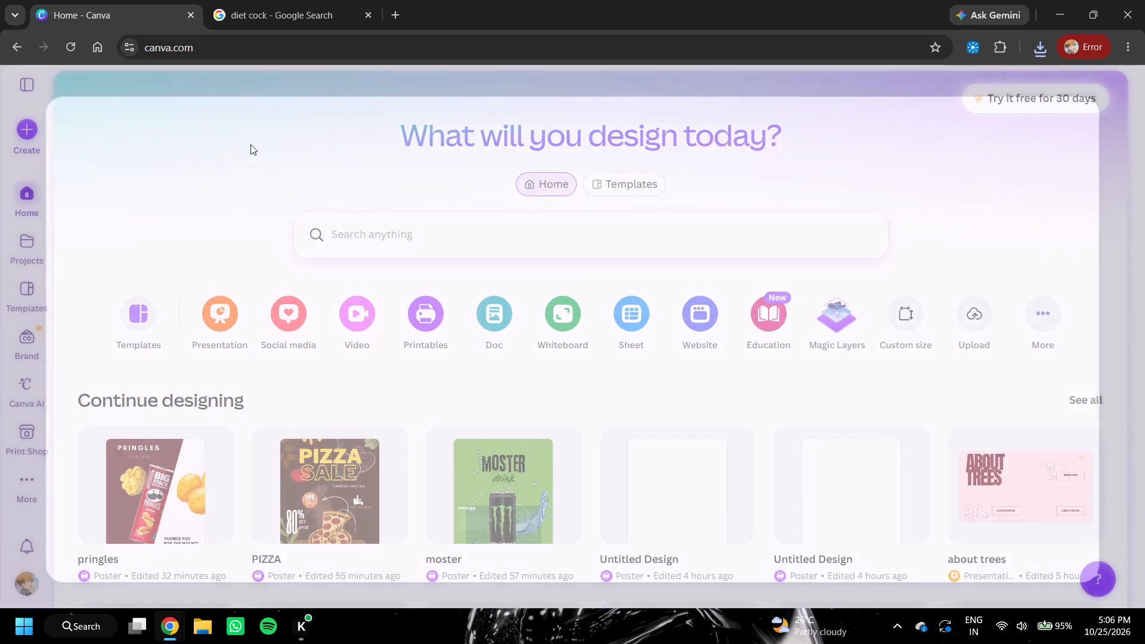
click(323, 134)
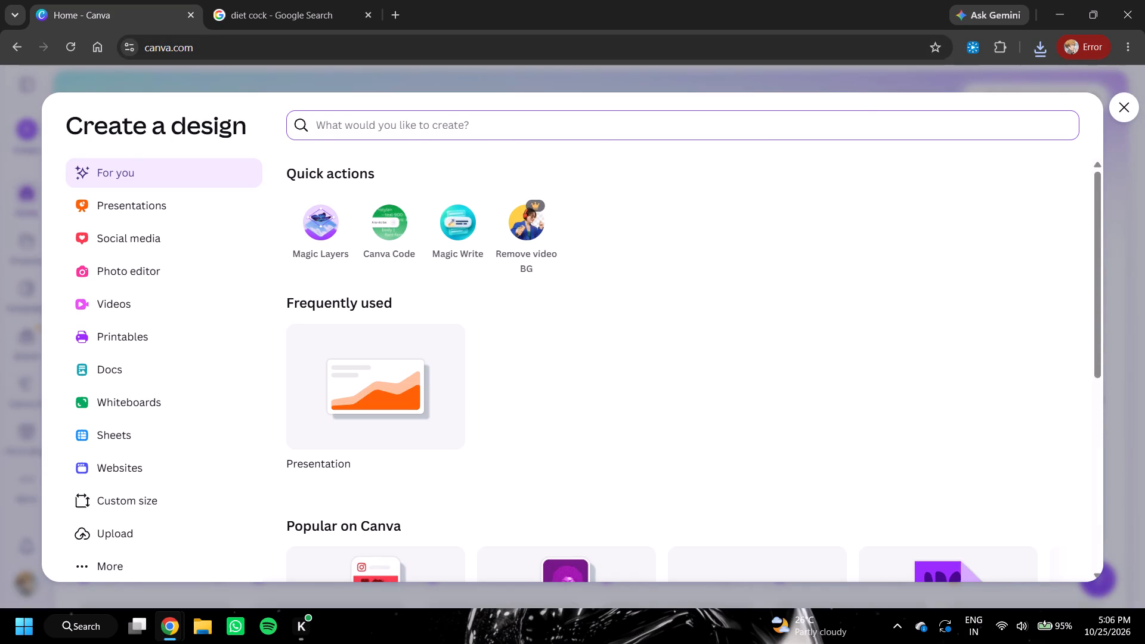
text(pa)
key(BackSpace)
text(osters)
key(Return)
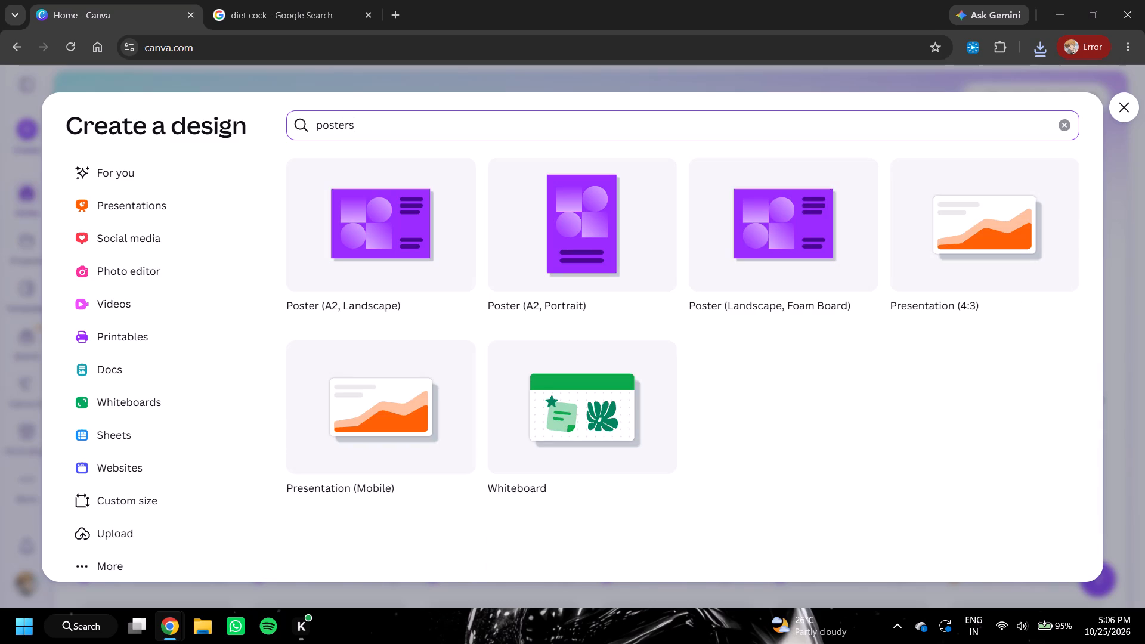
click(563, 273)
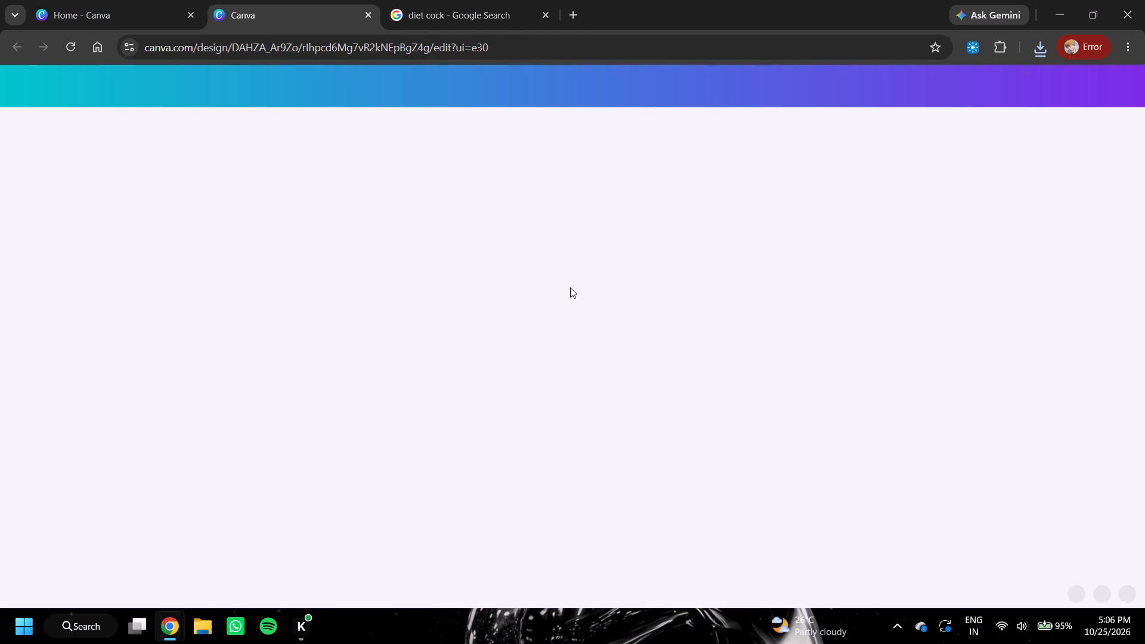
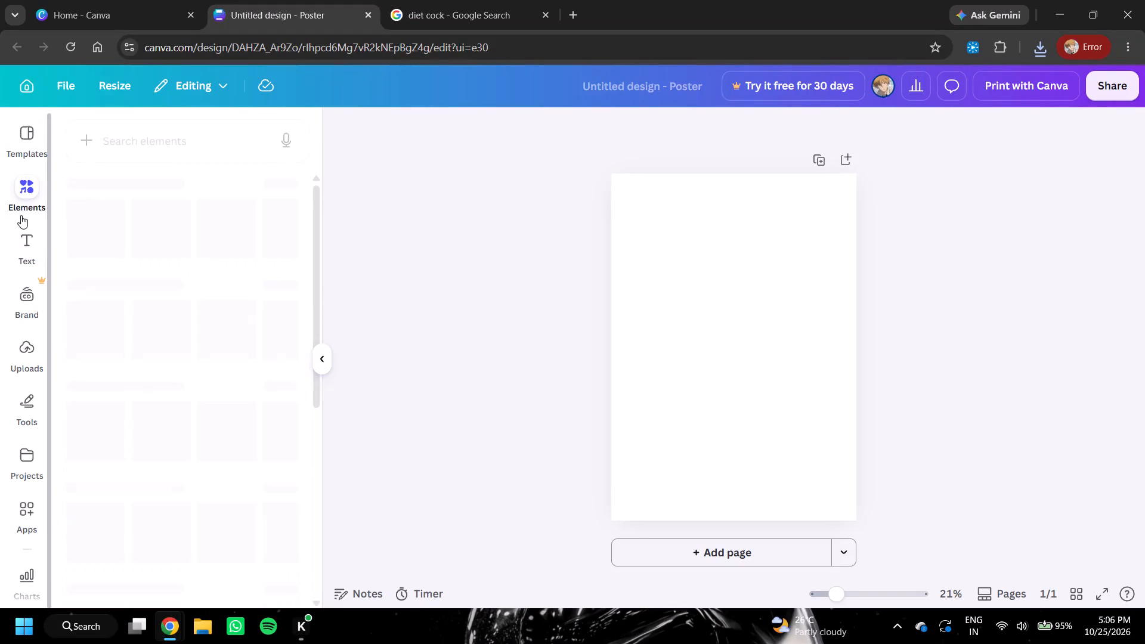
Upload the newly downloaded Diet Coke can AVIF file from the Downloads folder to the design's uploads.
click(13, 253)
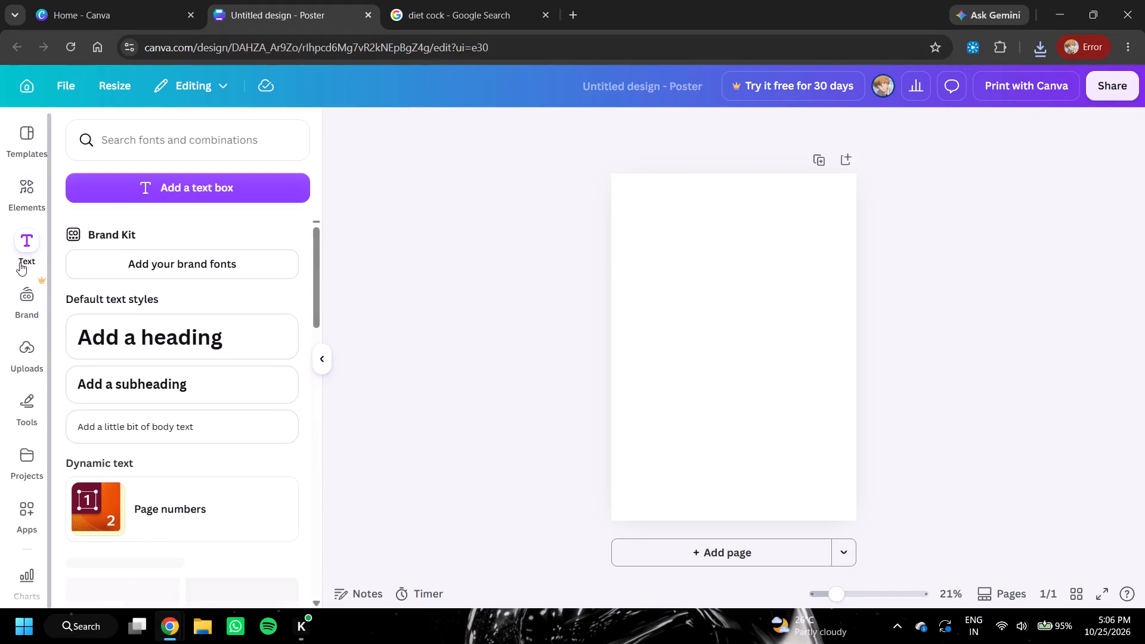
click(28, 277)
click(28, 263)
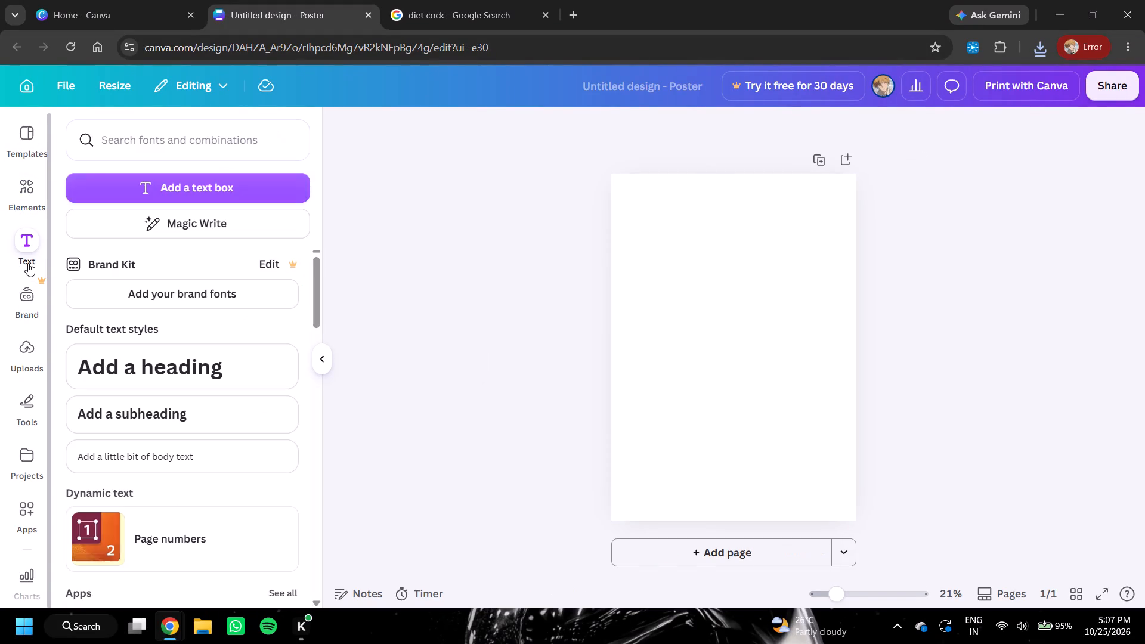
click(24, 360)
click(144, 190)
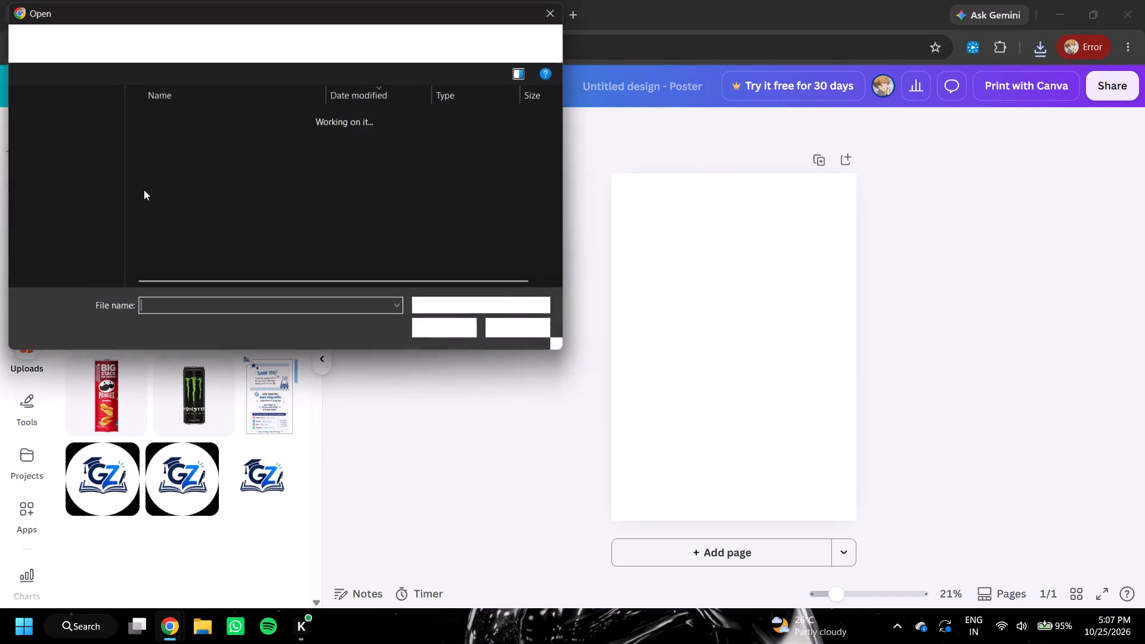
click(194, 137)
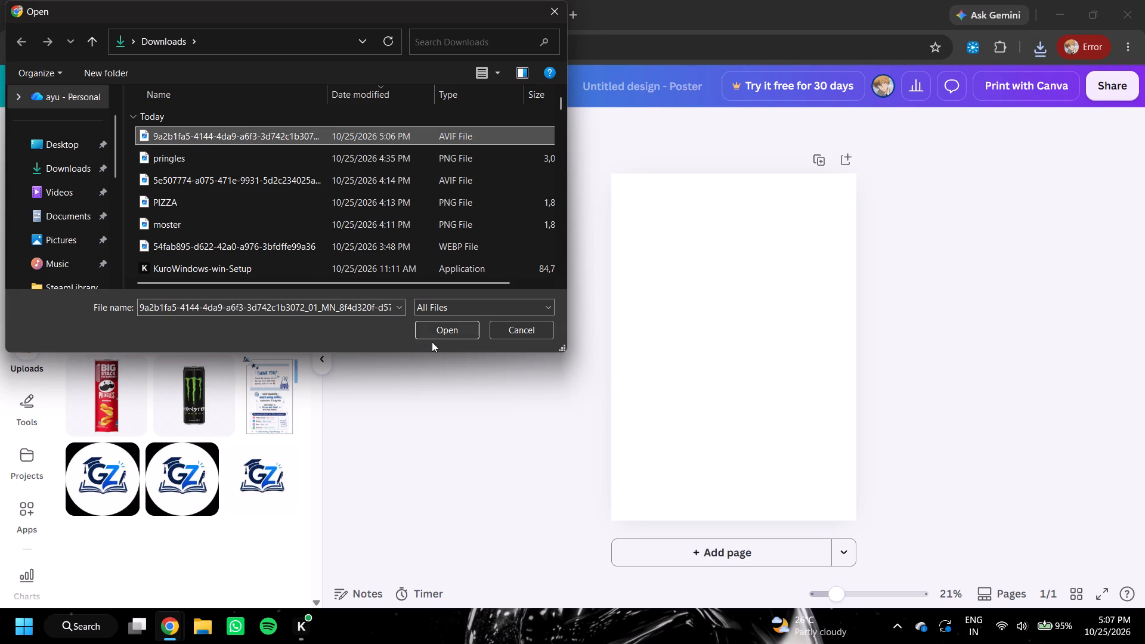
click(435, 332)
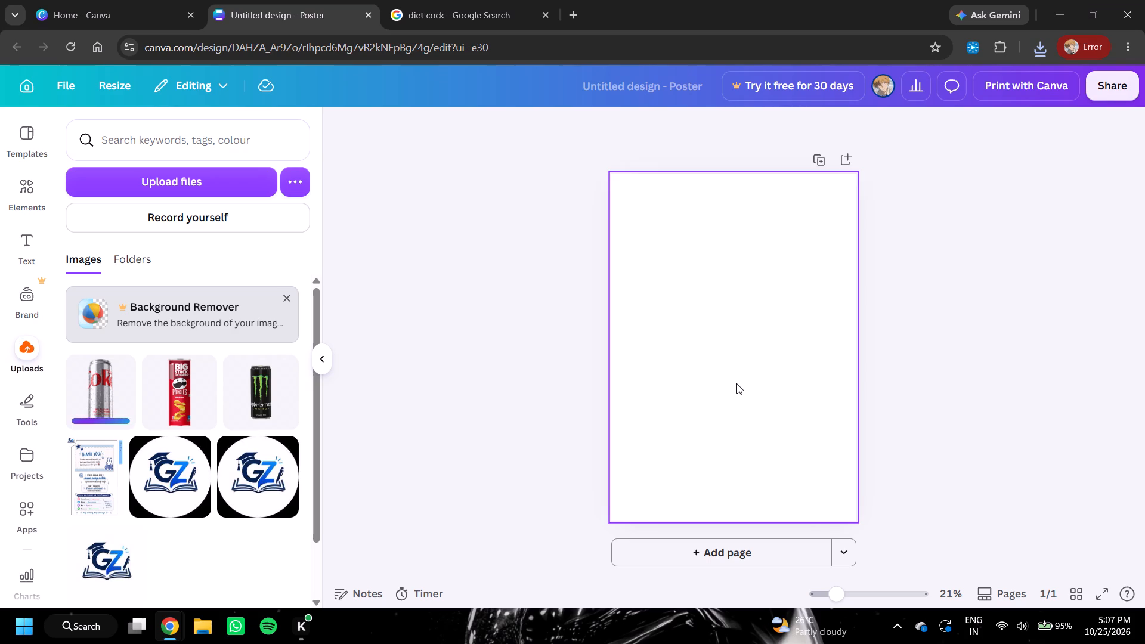
Place the uploaded Diet Coke can image on the page and enlarge it to about three quarters of the page width.
click(103, 384)
drag(804, 420, 834, 466)
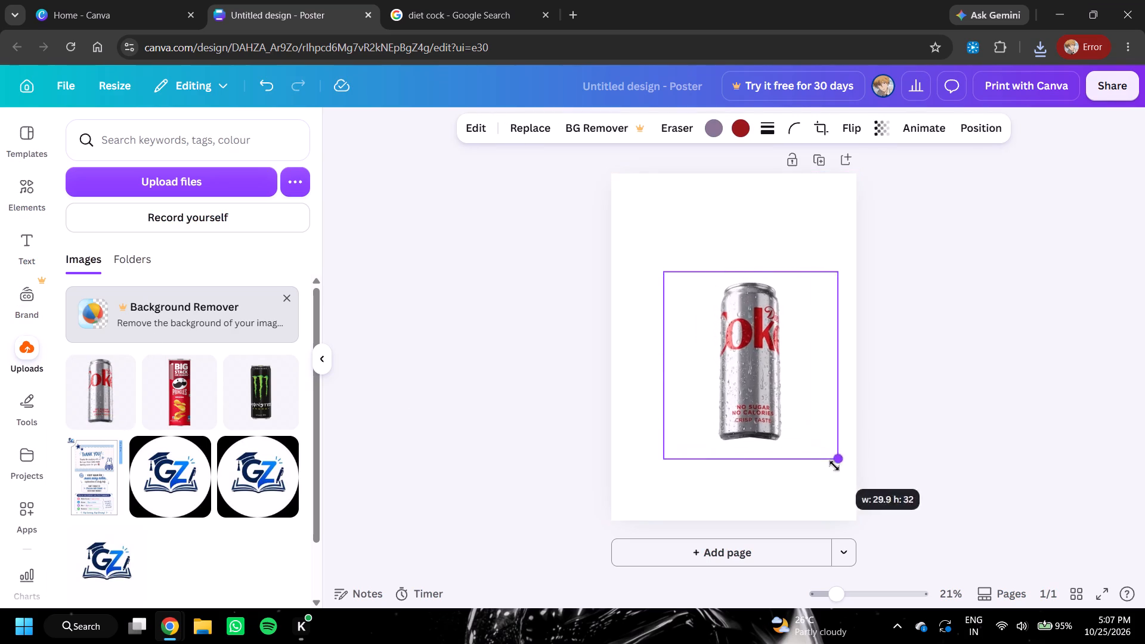
drag(833, 465, 837, 470)
drag(834, 466, 833, 464)
drag(762, 394, 741, 382)
drag(821, 455, 827, 465)
click(827, 465)
Move the can image up and centre it horizontally, leaving more empty space below it than above.
drag(731, 402, 733, 388)
drag(733, 386, 731, 371)
triple_click(731, 371)
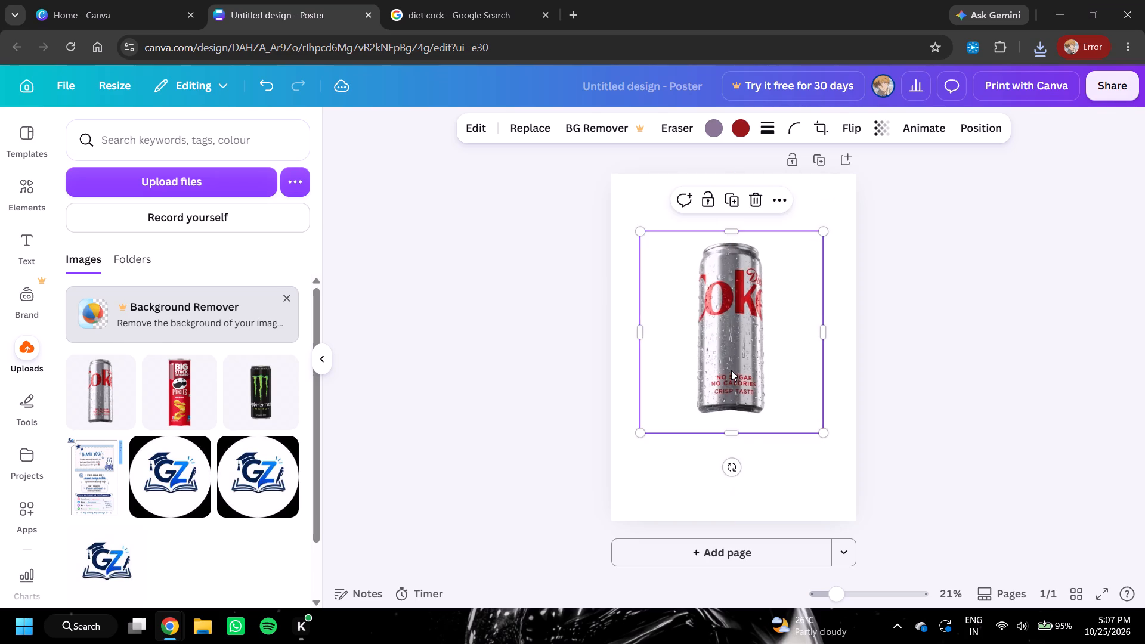
click(731, 367)
click(731, 364)
click(938, 377)
drag(743, 365, 742, 358)
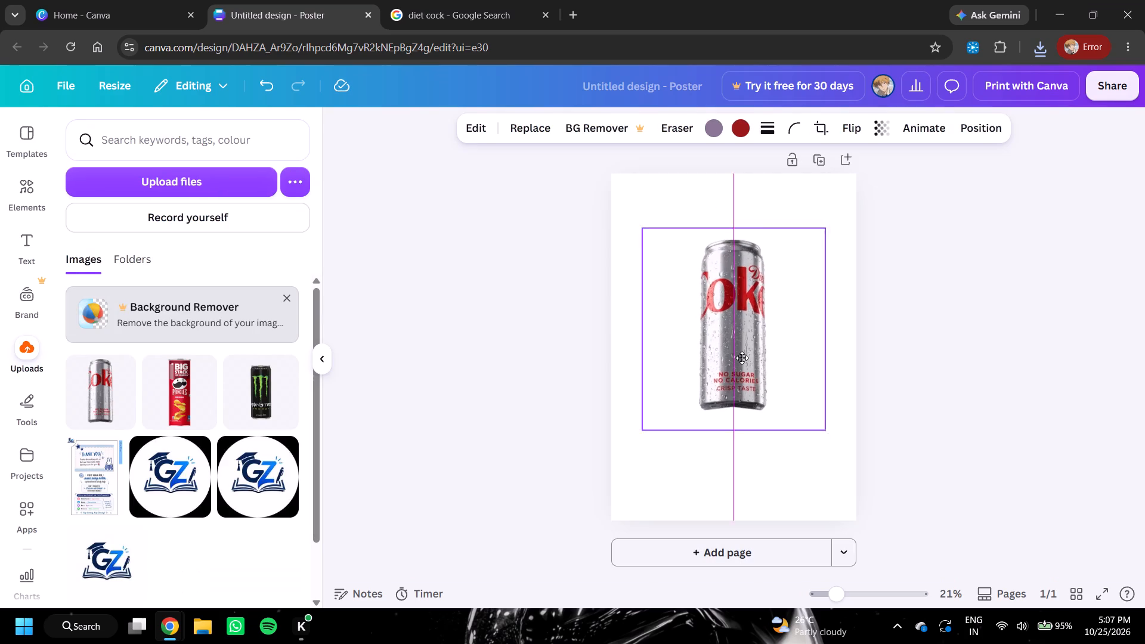
drag(742, 358, 742, 349)
click(742, 349)
drag(757, 348, 757, 347)
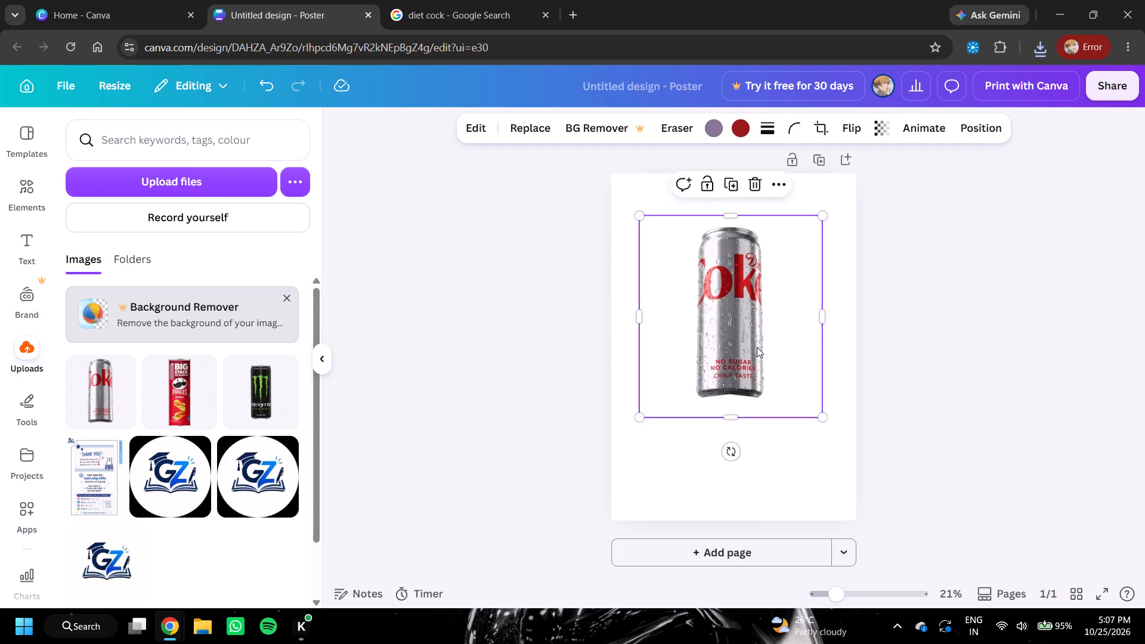
drag(757, 347, 757, 343)
double_click(757, 343)
click(892, 354)
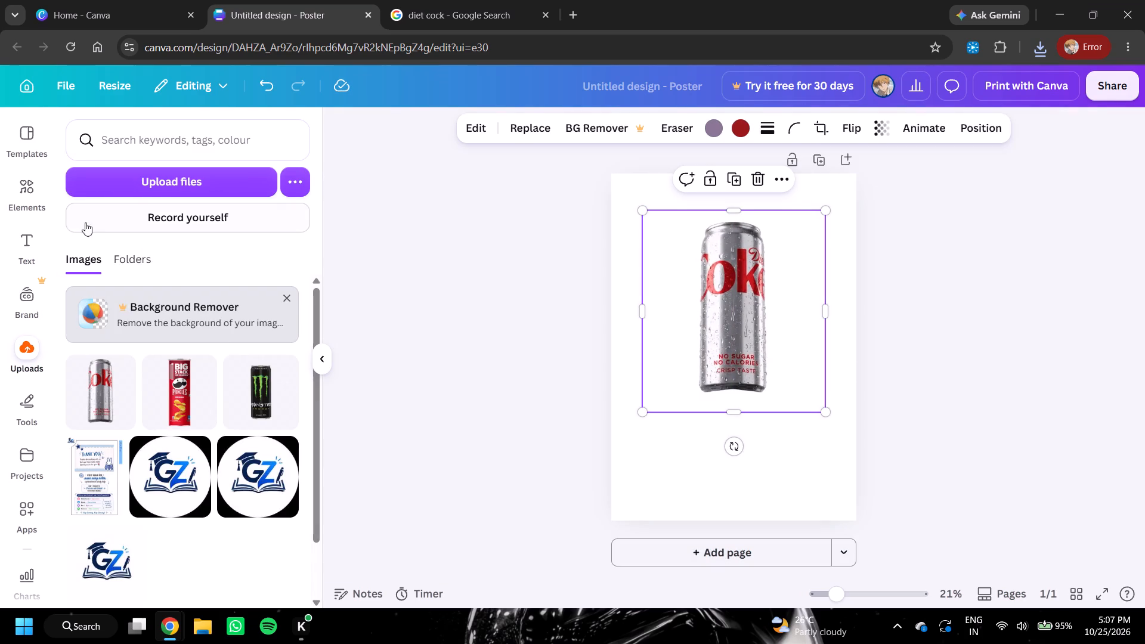
Search the elements library for "tiles".
double_click(13, 249)
click(35, 196)
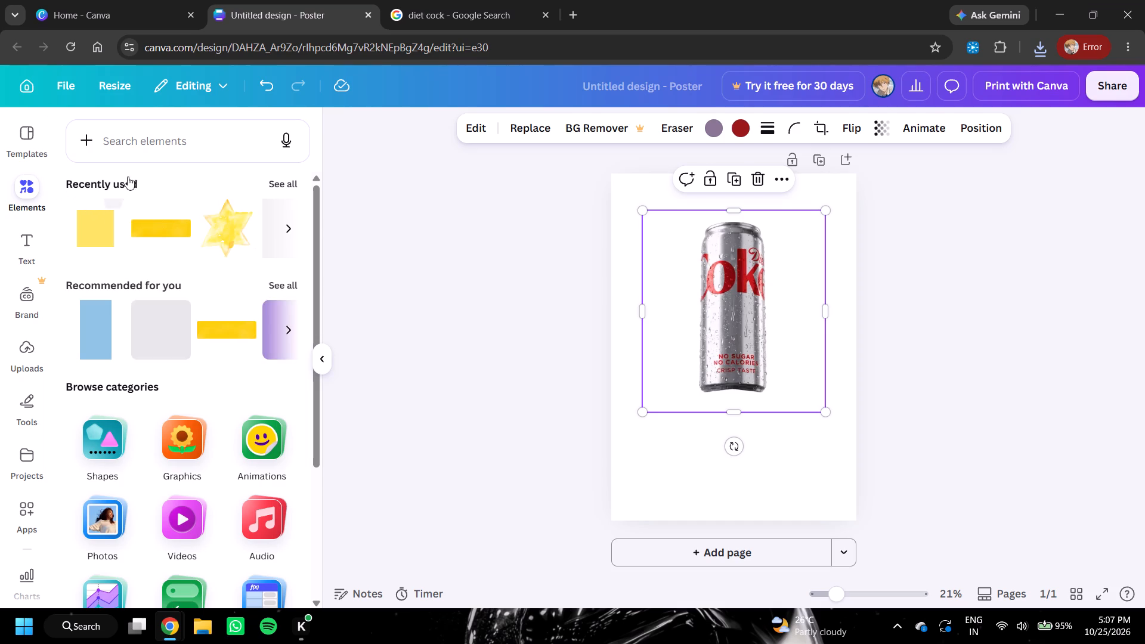
click(137, 150)
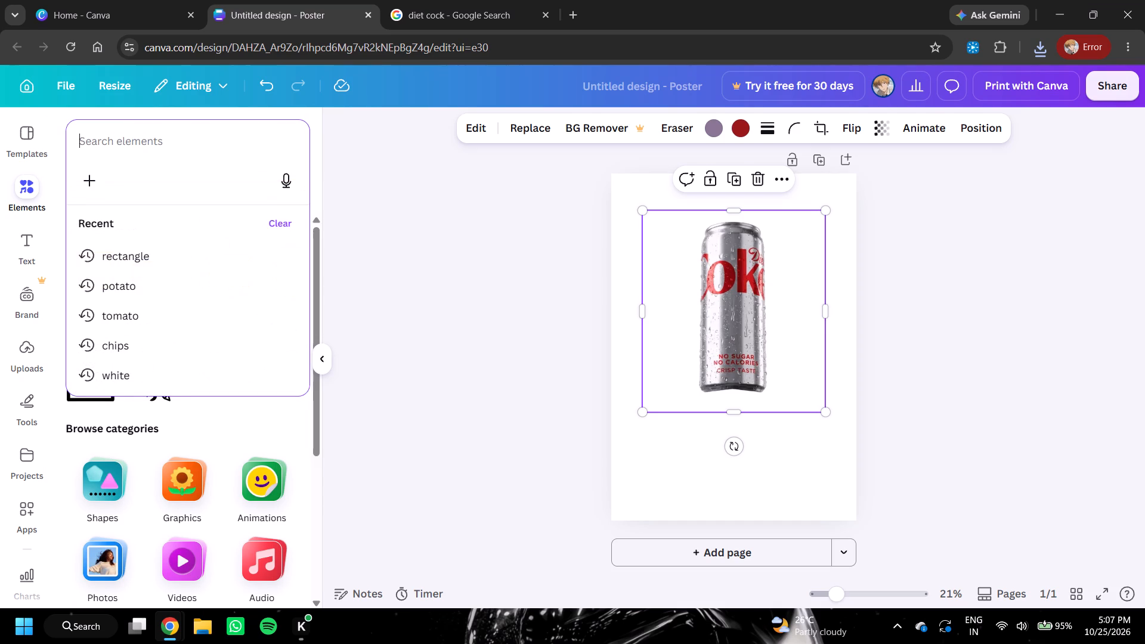
text(ta)
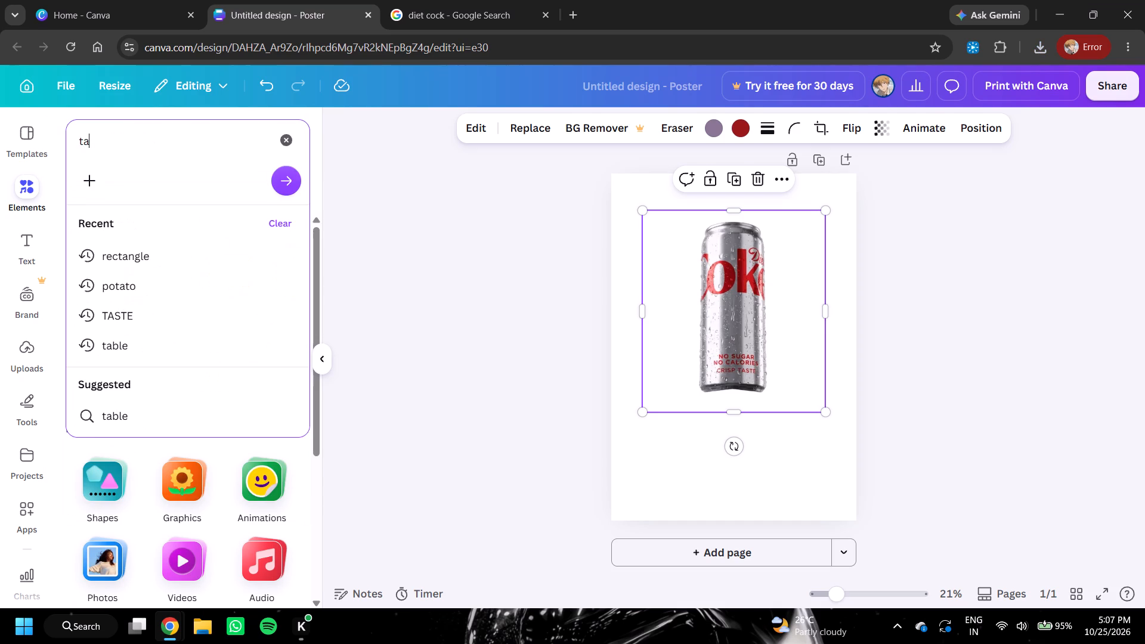
key(BackSpace)
key(BackSpace)
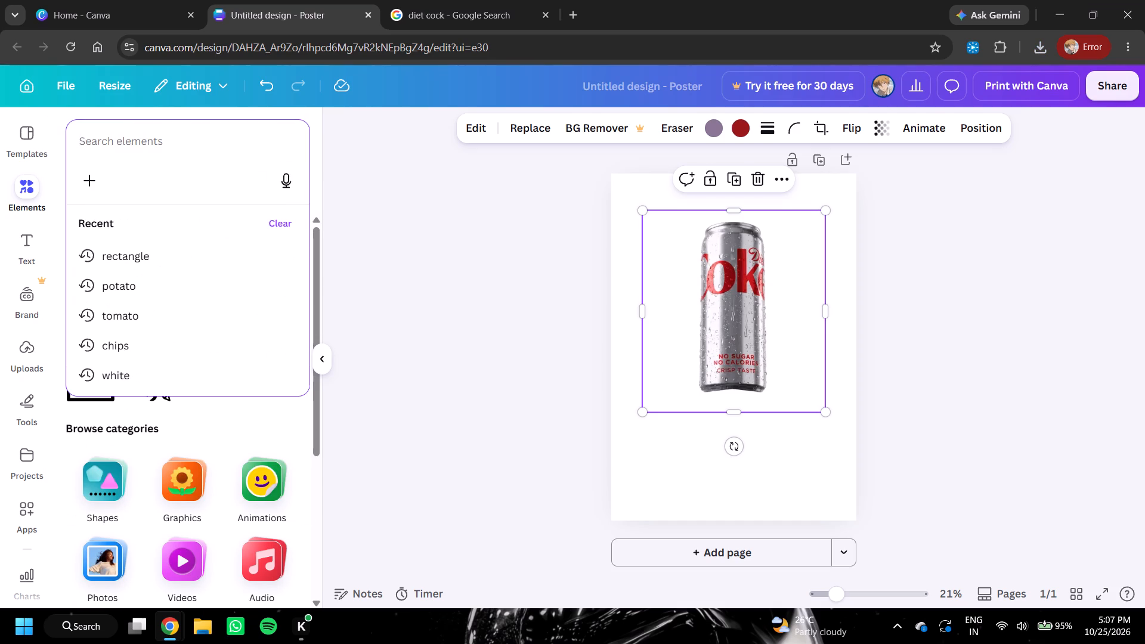
text(ti)
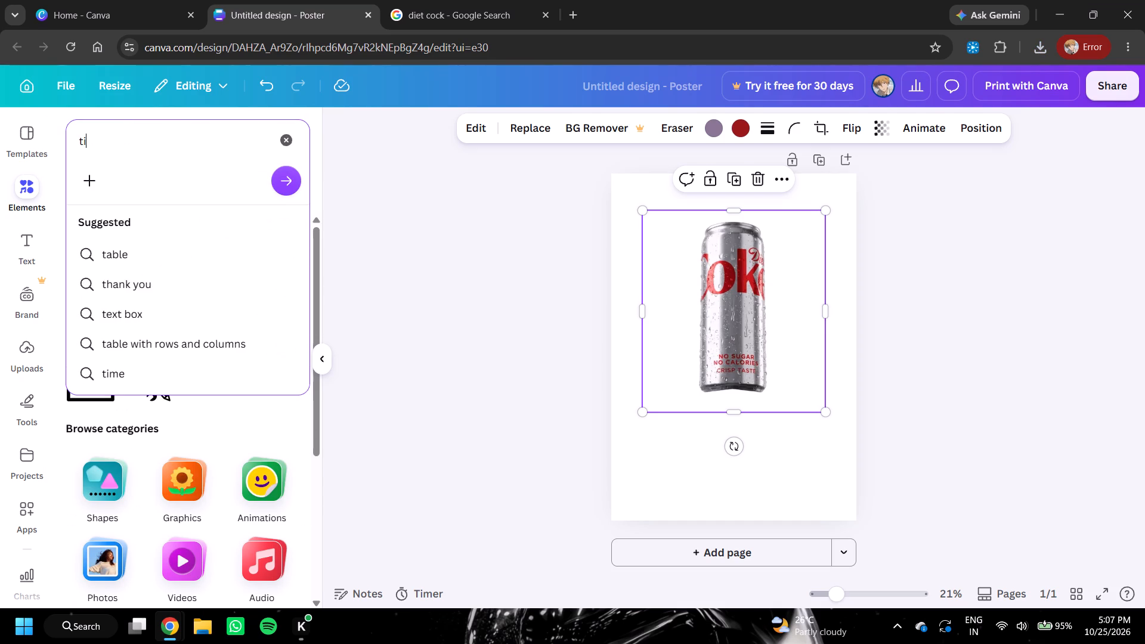
text(les)
key(Return)
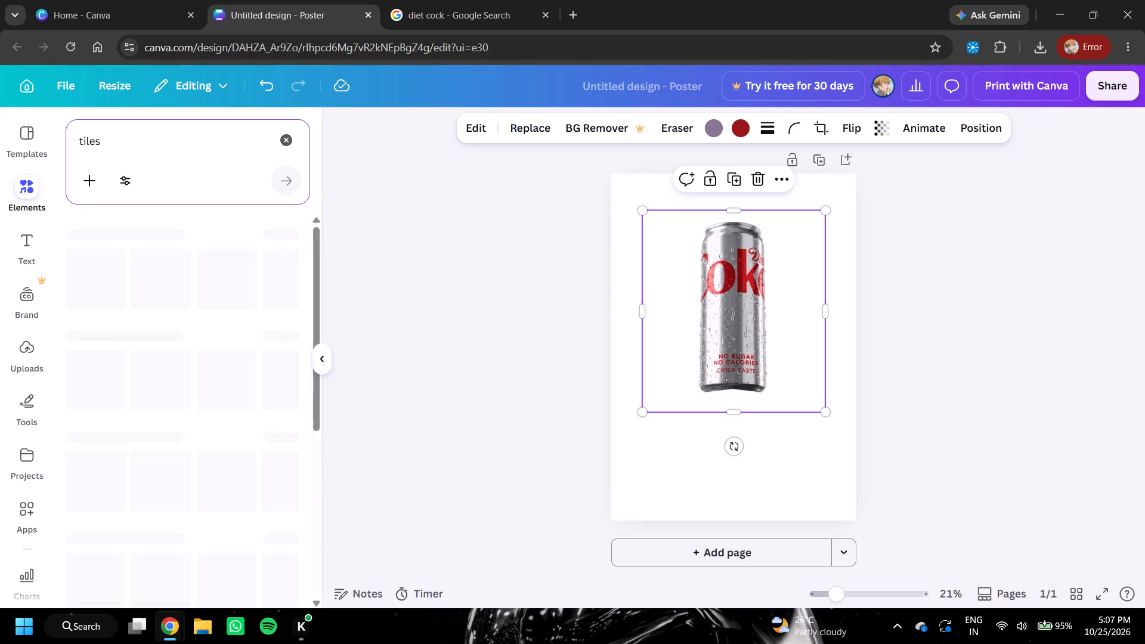
Browse the tiles results, including the graphics only, for a suitable background element.
scroll(166, 312, down, 2)
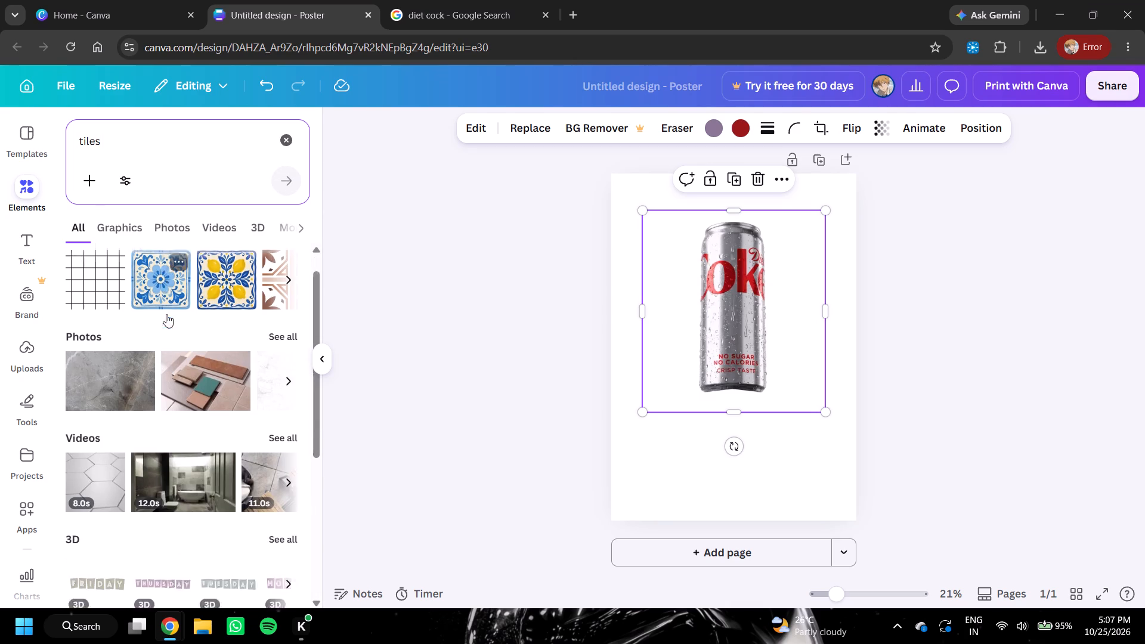
scroll(166, 314, down, 8)
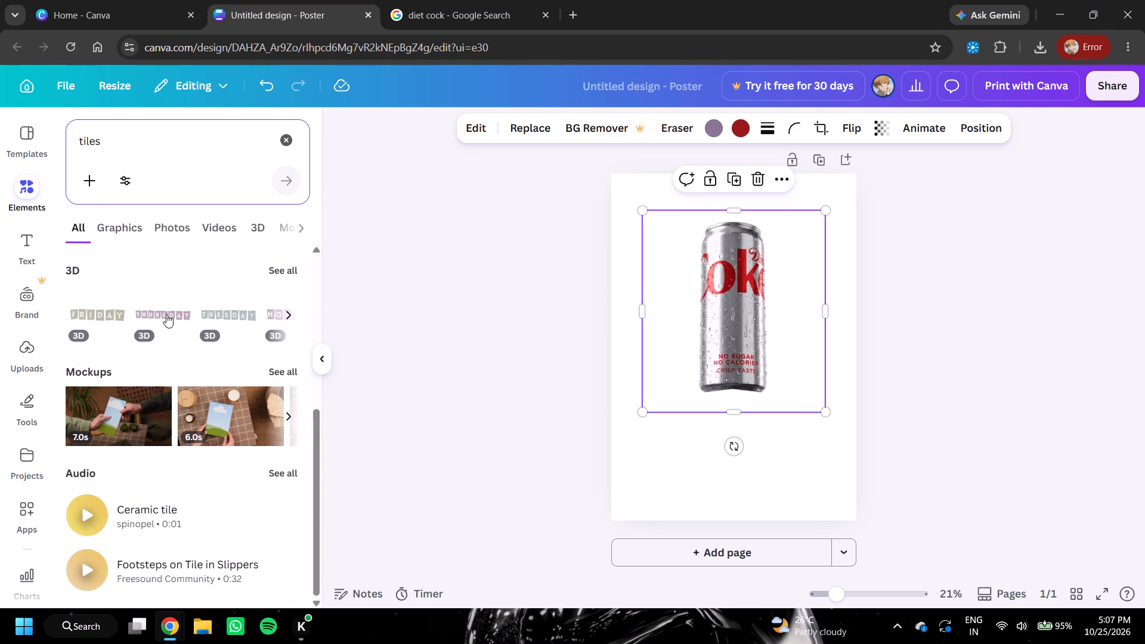
scroll(166, 314, up, 7)
double_click(113, 237)
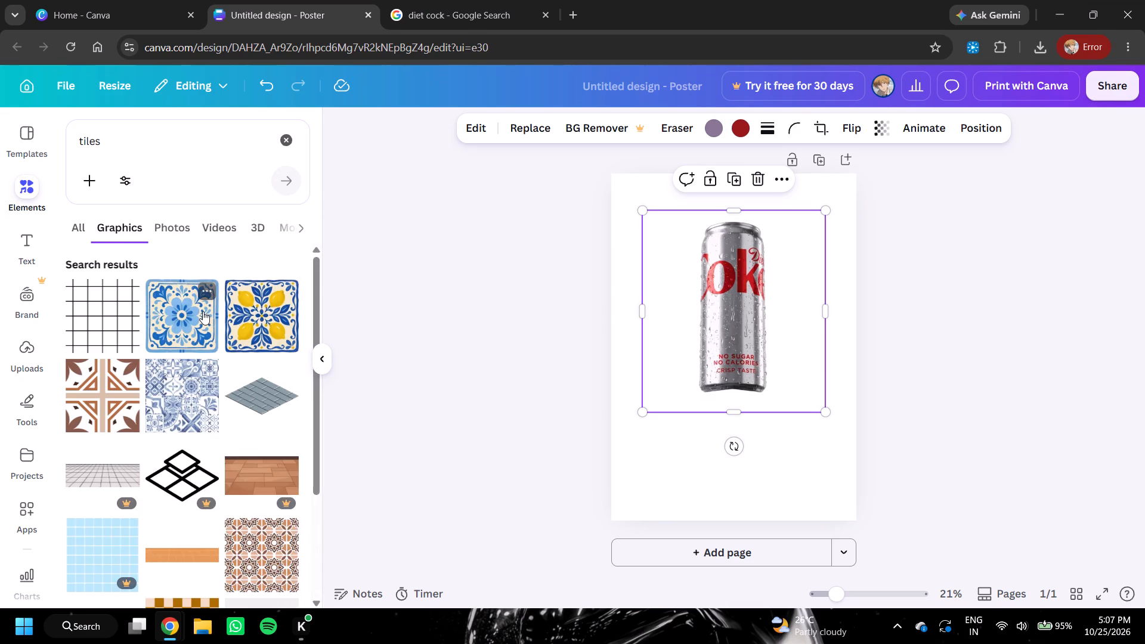
scroll(203, 315, down, 8)
scroll(202, 317, up, 6)
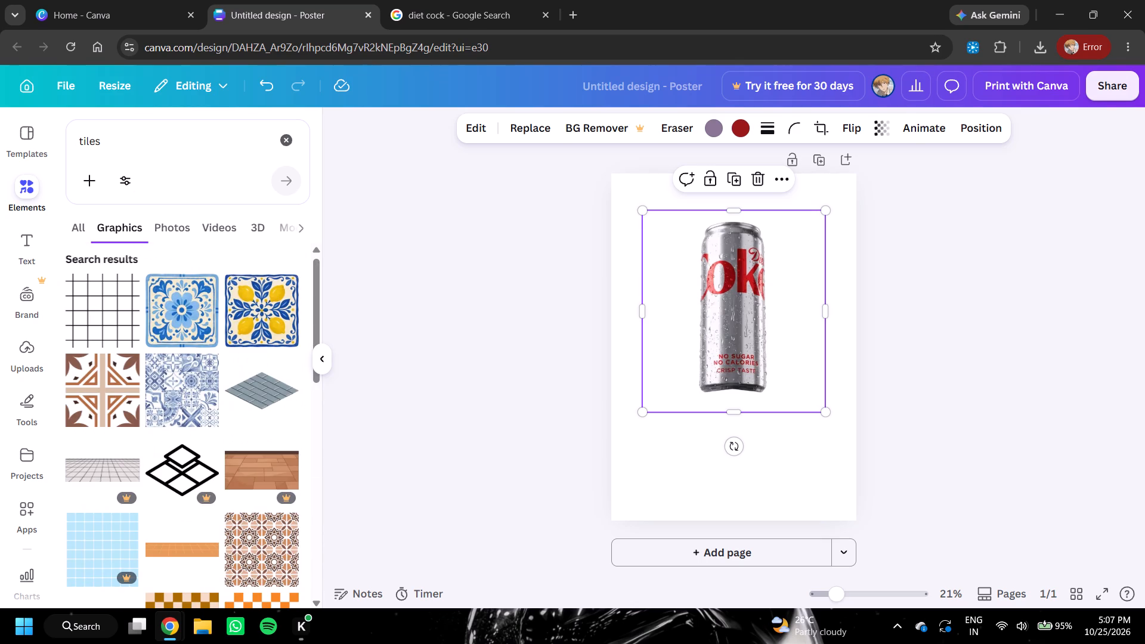
Search the graphics for "corner prespective", look through the results for a usable corner backdrop, and clear the search.
click(107, 135)
click(102, 137)
drag(95, 137, 73, 143)
key(BackSpace)
double_click(114, 140)
key(BackSpace)
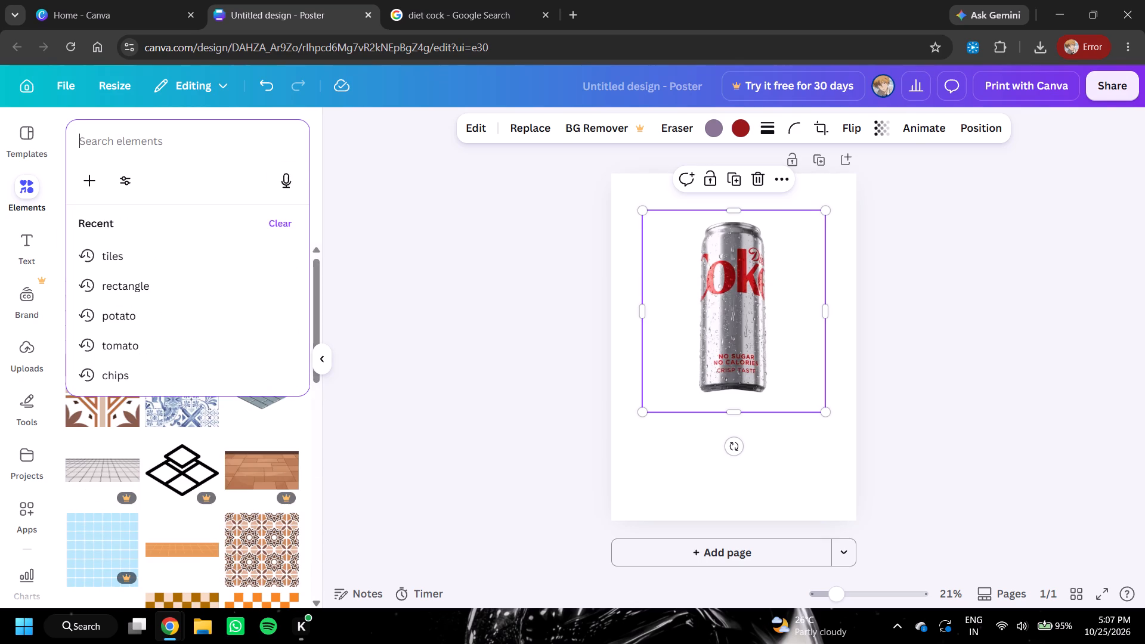
text(cor)
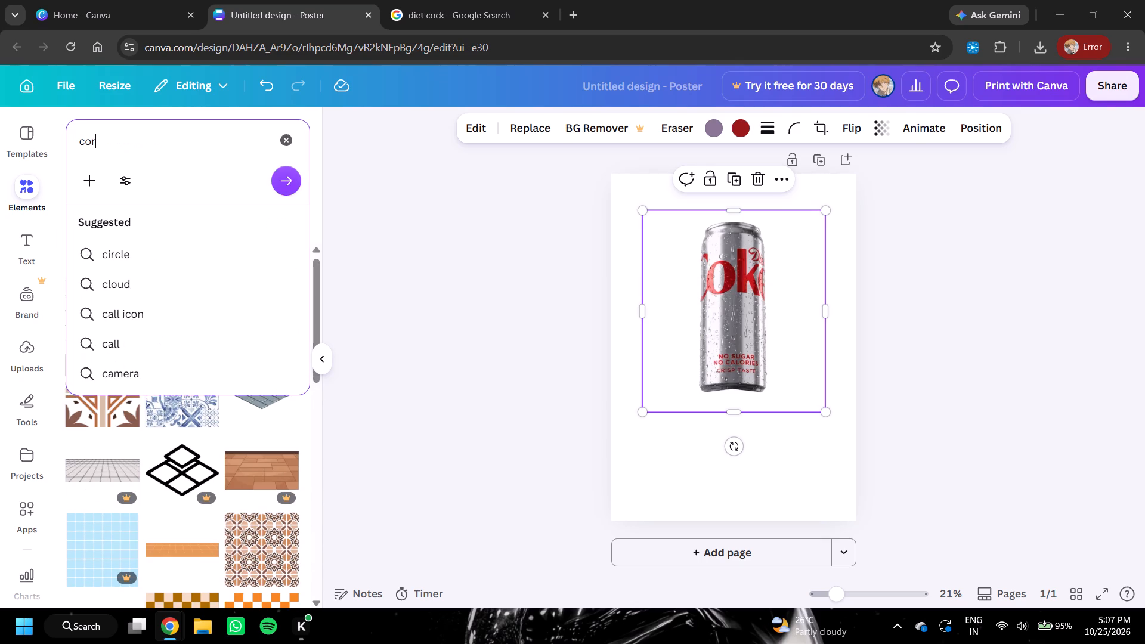
text(ner pre)
key(s)
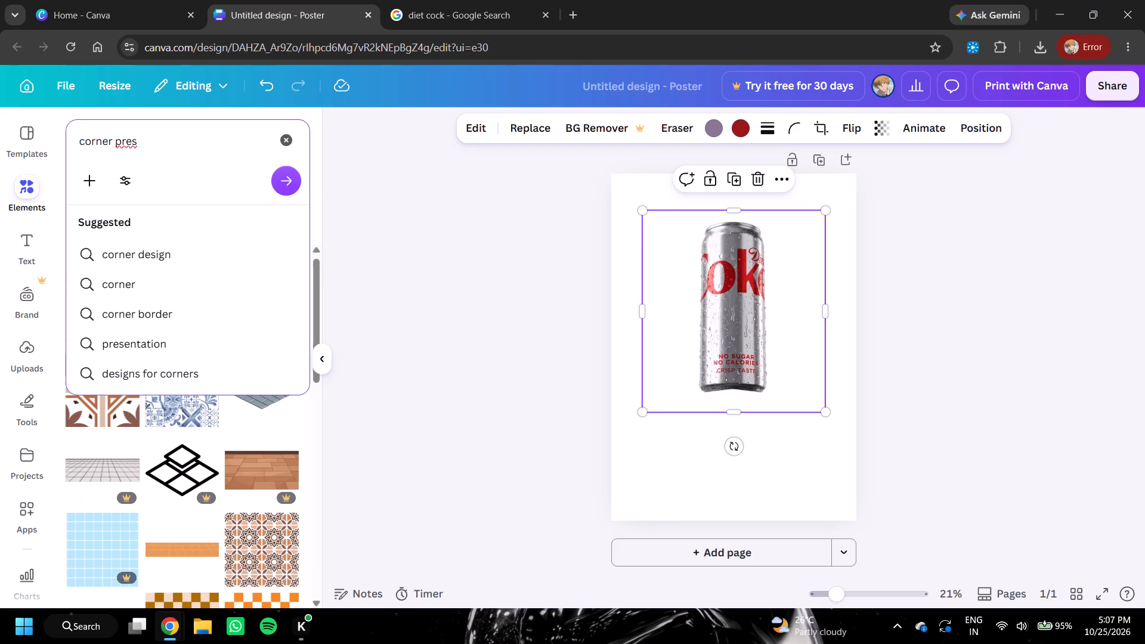
text(pective)
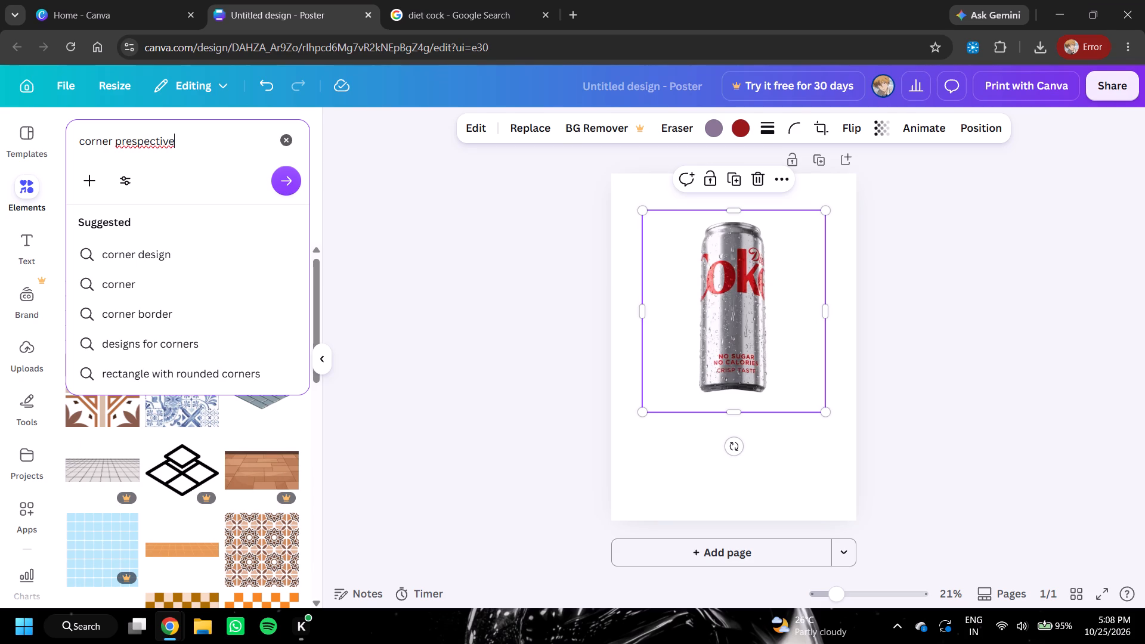
double_click(110, 138)
click(151, 144)
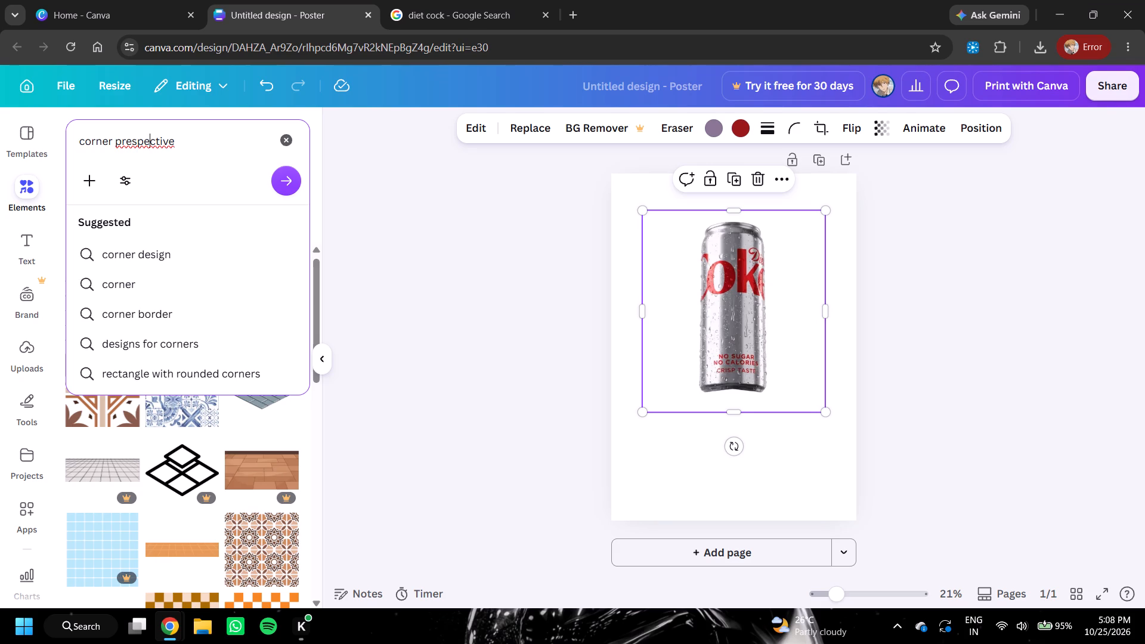
click(129, 147)
double_click(153, 147)
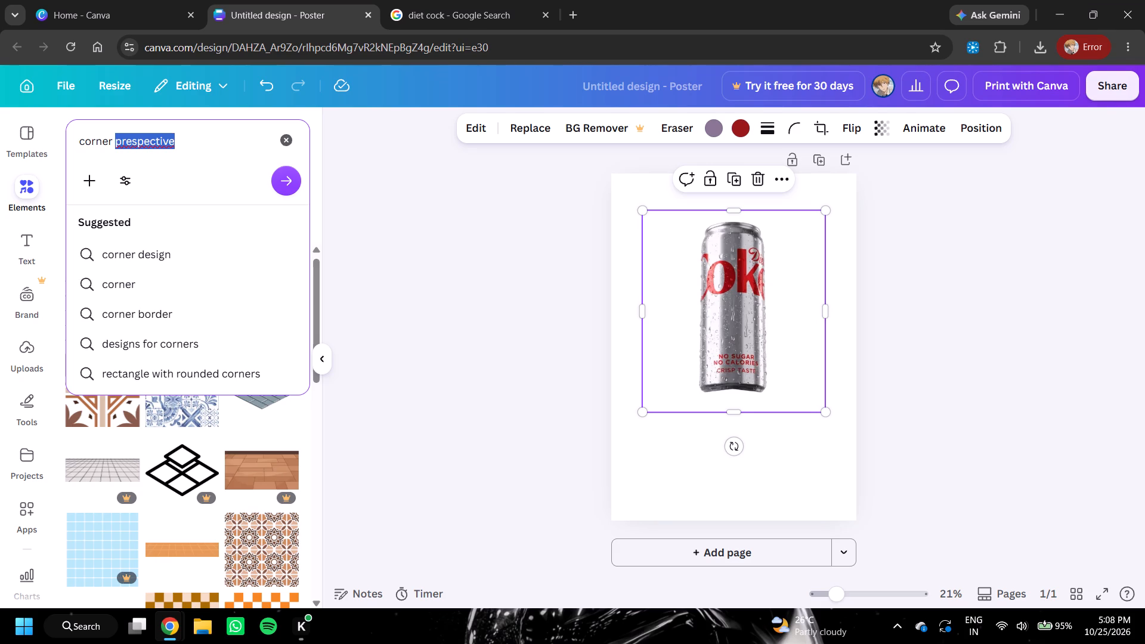
click(288, 193)
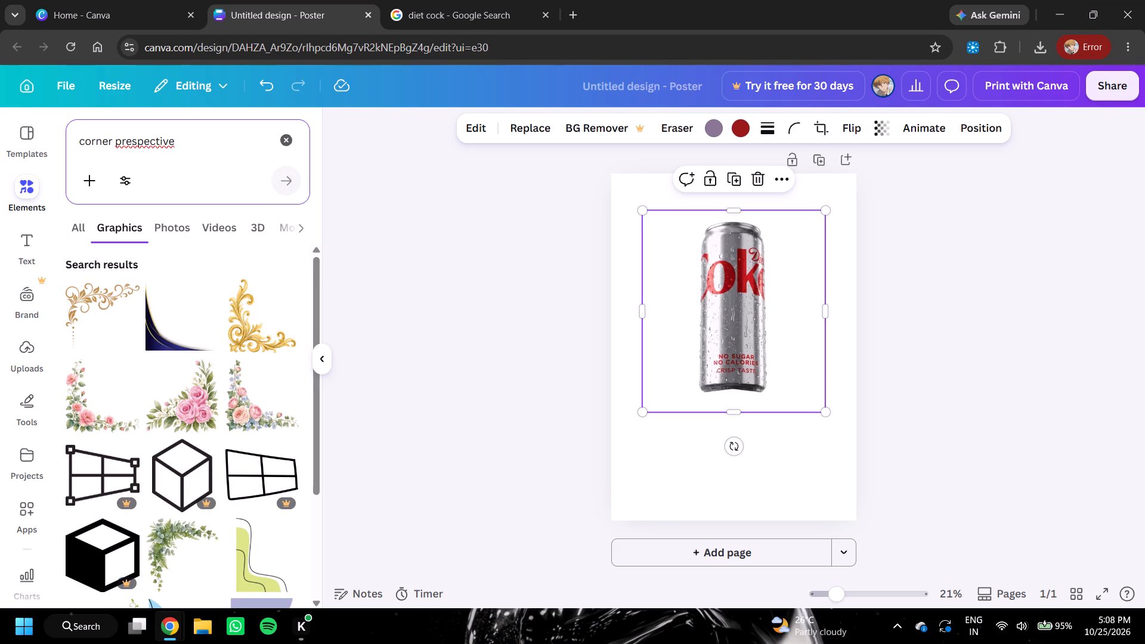
scroll(245, 181, down, 4)
scroll(161, 432, down, 7)
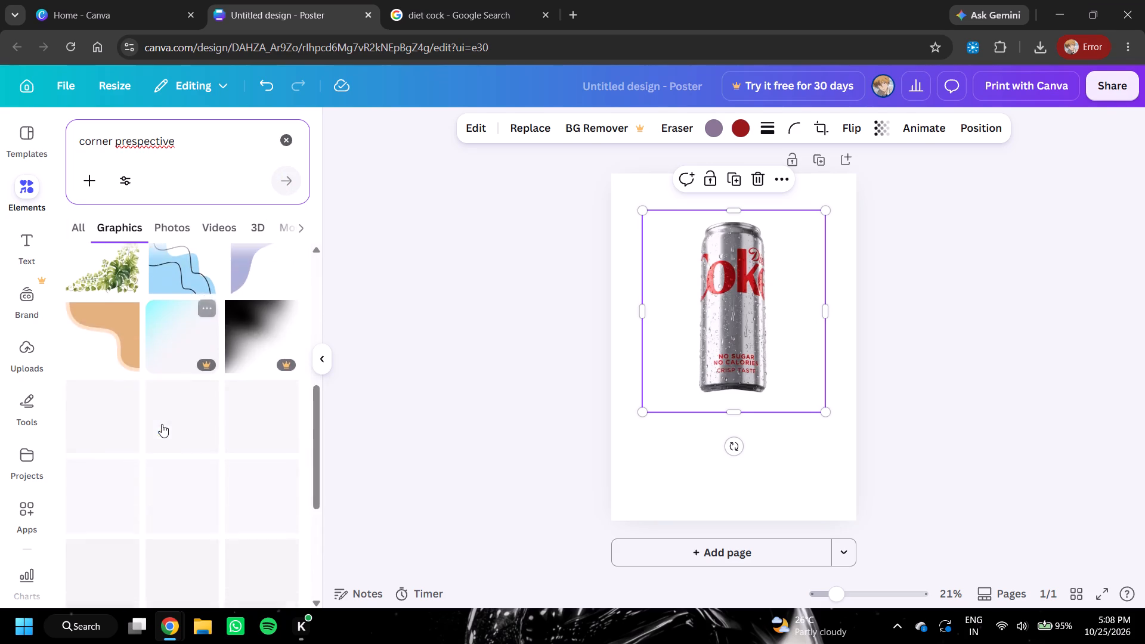
scroll(162, 422, up, 8)
click(287, 143)
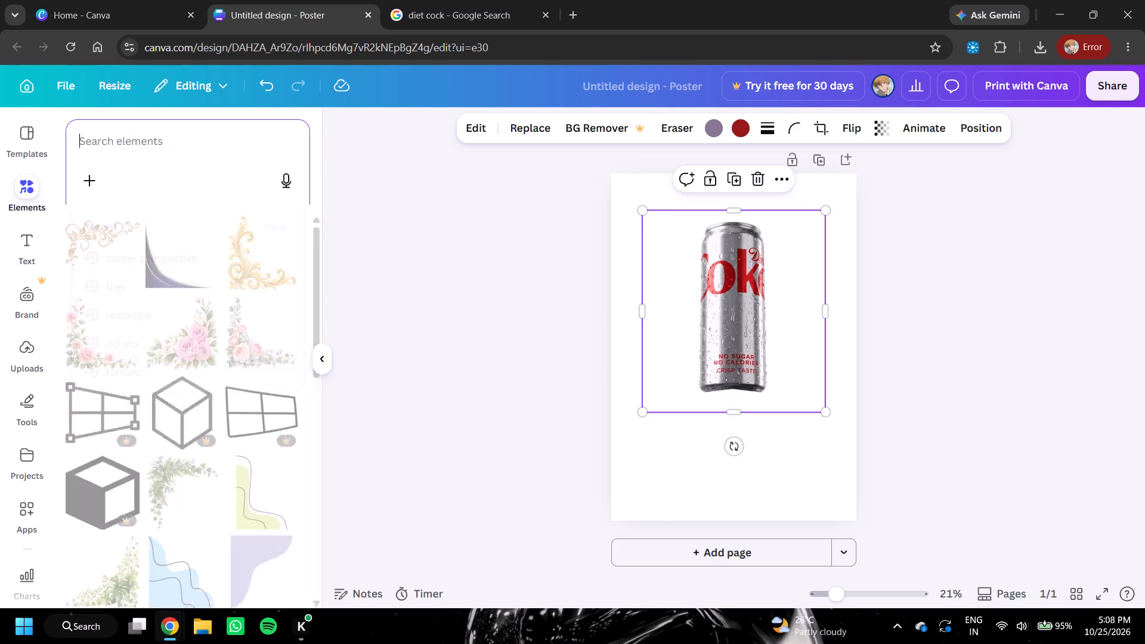
Switch to the Google Images results and search for "corner prespective tiles".
double_click(450, 21)
drag(338, 82, 199, 101)
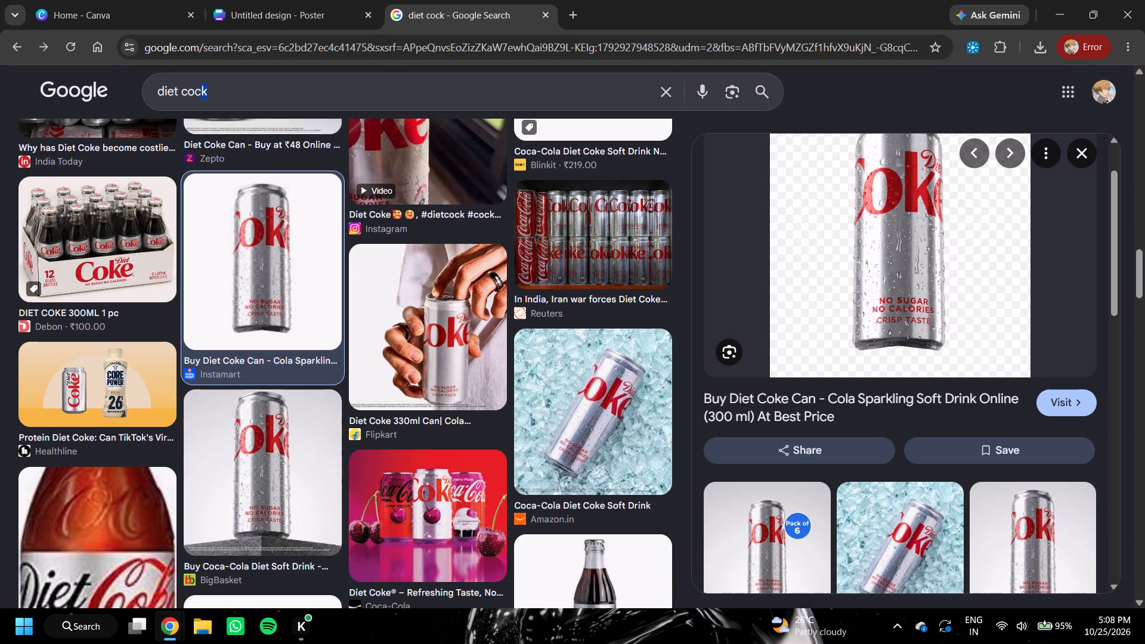
drag(199, 101, 140, 100)
key(BackSpace)
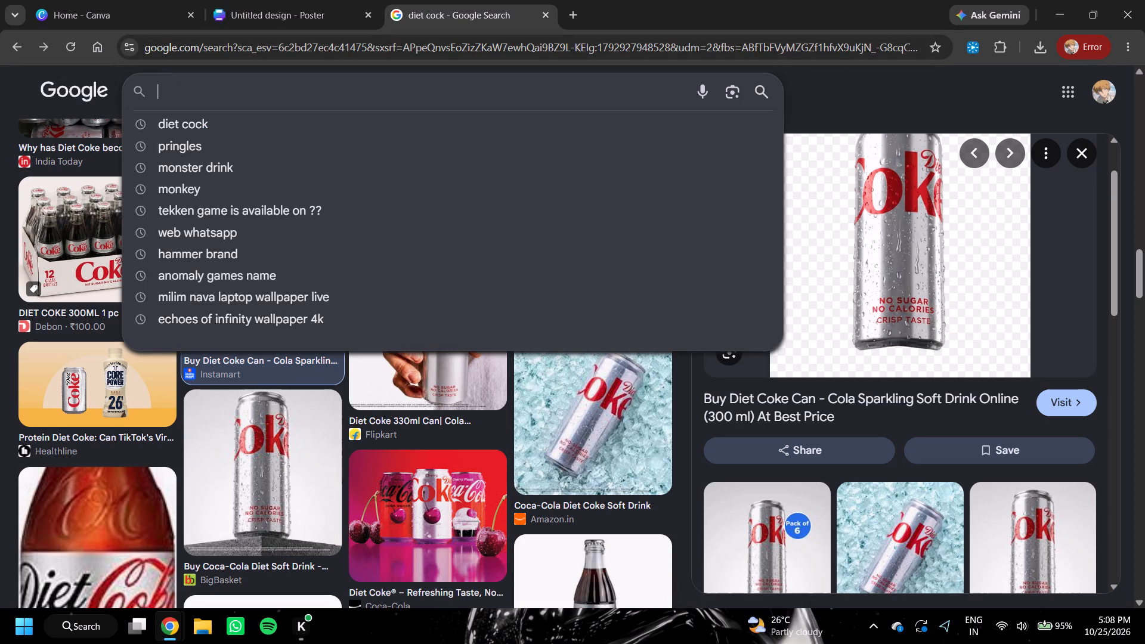
text(cor)
text(ner)
key(space)
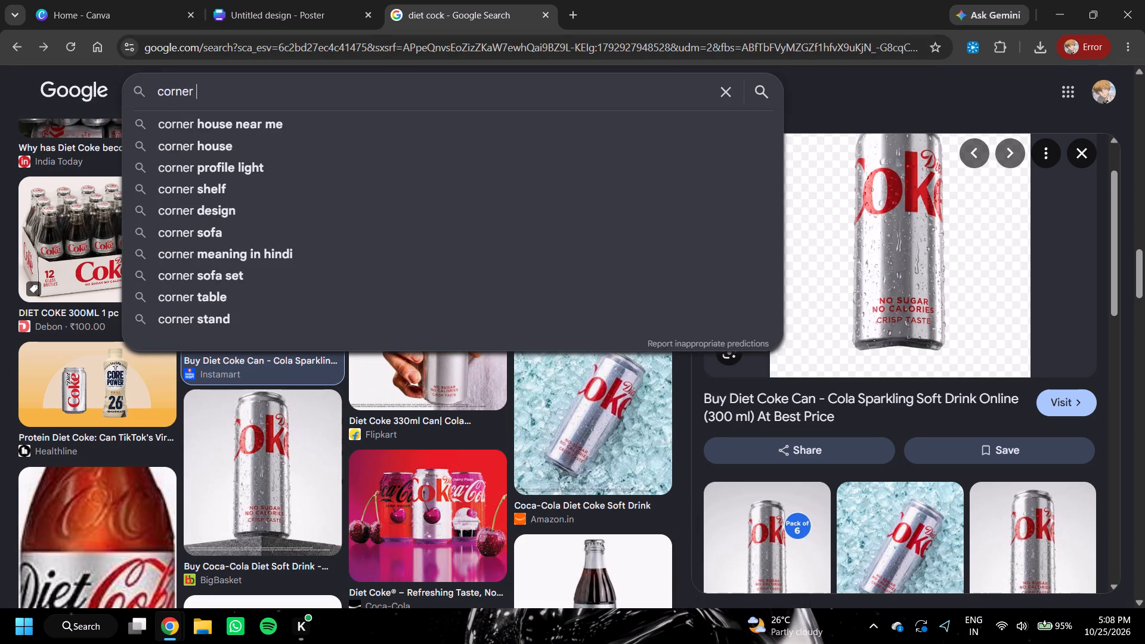
text(prescti)
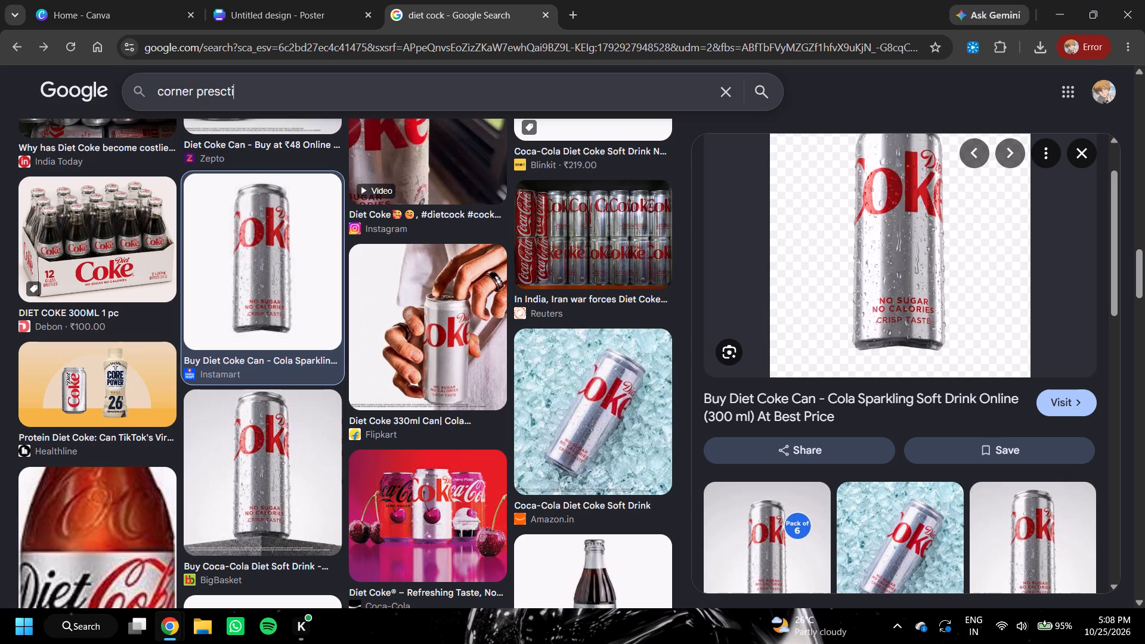
text(ve)
key(BackSpace)
key(BackSpace)
key(BackSpace)
key(BackSpace)
key(BackSpace)
key(BackSpace)
key(BackSpace)
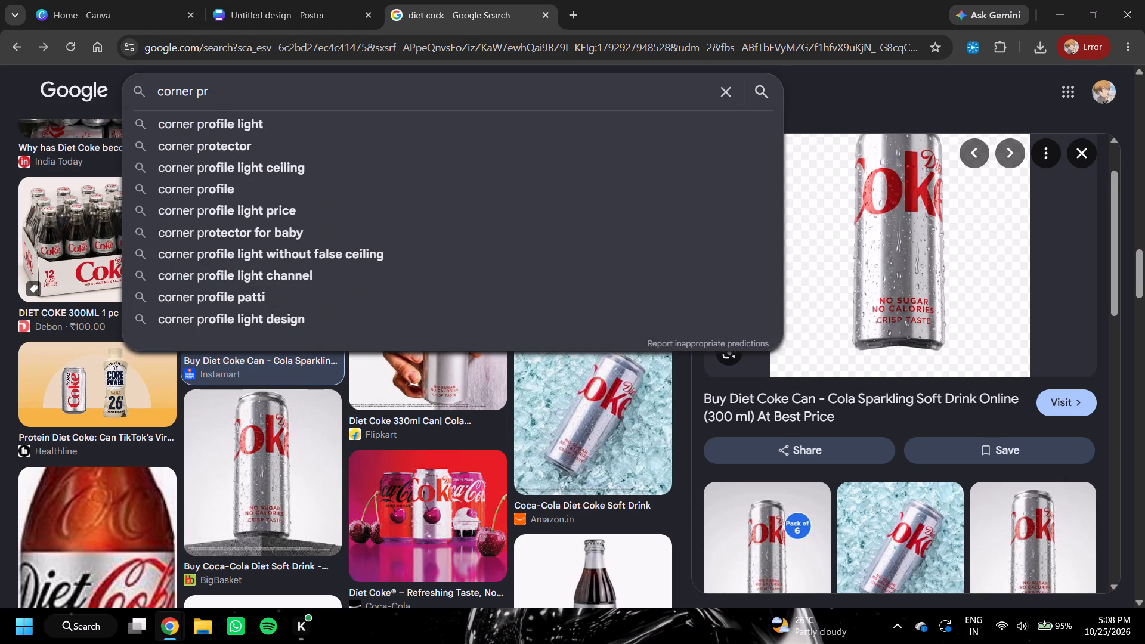
text(es)
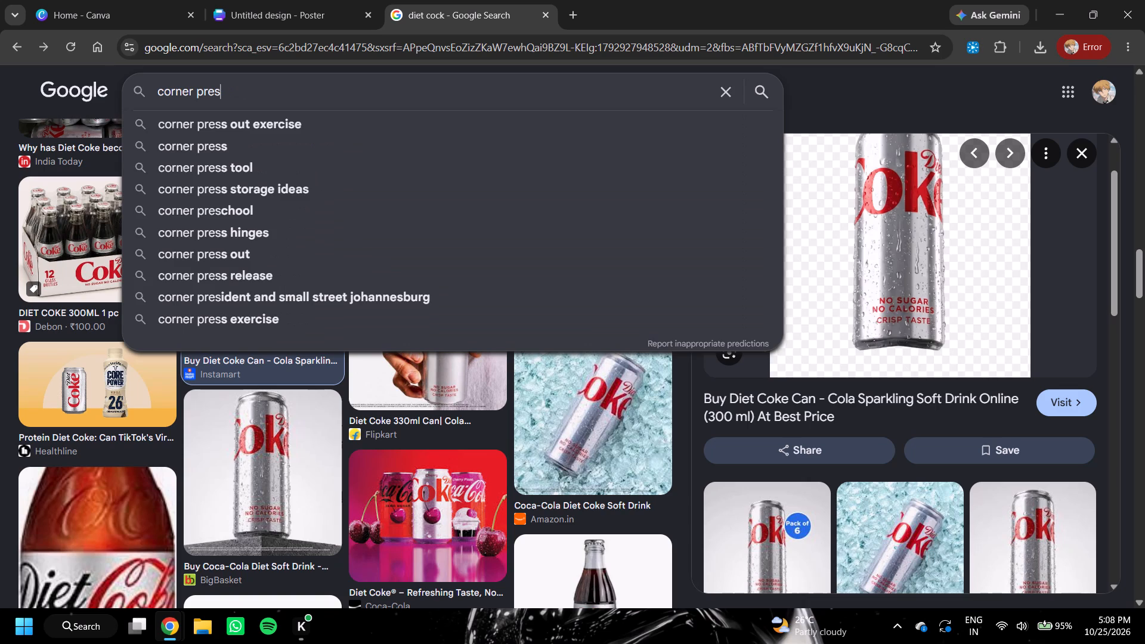
text(pective)
key(space)
text(tiles)
key(Return)
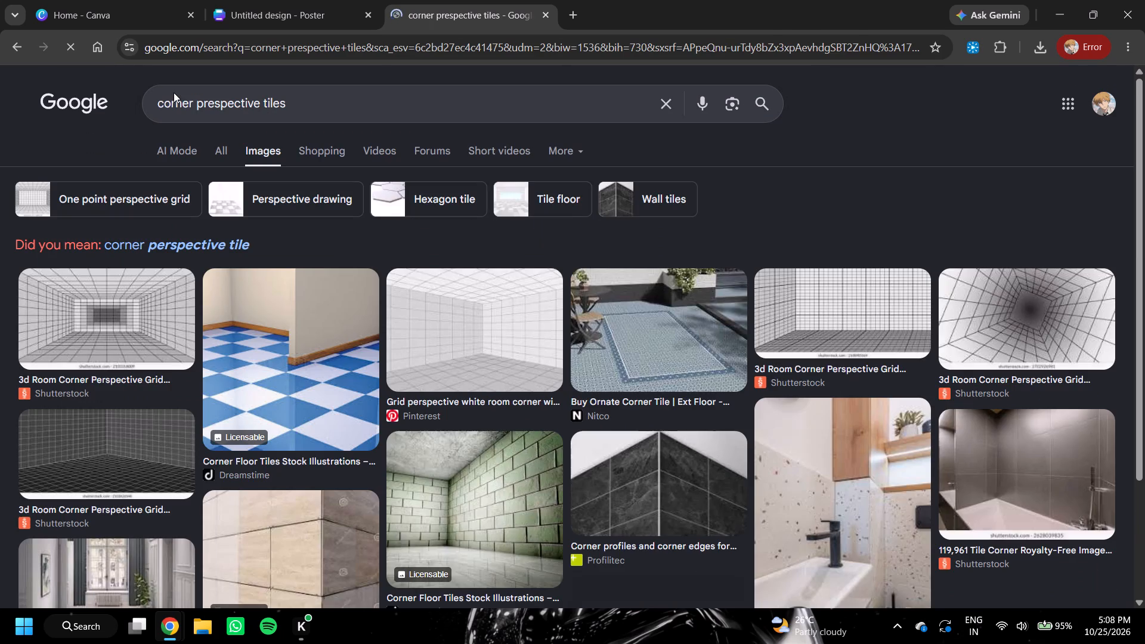
Look through the tile image results for a tiled corner suitable as the poster background.
scroll(575, 309, down, 2)
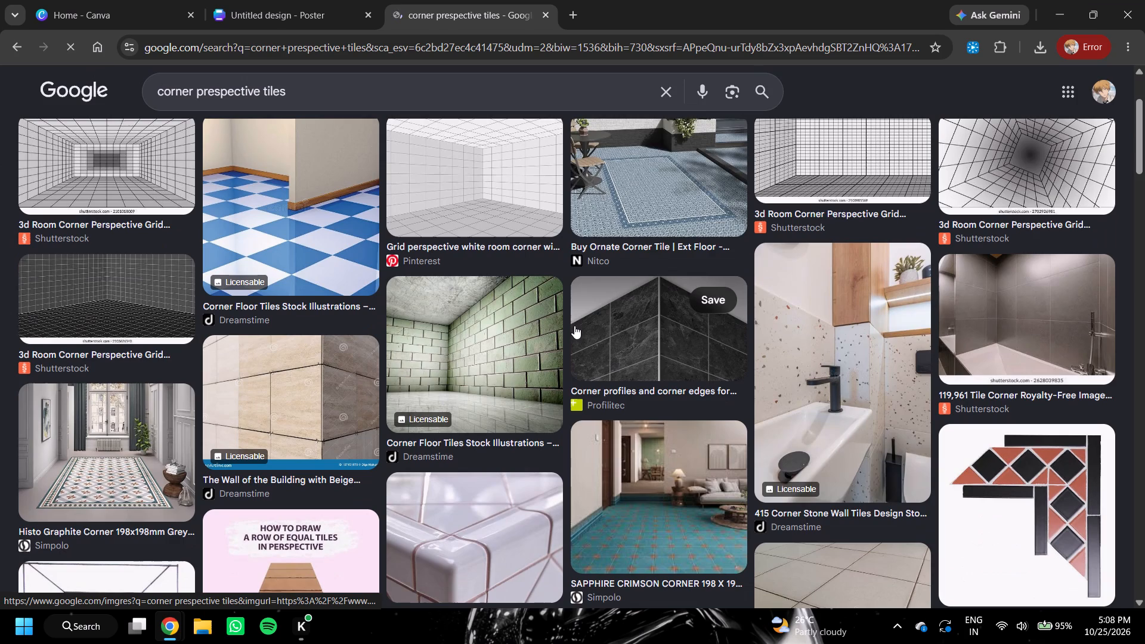
scroll(586, 332, down, 3)
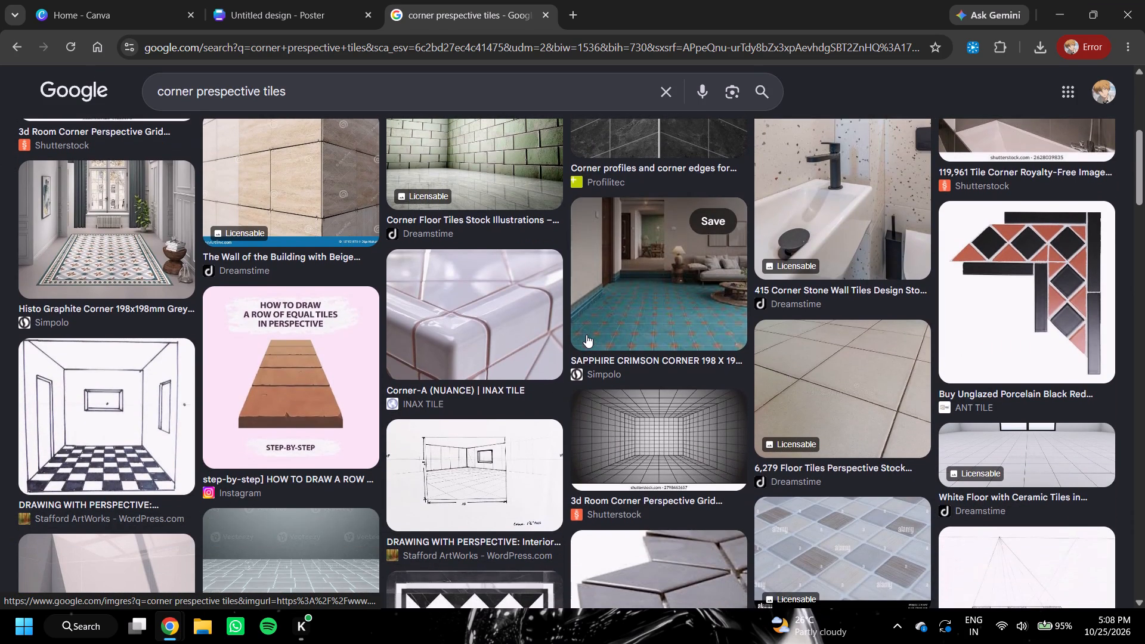
scroll(587, 333, down, 5)
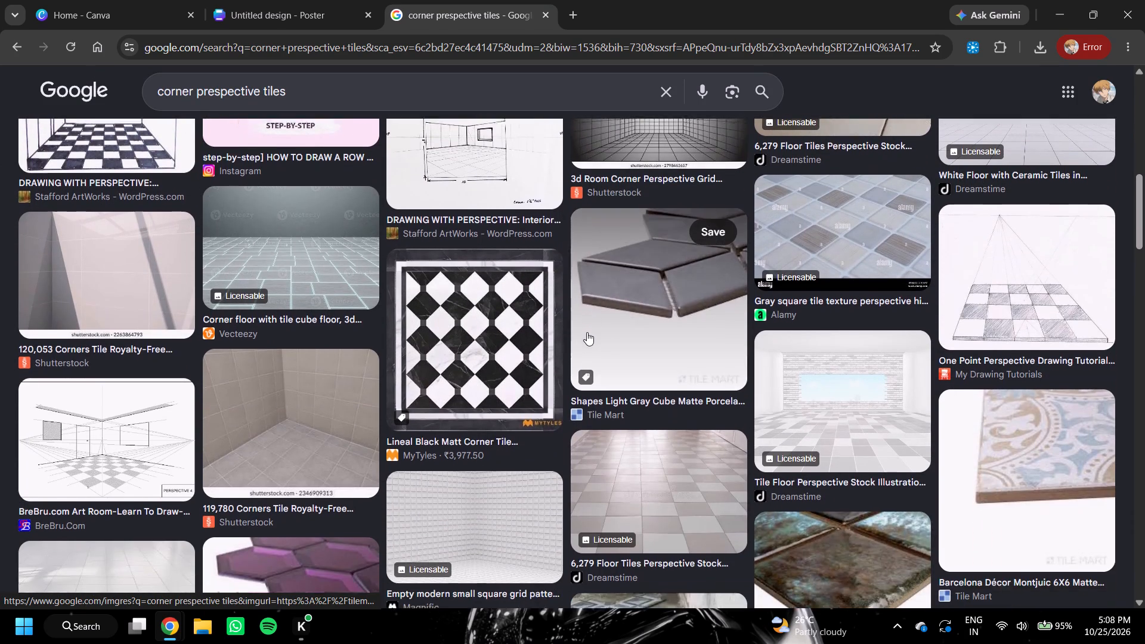
scroll(587, 332, down, 4)
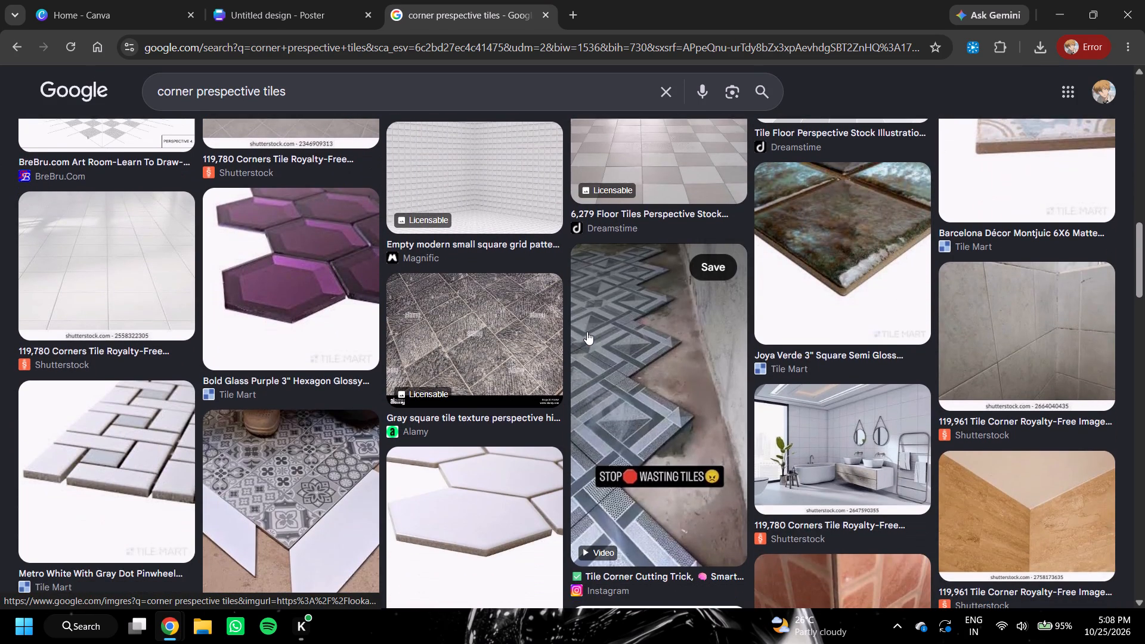
scroll(587, 331, down, 4)
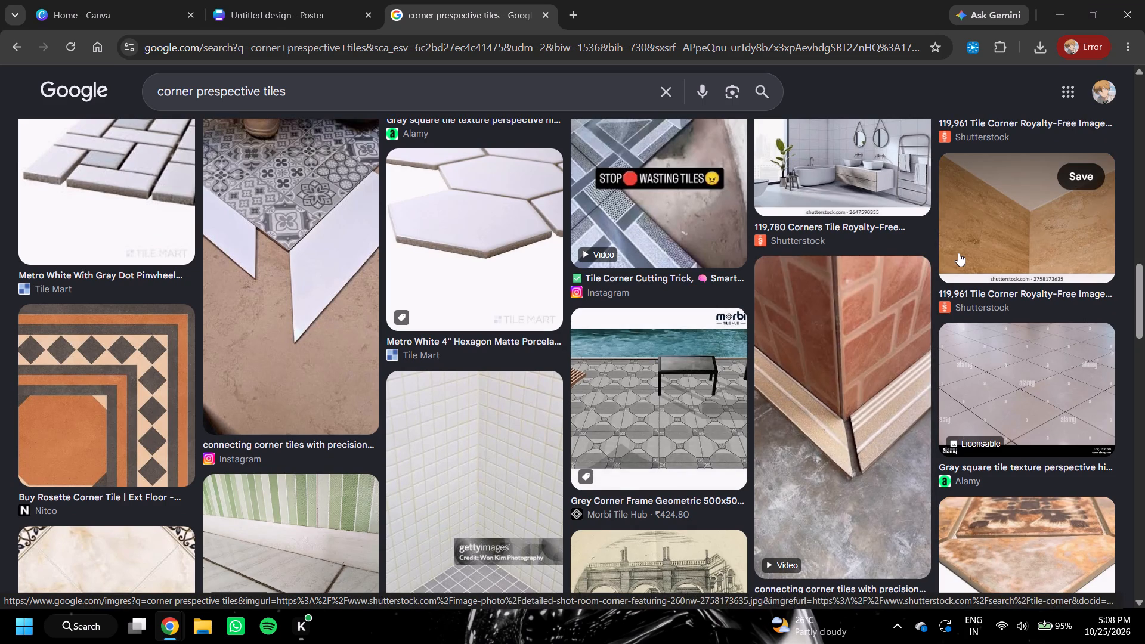
scroll(430, 294, down, 4)
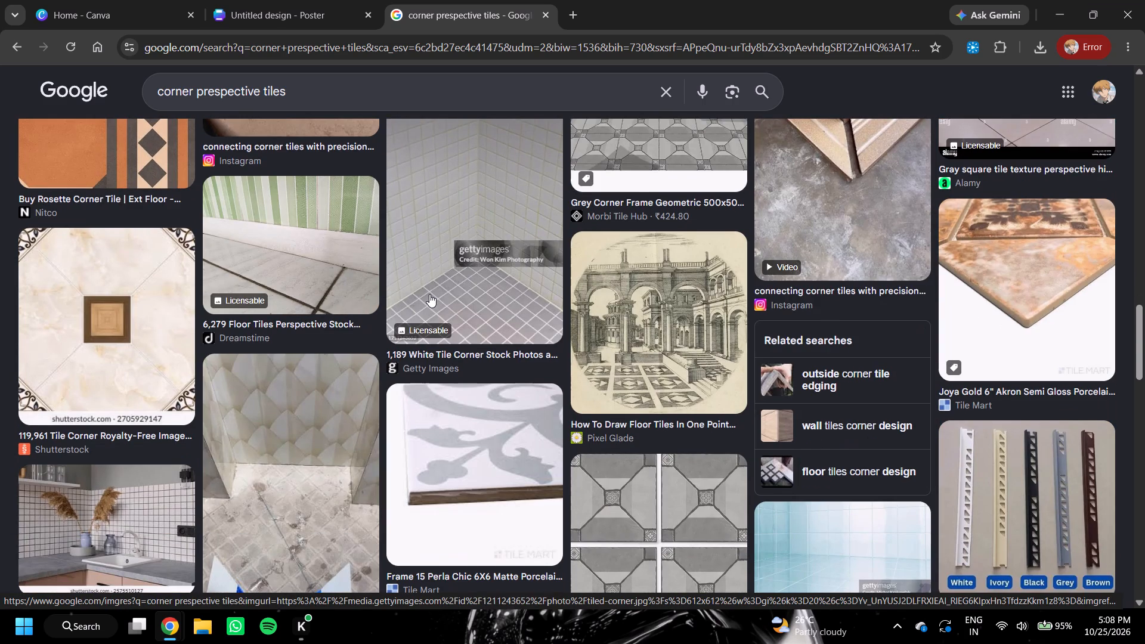
scroll(429, 294, down, 5)
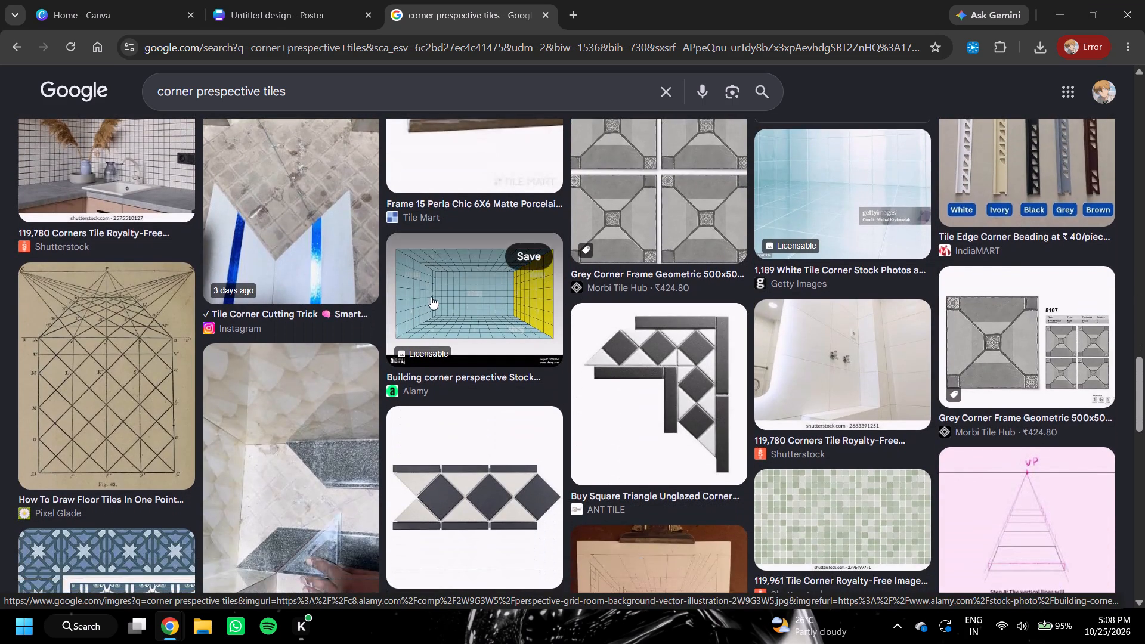
scroll(802, 298, up, 8)
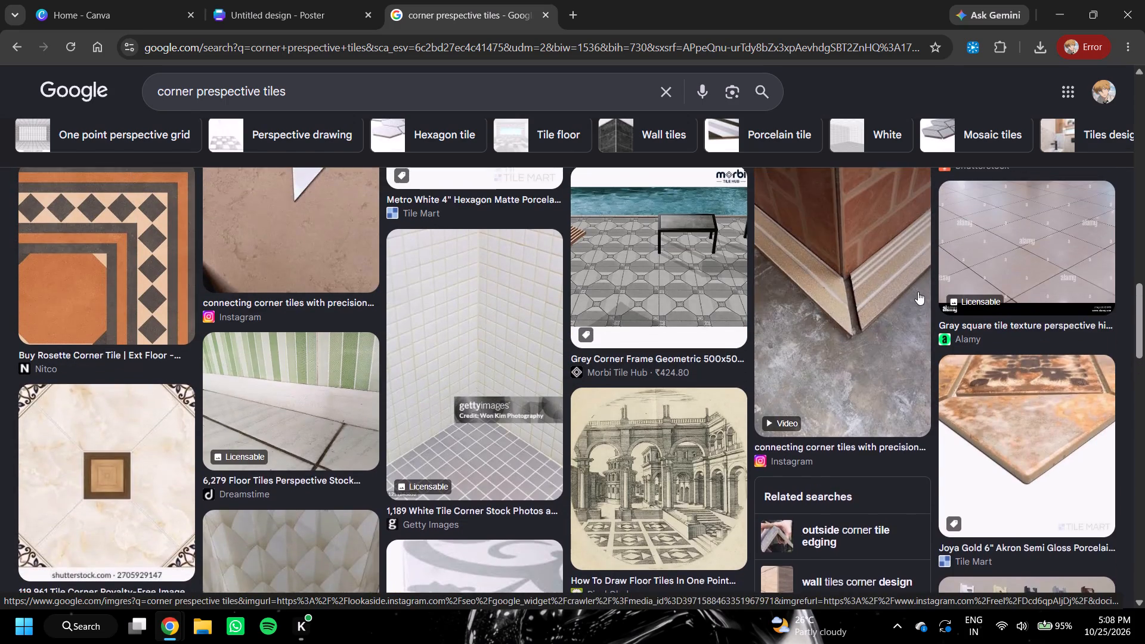
scroll(918, 292, up, 1)
scroll(835, 287, up, 1)
click(249, 17)
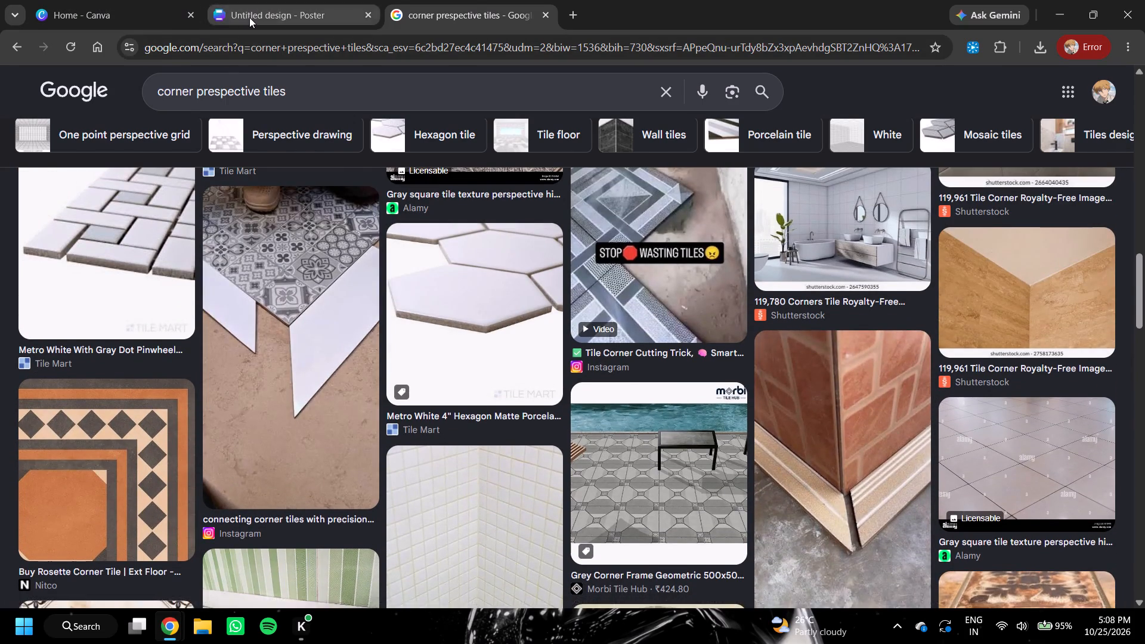
click(420, 15)
scroll(451, 281, down, 5)
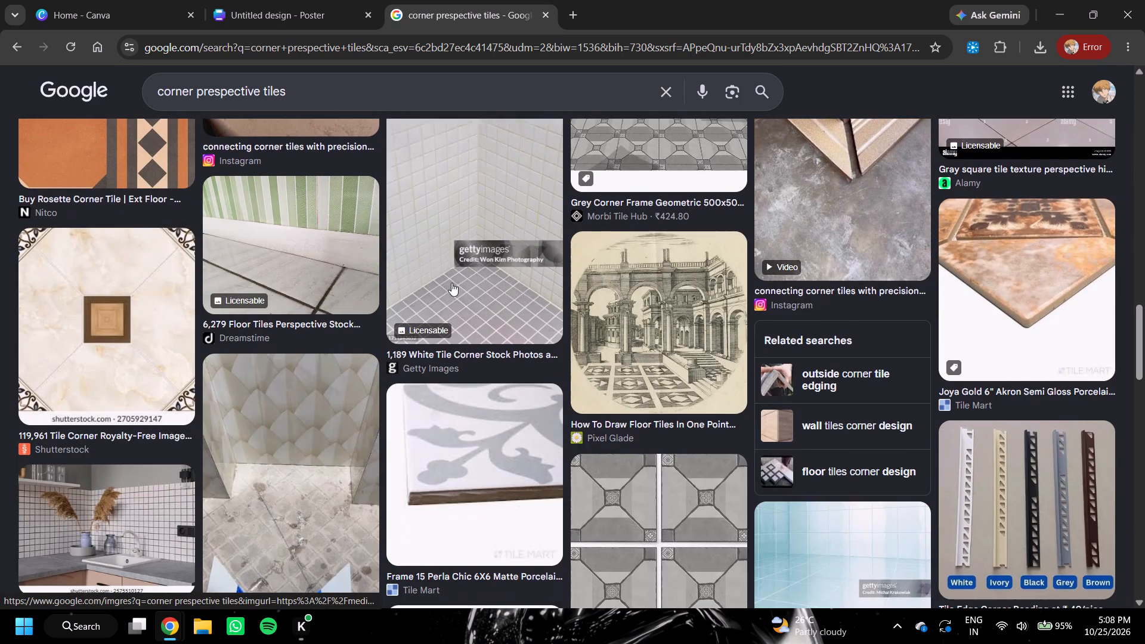
scroll(452, 281, down, 3)
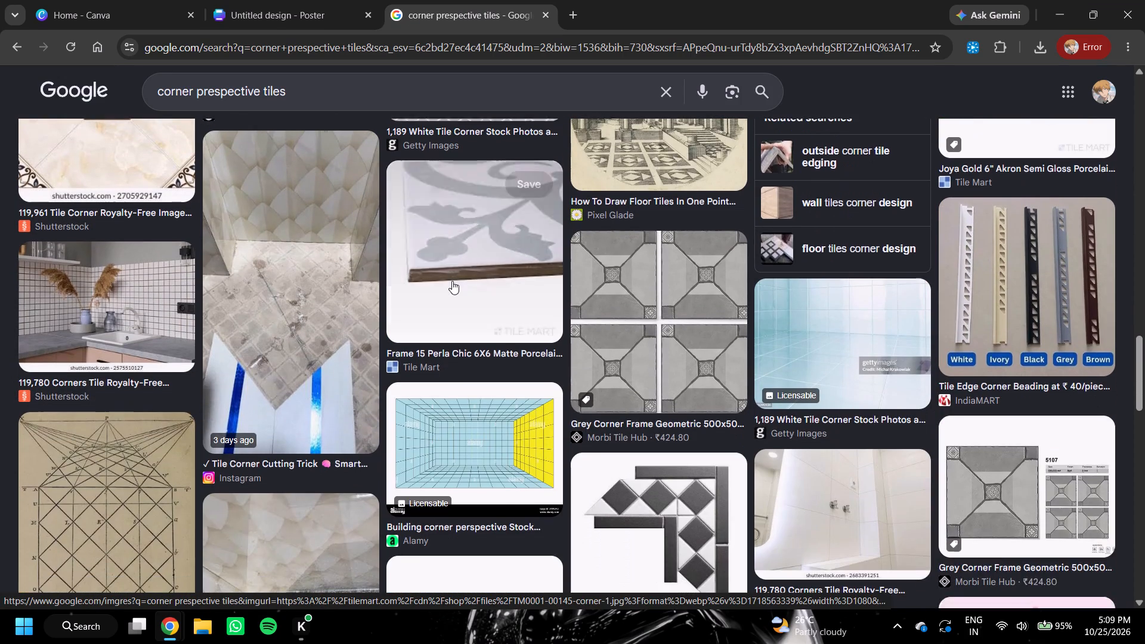
scroll(452, 280, down, 3)
scroll(452, 275, up, 10)
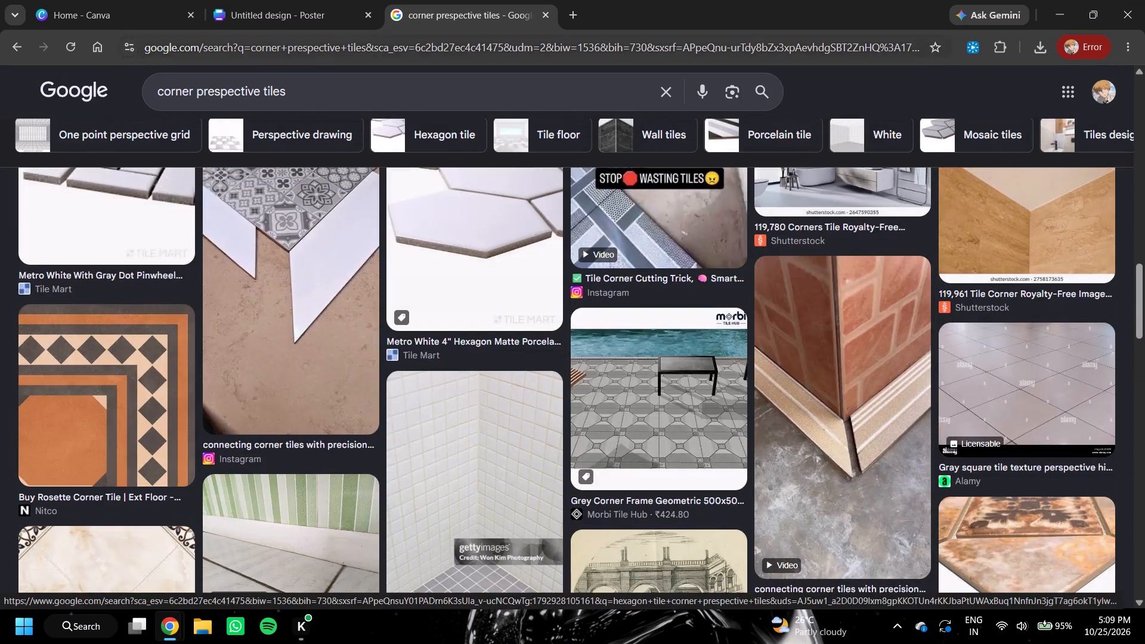
click(308, 24)
click(446, 23)
Return to the Diet Coke image results and open the Amazon.in picture of the can standing on a grey stone corner.
drag(183, 129, 184, 129)
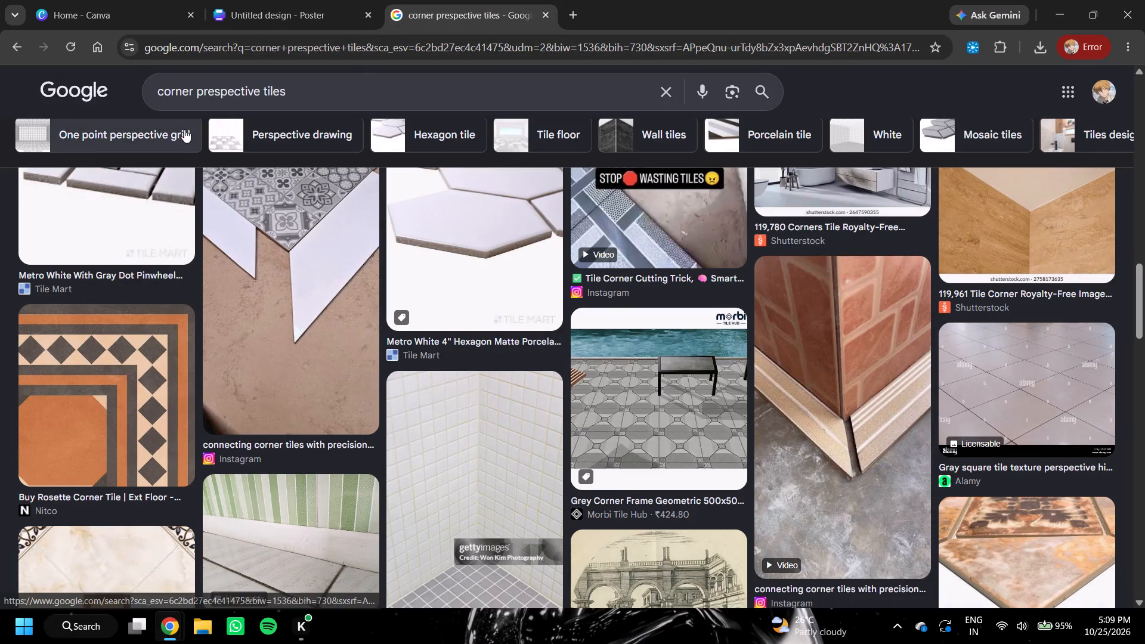
drag(184, 129, 175, 128)
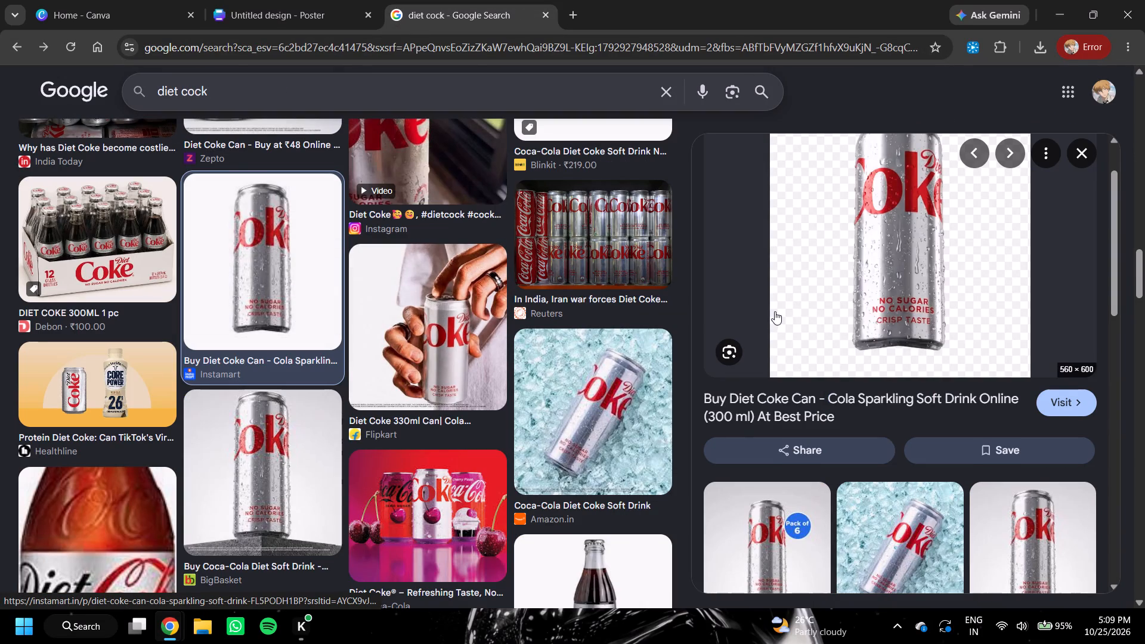
scroll(775, 311, down, 6)
scroll(608, 351, down, 6)
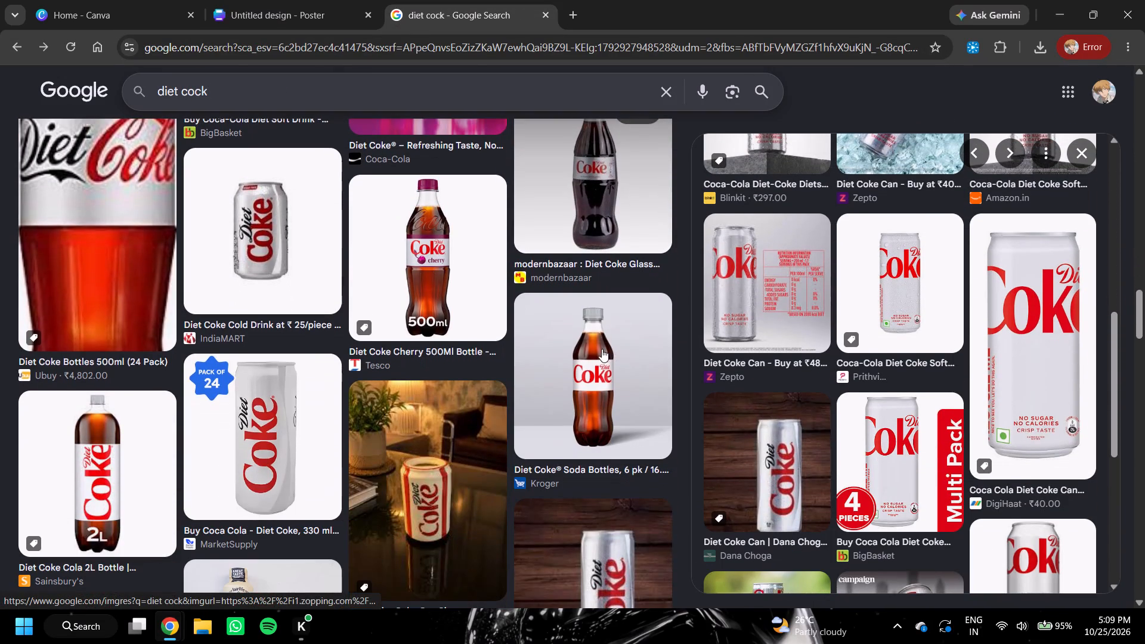
scroll(781, 329, up, 7)
scroll(905, 325, down, 3)
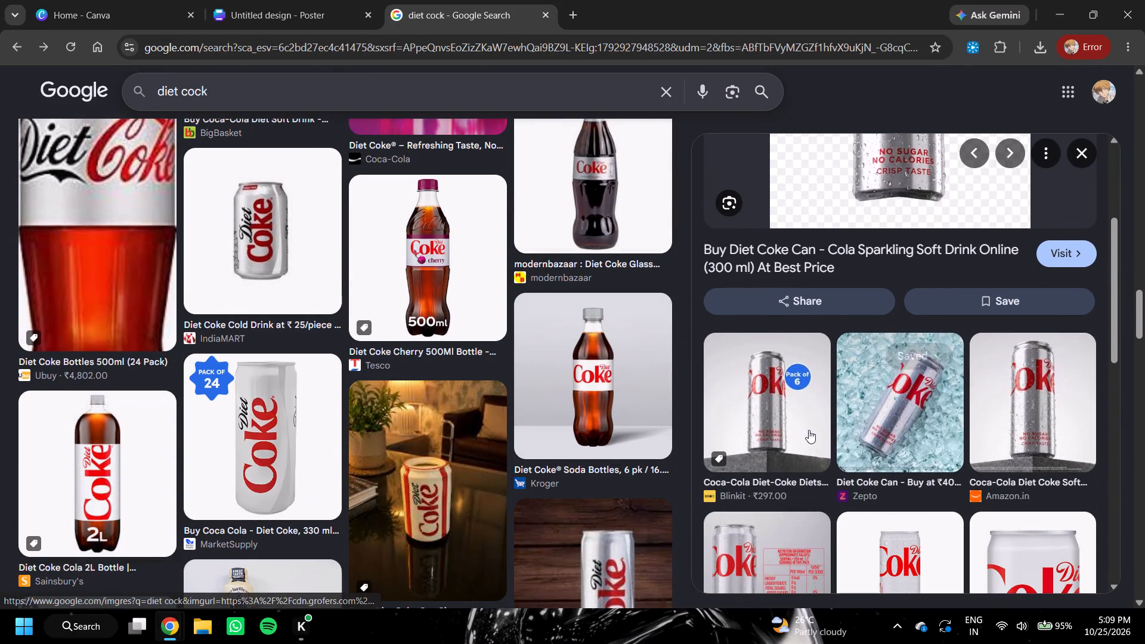
click(777, 421)
scroll(841, 381, down, 4)
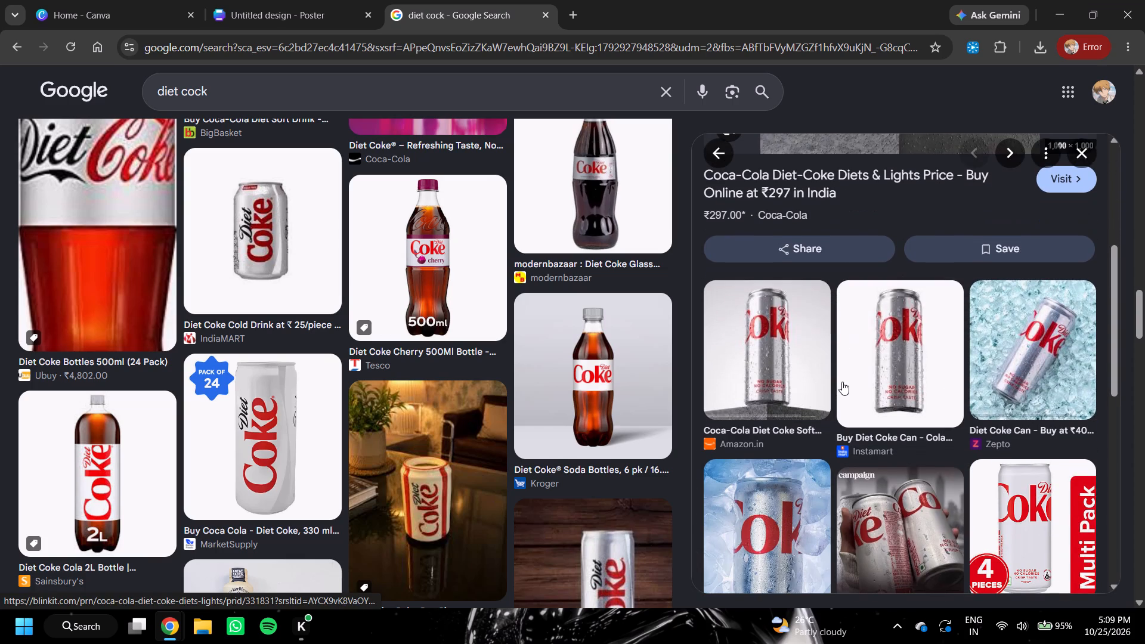
click(784, 364)
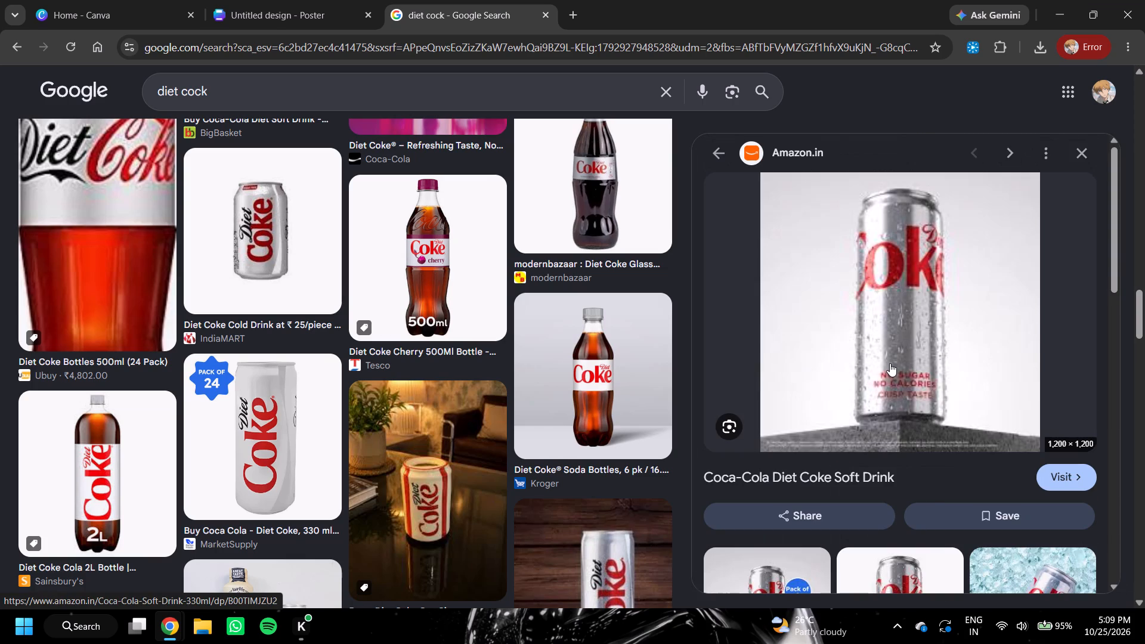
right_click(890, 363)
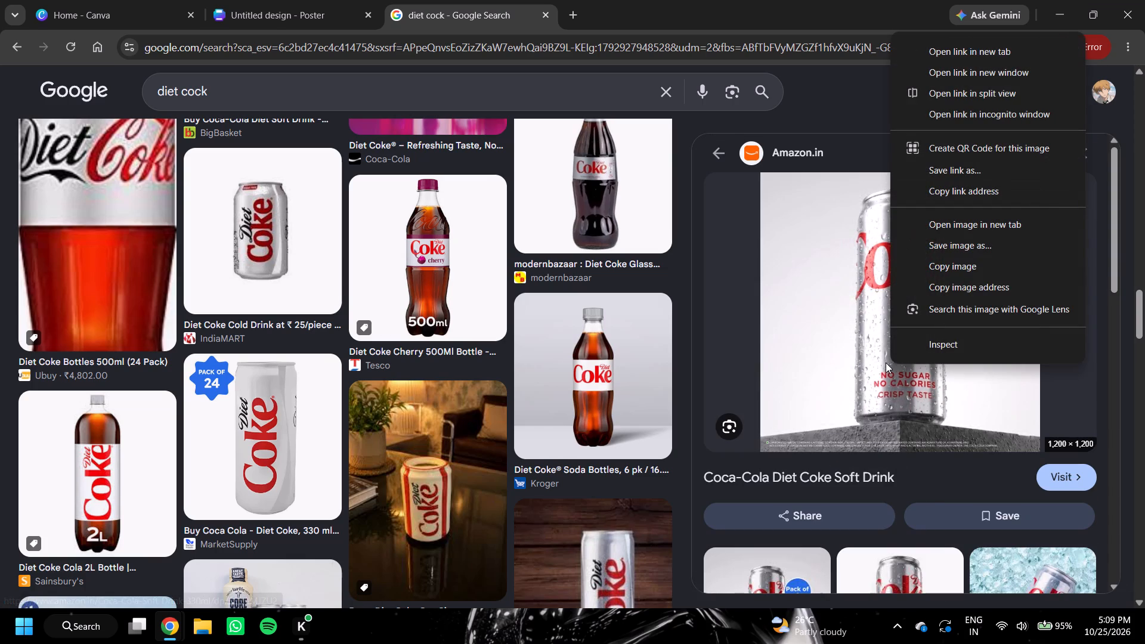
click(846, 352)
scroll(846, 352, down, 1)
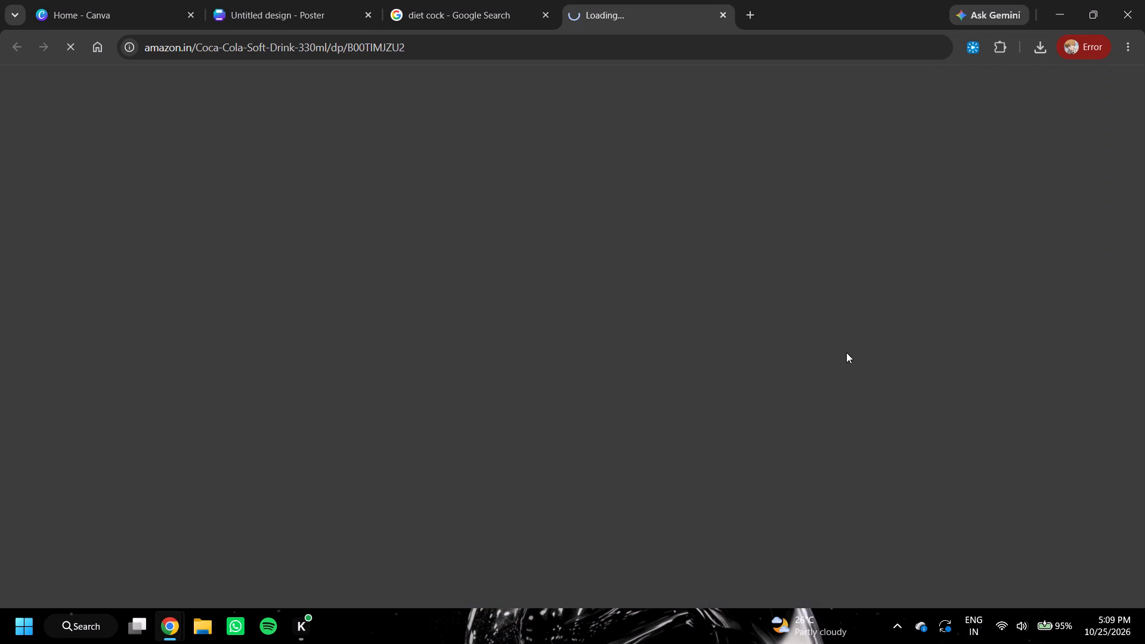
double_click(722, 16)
Save the Amazon.in image of the can on the stone corner to Downloads as the JPG 61voL1fCo3L and close the product page.
scroll(911, 225, down, 4)
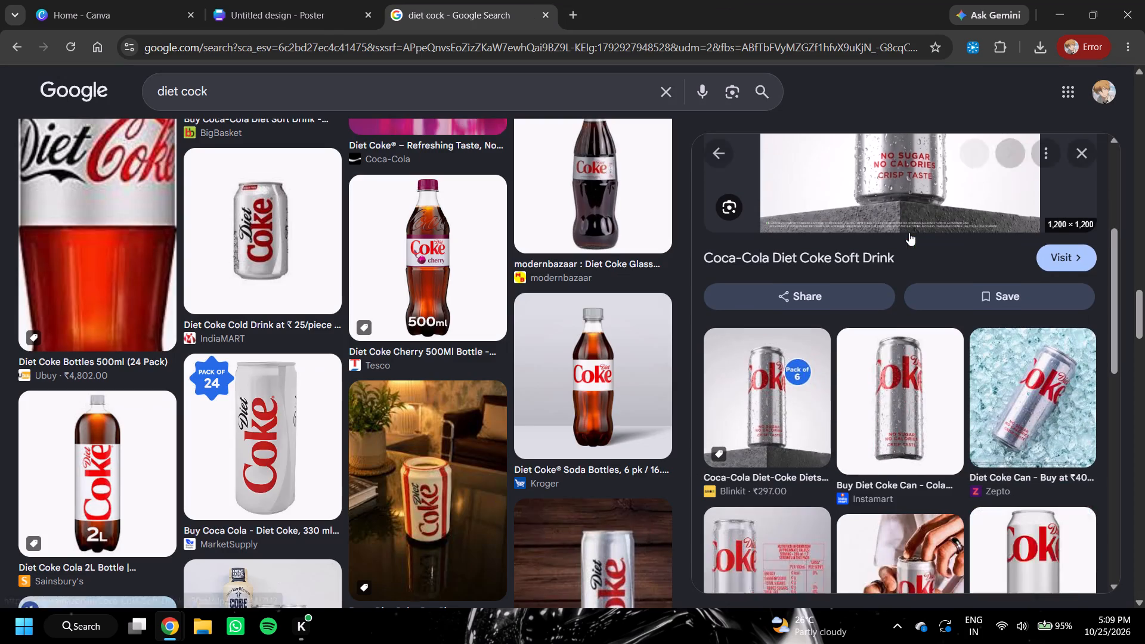
scroll(907, 232, down, 3)
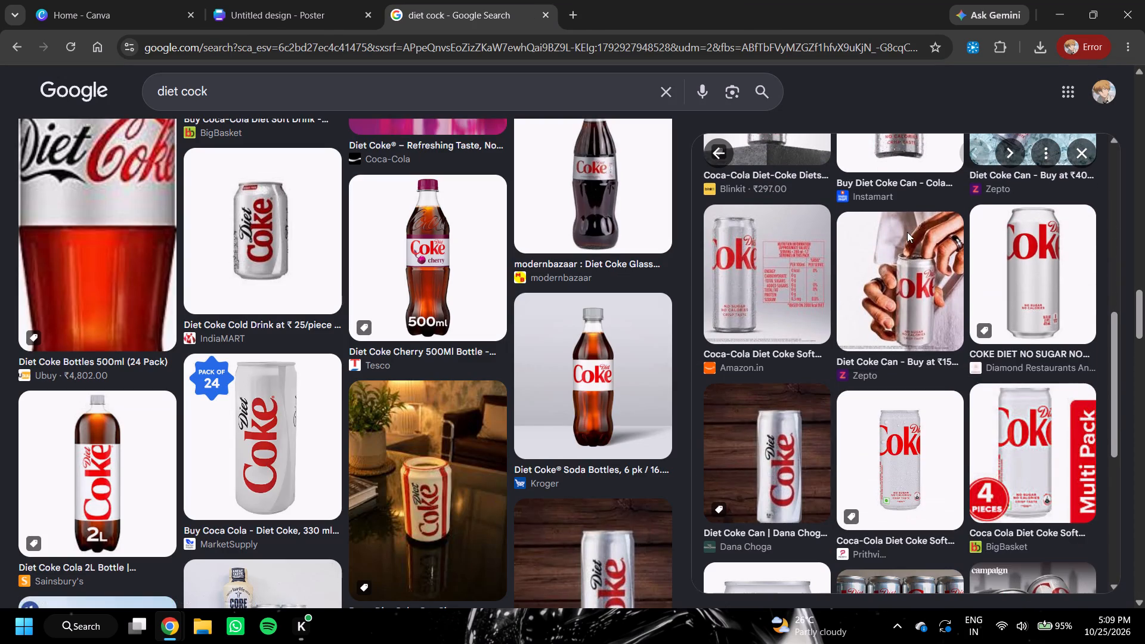
scroll(907, 231, down, 3)
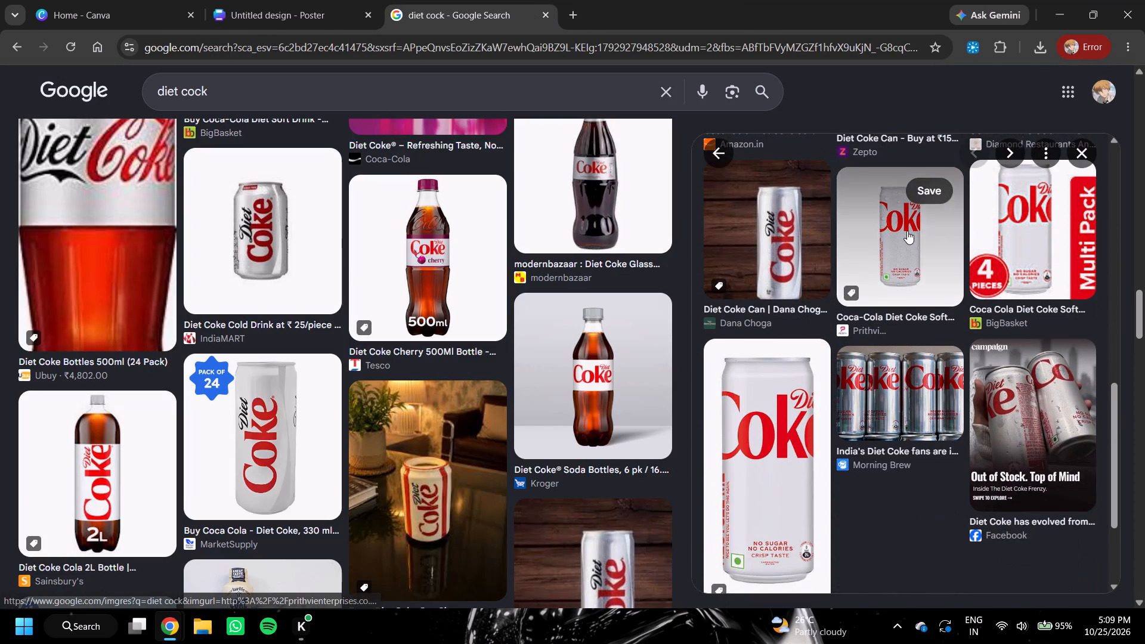
scroll(905, 227, up, 10)
right_click(902, 231)
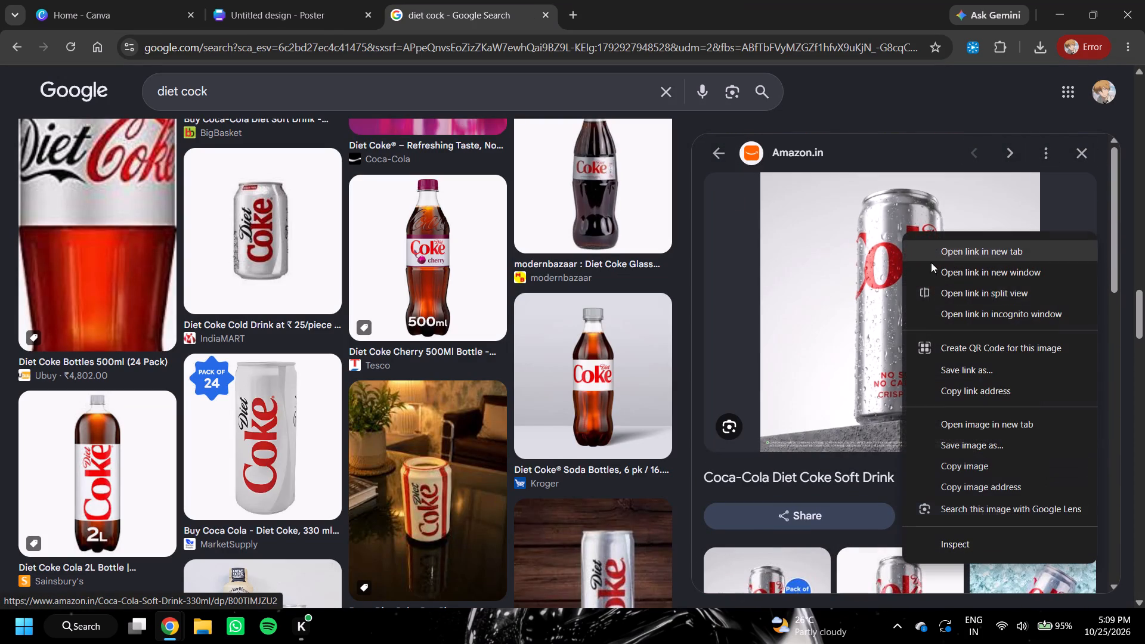
double_click(970, 441)
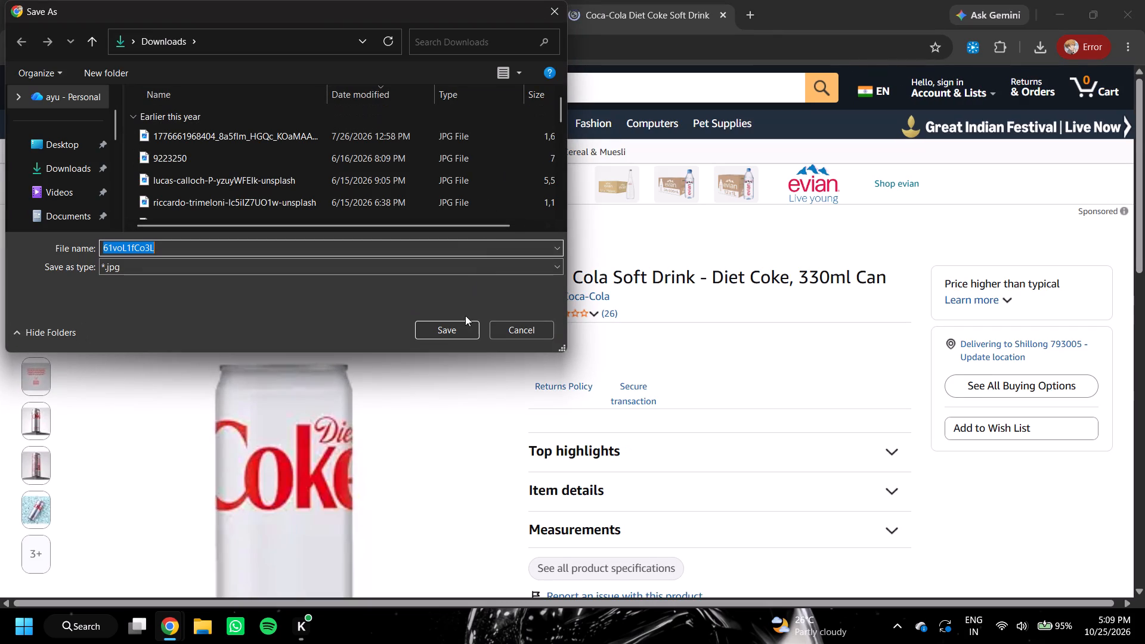
click(447, 332)
double_click(723, 14)
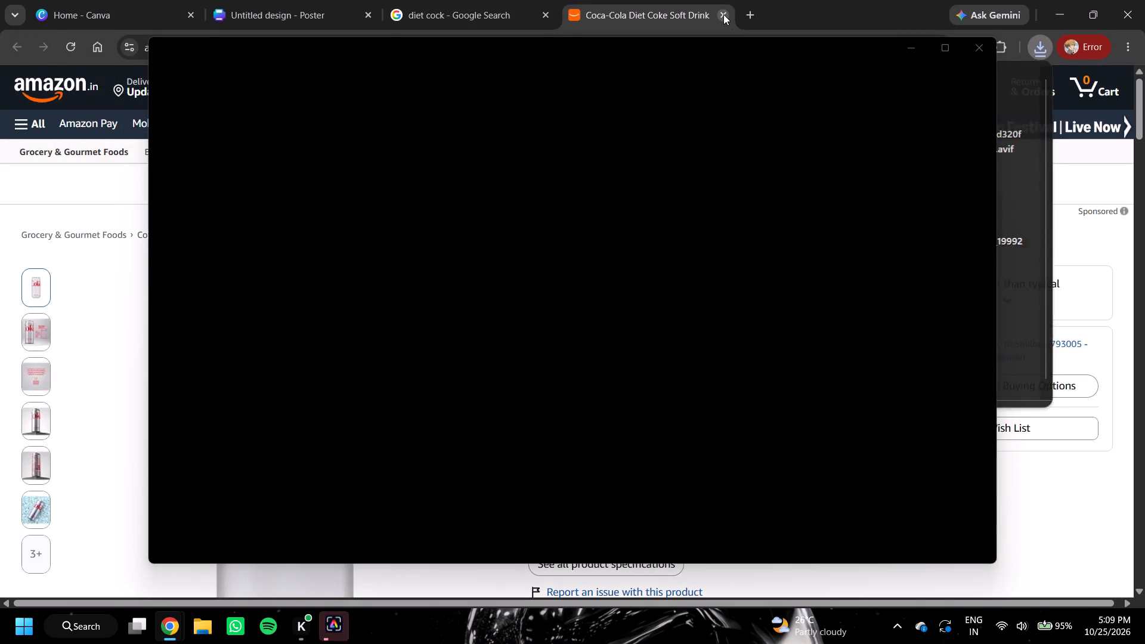
Close the Adobe Express Photos preview of 61voL1fCo3L and switch to the Canva poster design.
click(971, 45)
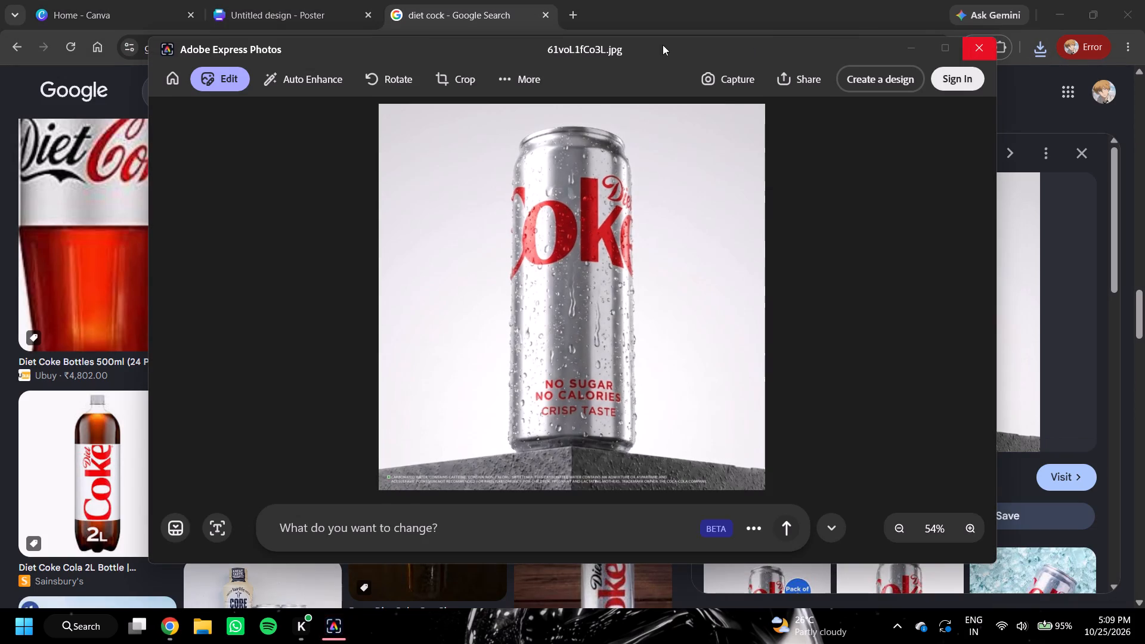
double_click(979, 53)
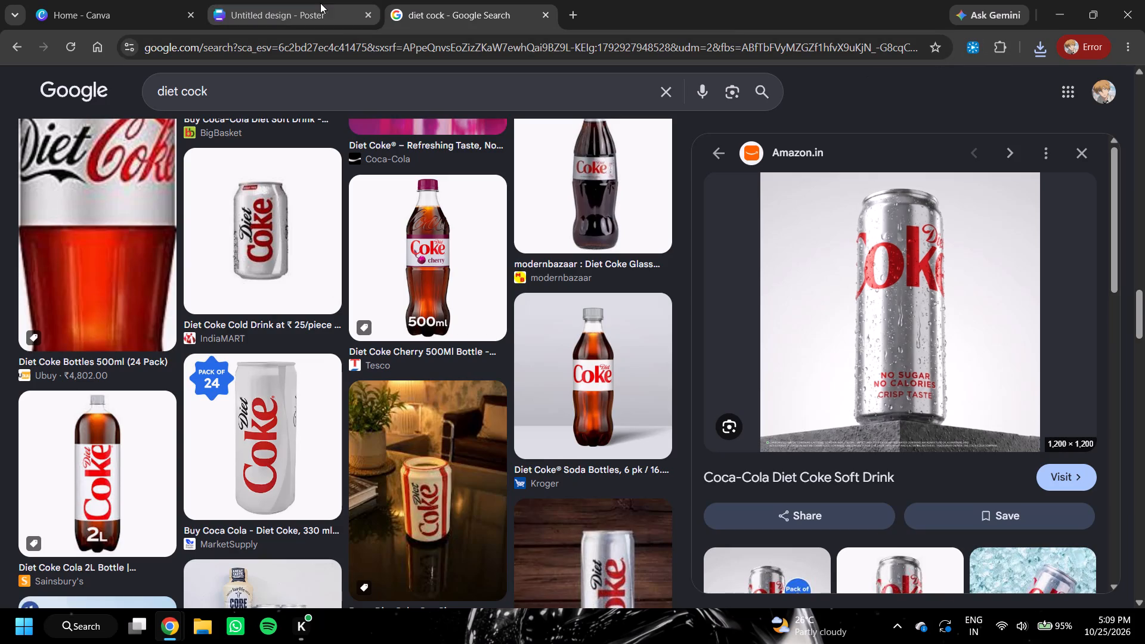
click(318, 3)
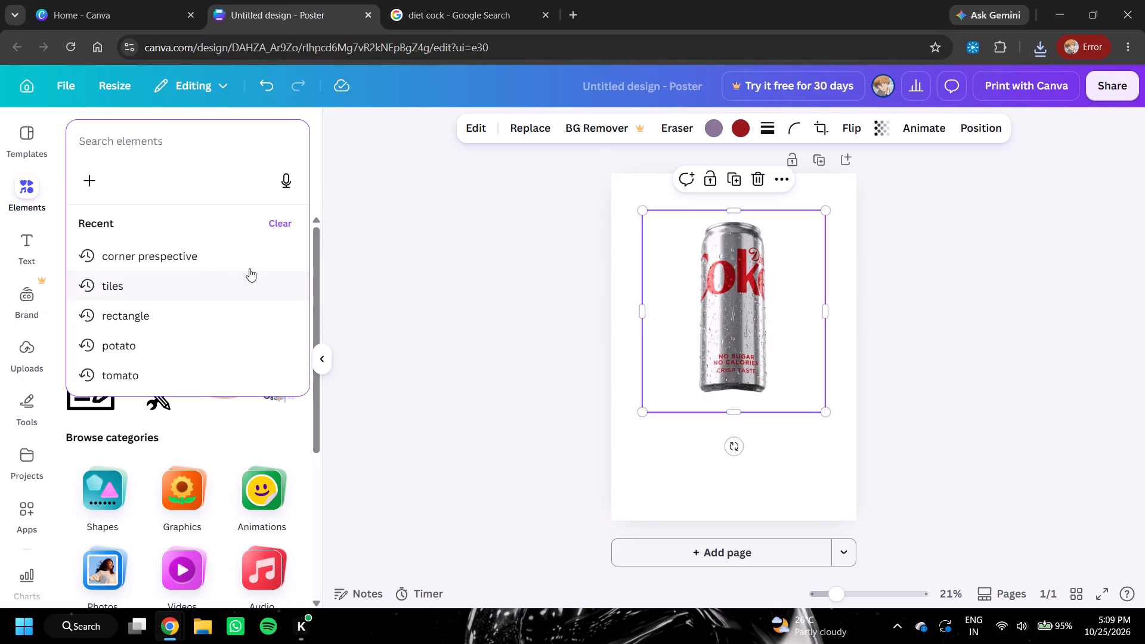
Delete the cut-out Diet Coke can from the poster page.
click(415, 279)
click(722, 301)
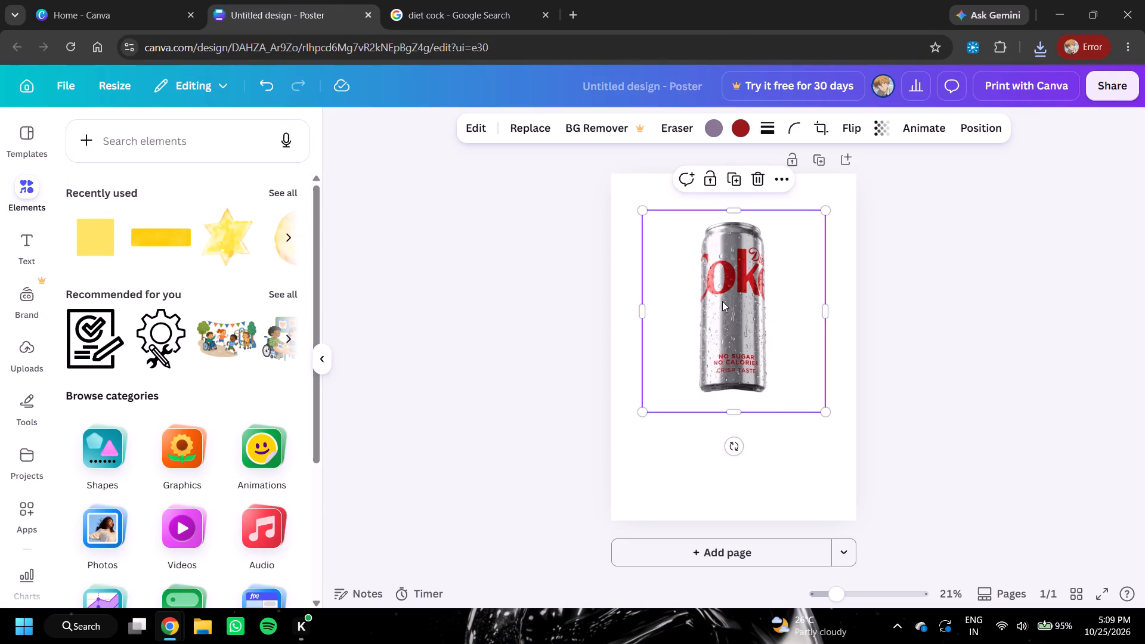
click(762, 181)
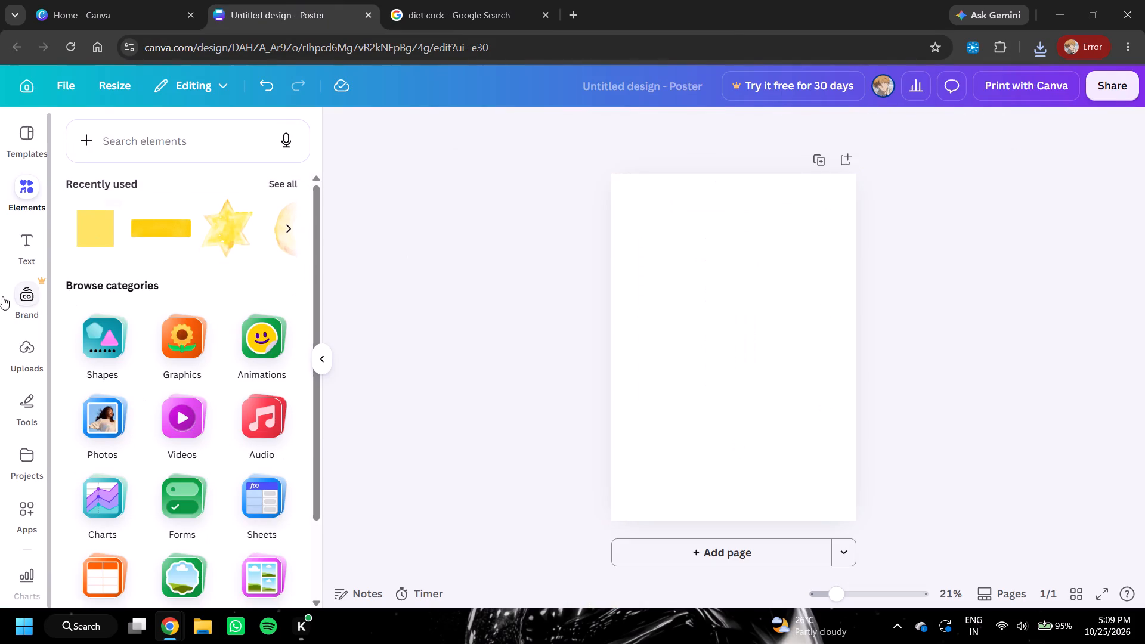
Upload the JPG 61voL1fCo3L from Downloads to the design's uploaded images.
double_click(13, 300)
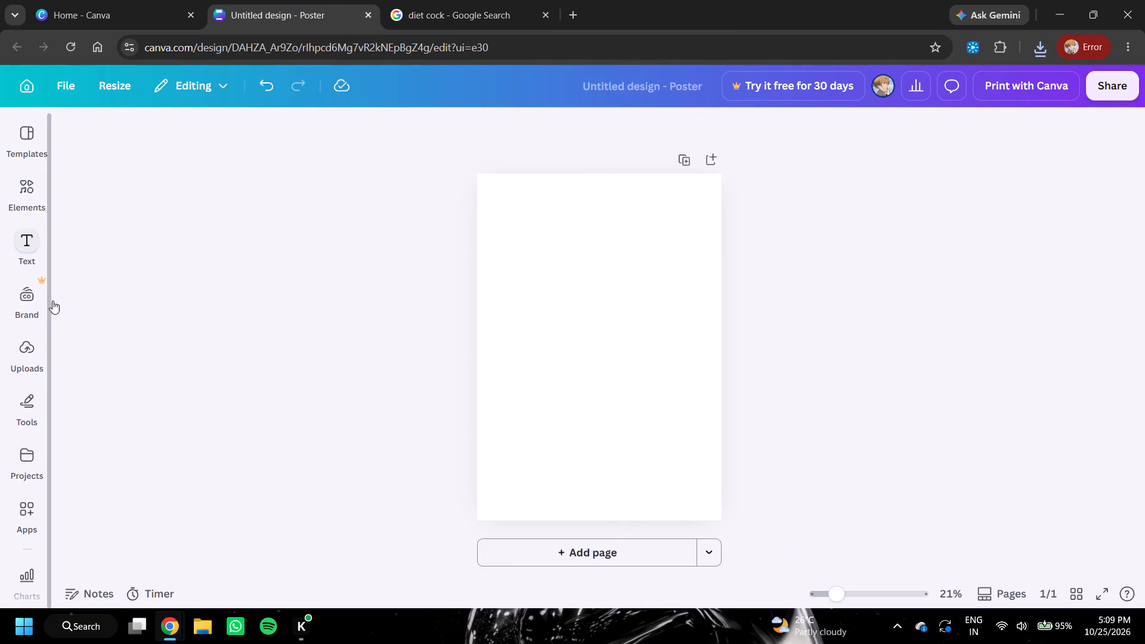
click(32, 336)
click(128, 181)
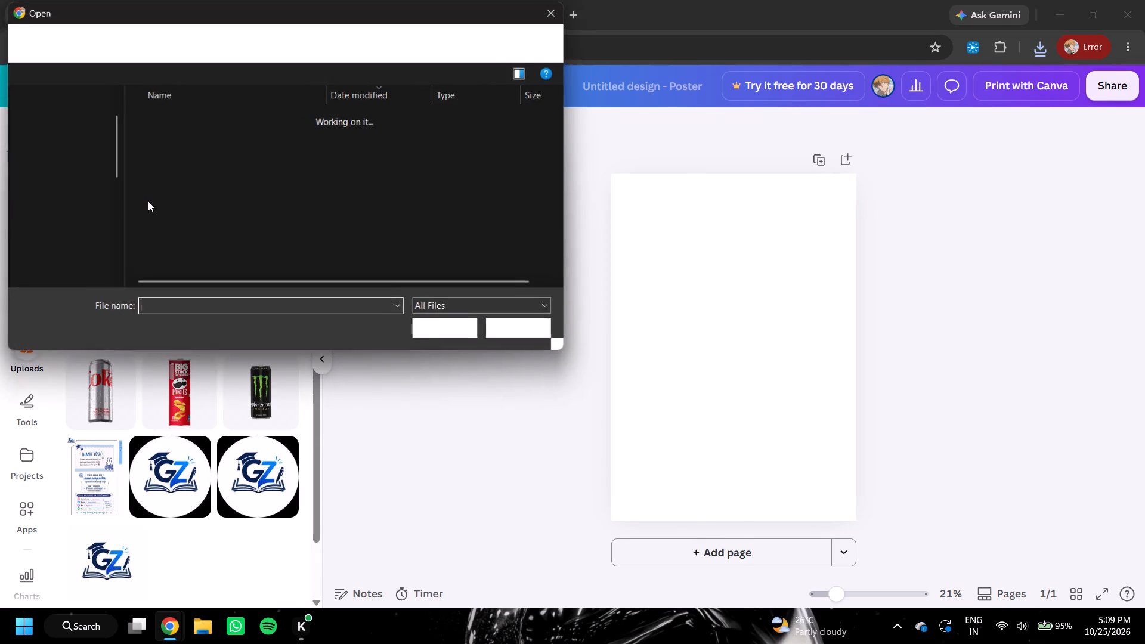
click(169, 145)
click(197, 135)
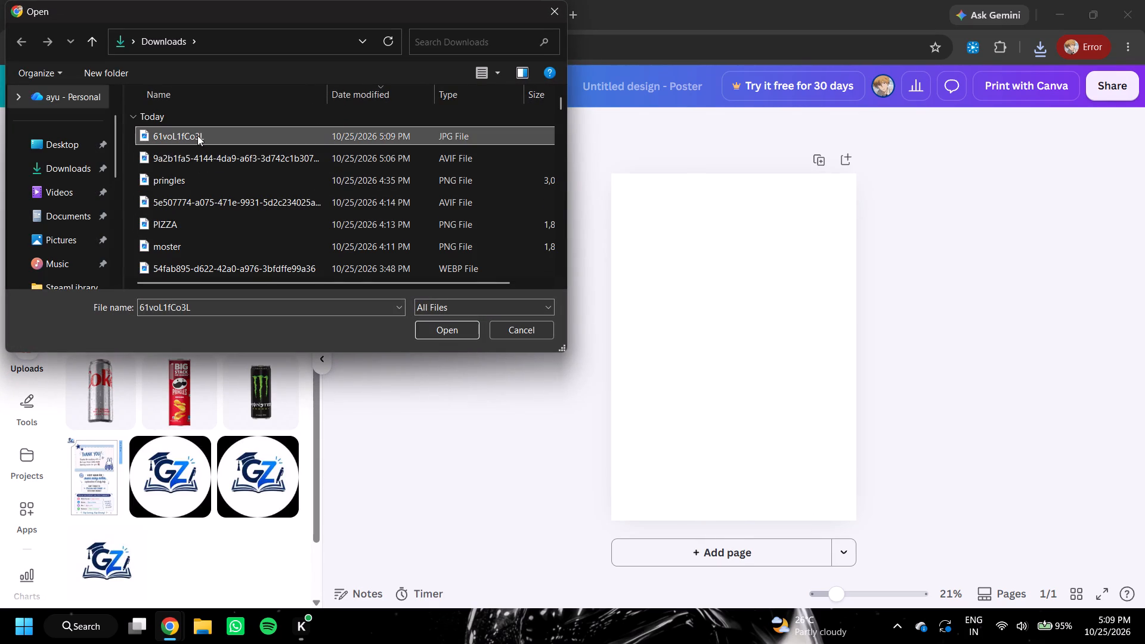
click(428, 327)
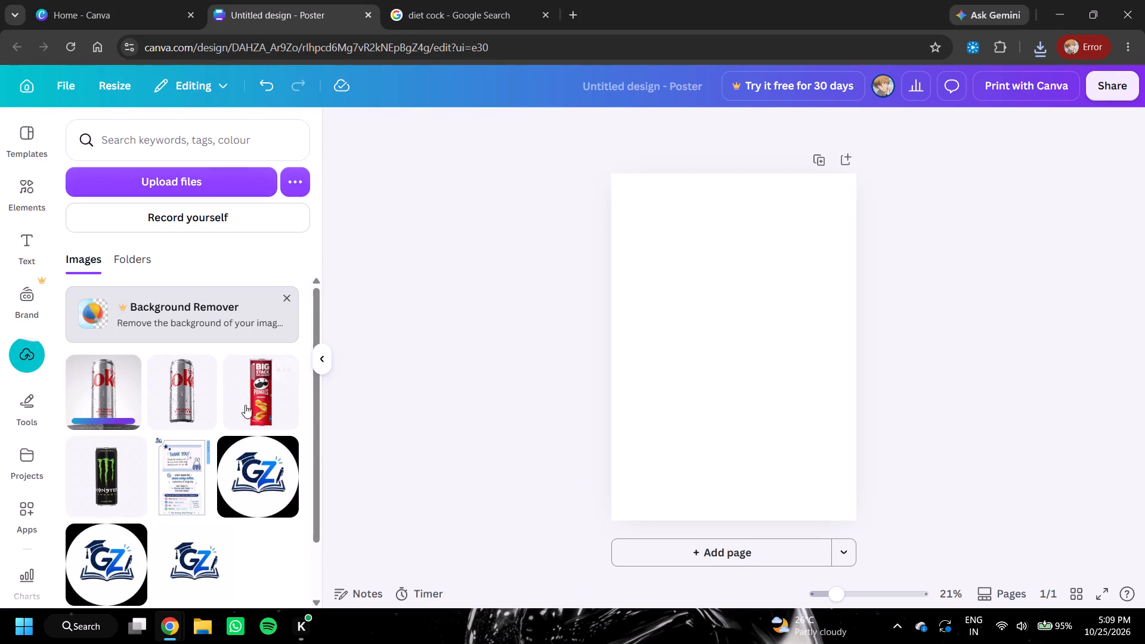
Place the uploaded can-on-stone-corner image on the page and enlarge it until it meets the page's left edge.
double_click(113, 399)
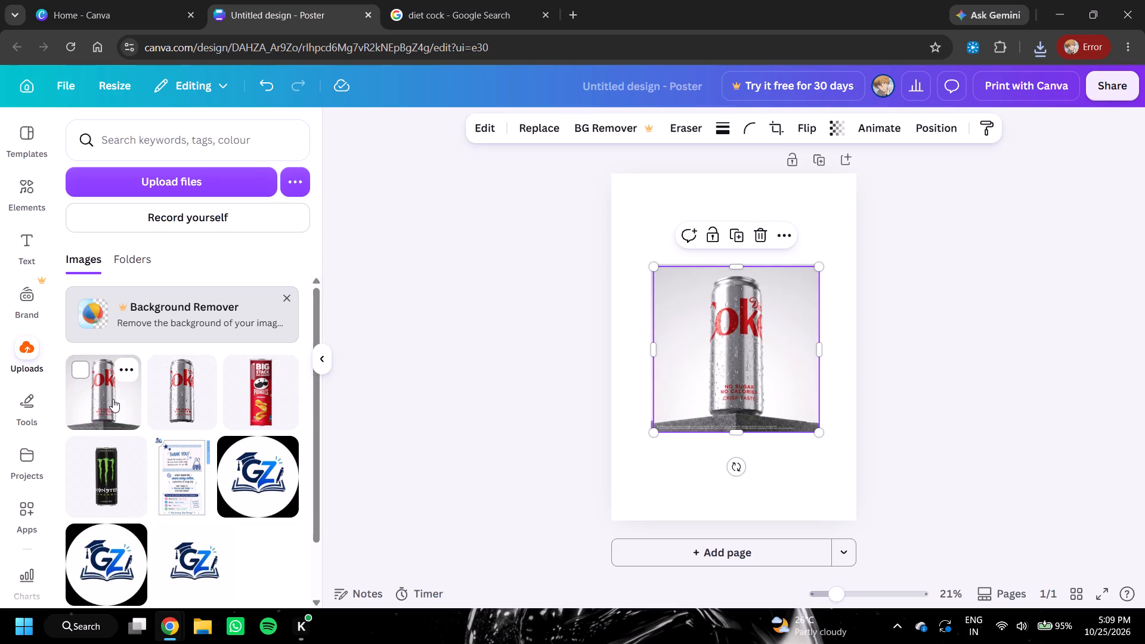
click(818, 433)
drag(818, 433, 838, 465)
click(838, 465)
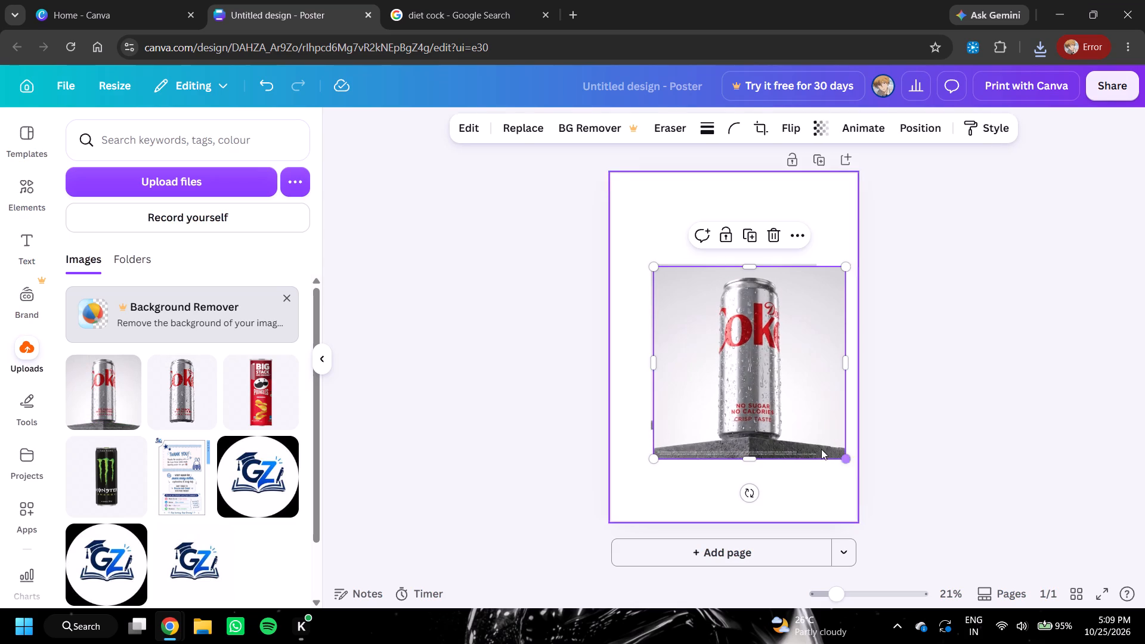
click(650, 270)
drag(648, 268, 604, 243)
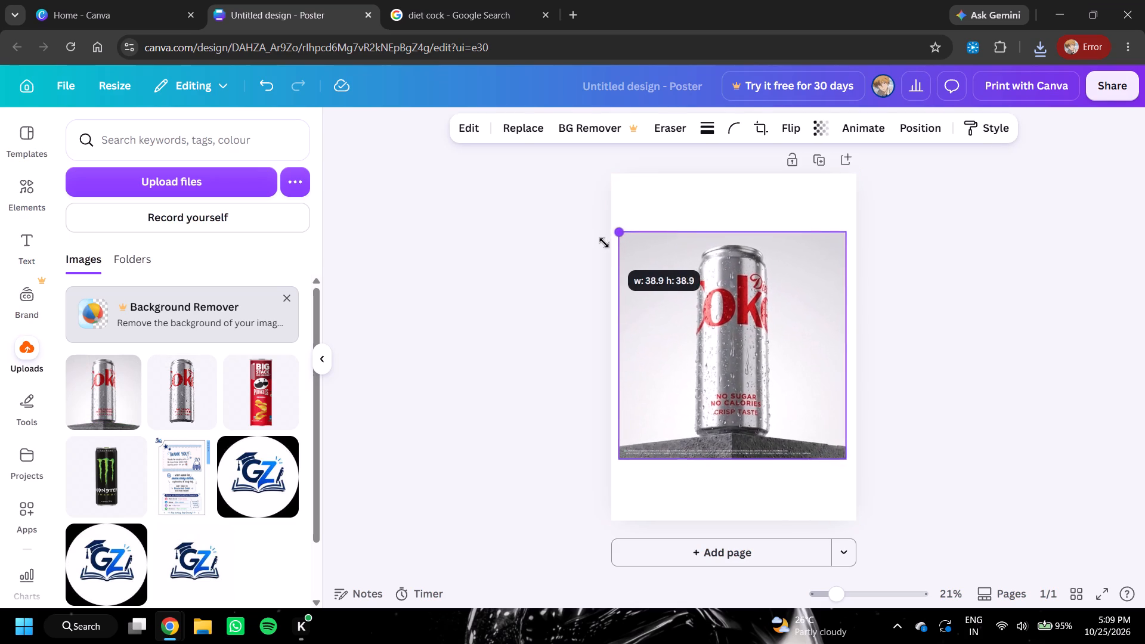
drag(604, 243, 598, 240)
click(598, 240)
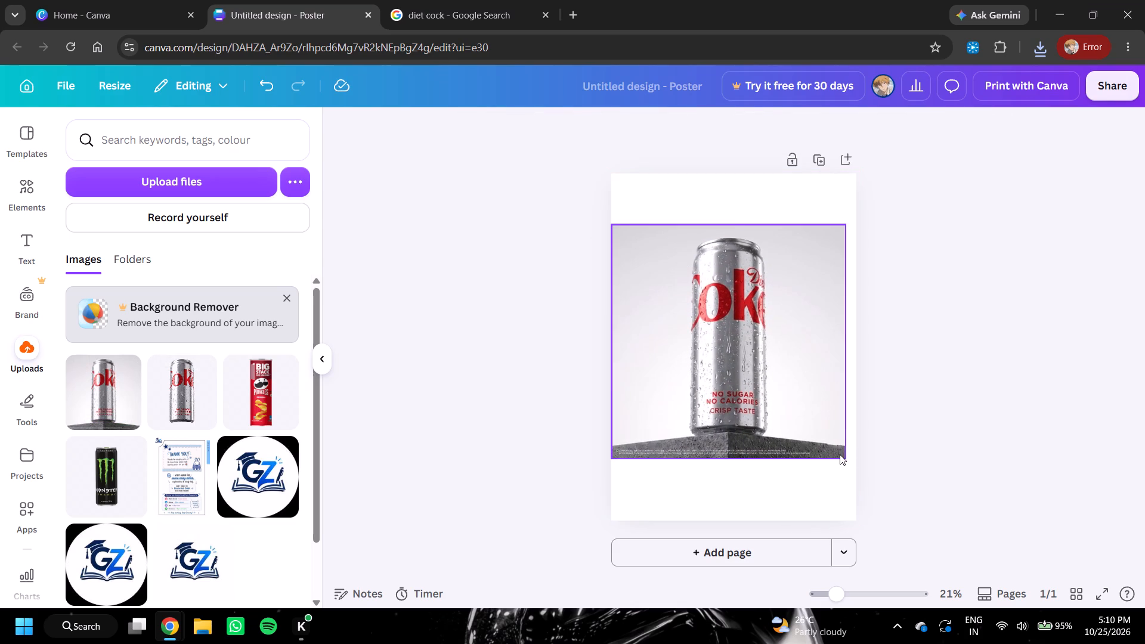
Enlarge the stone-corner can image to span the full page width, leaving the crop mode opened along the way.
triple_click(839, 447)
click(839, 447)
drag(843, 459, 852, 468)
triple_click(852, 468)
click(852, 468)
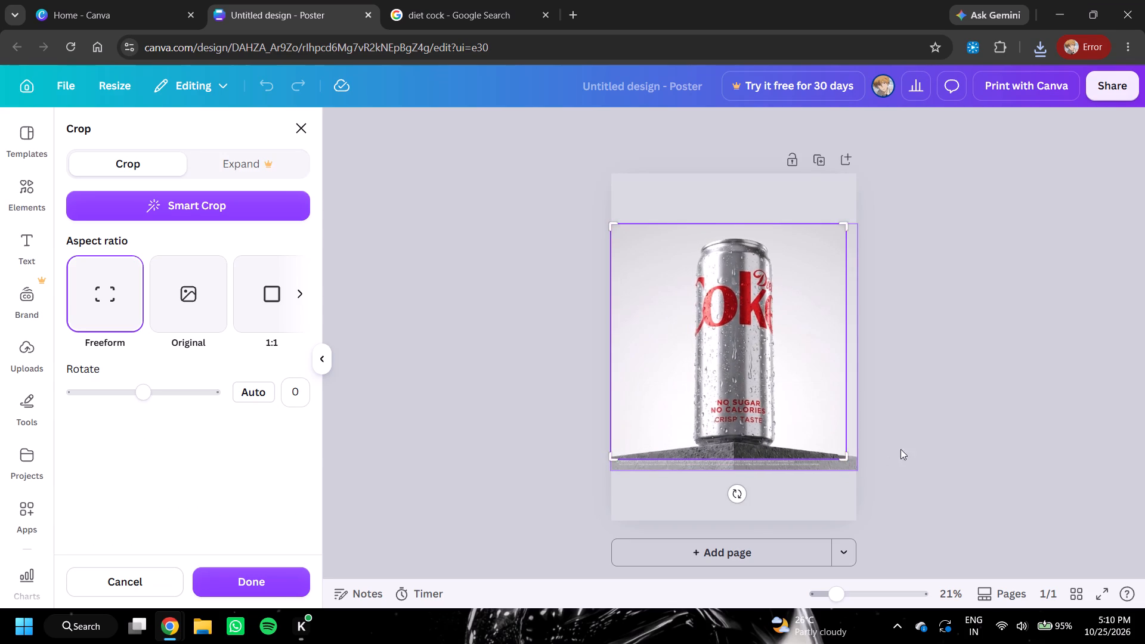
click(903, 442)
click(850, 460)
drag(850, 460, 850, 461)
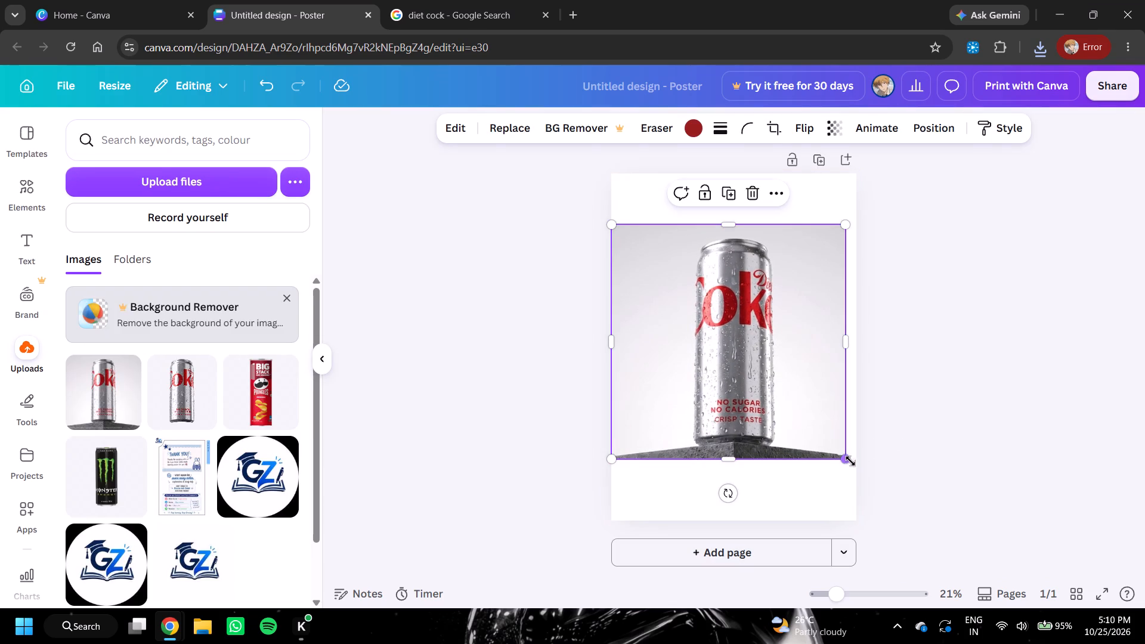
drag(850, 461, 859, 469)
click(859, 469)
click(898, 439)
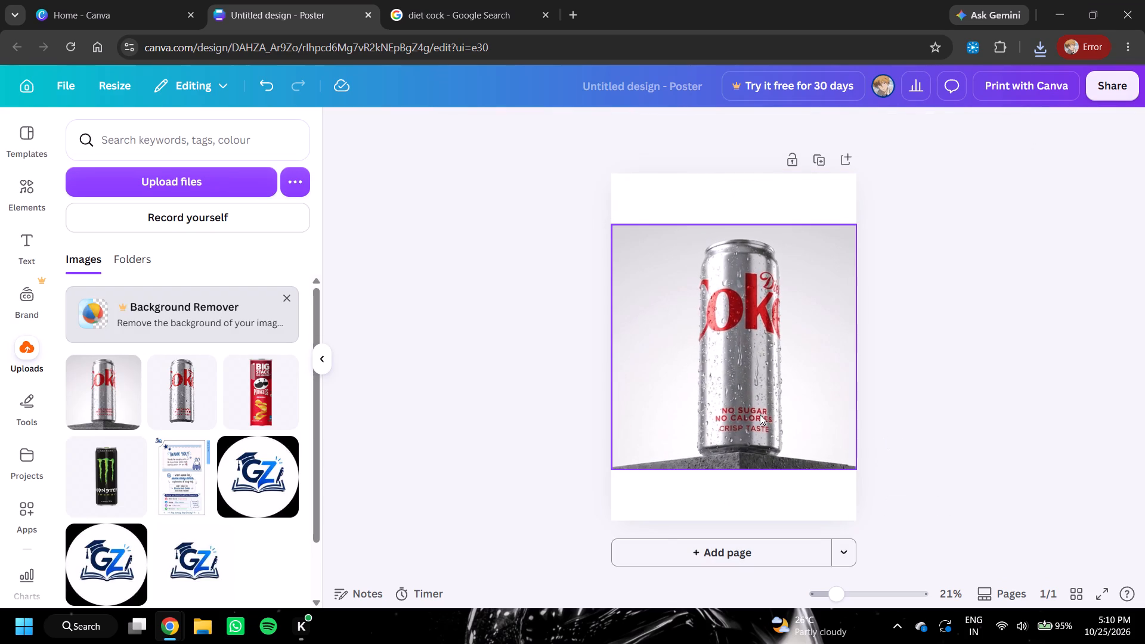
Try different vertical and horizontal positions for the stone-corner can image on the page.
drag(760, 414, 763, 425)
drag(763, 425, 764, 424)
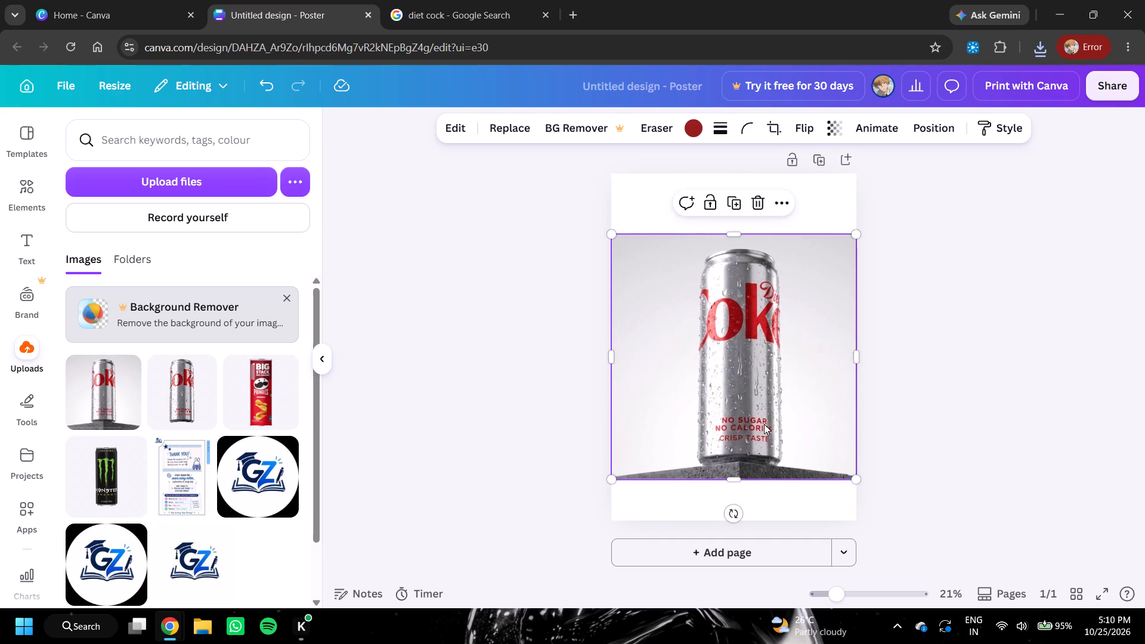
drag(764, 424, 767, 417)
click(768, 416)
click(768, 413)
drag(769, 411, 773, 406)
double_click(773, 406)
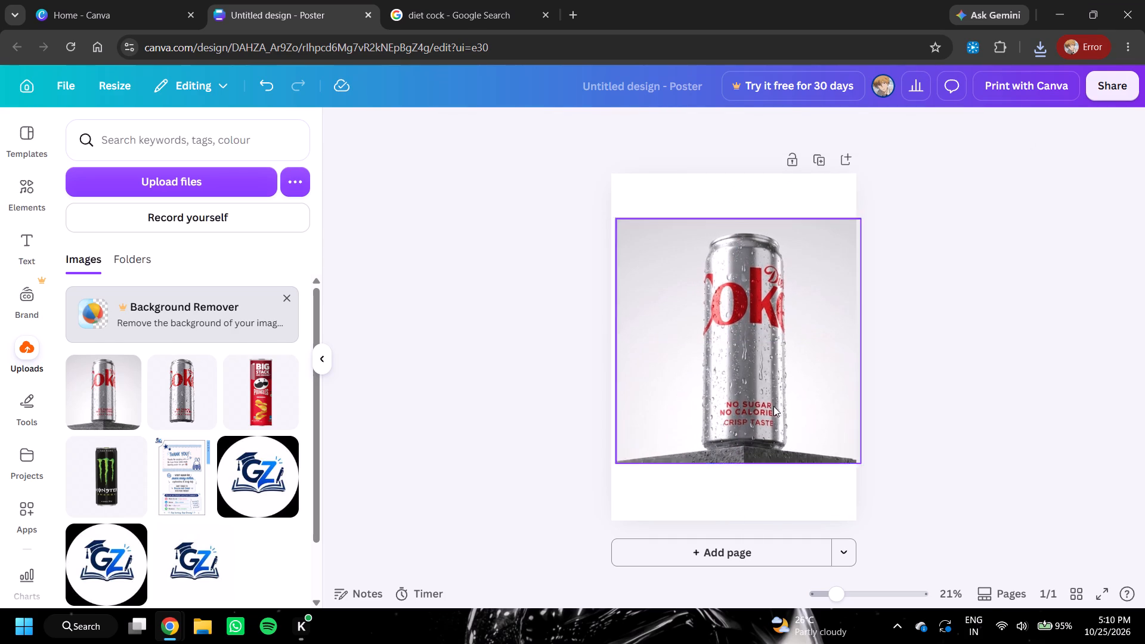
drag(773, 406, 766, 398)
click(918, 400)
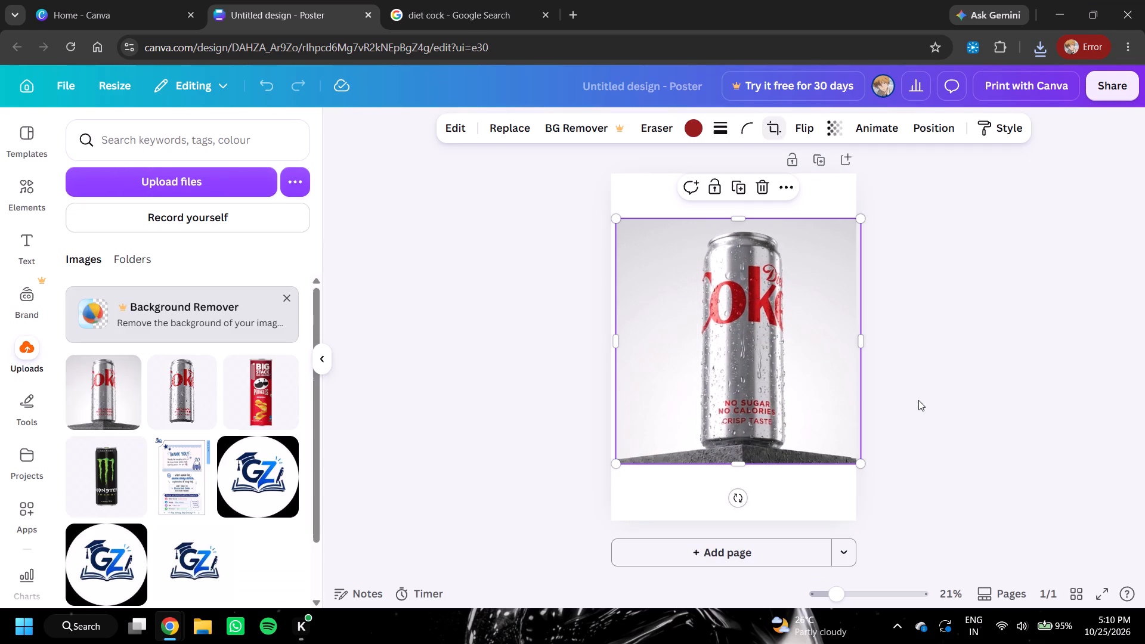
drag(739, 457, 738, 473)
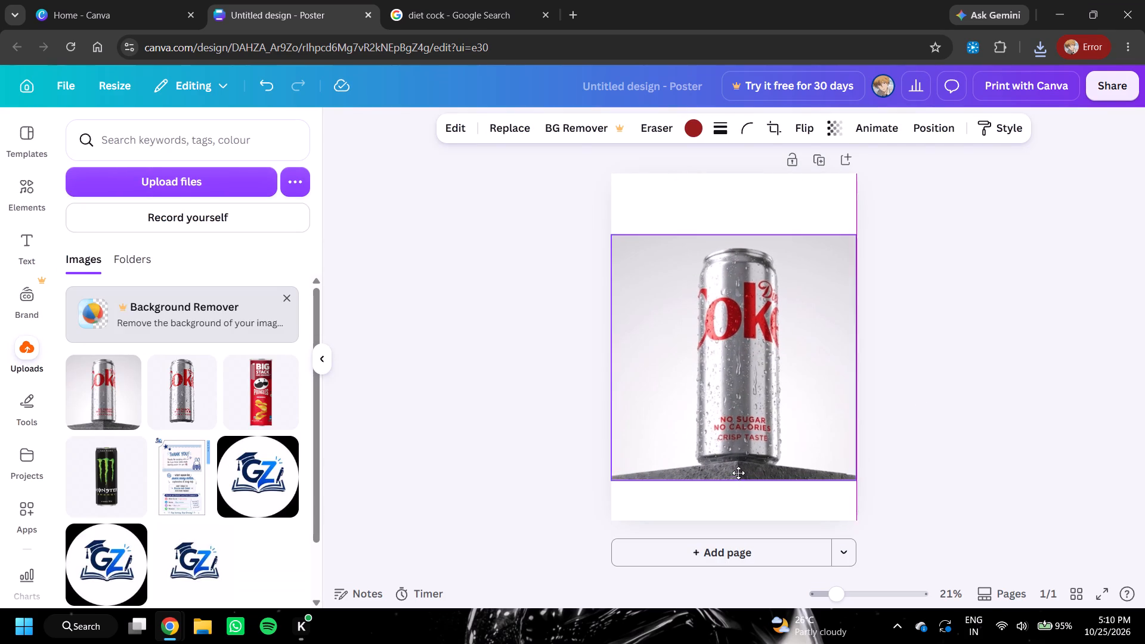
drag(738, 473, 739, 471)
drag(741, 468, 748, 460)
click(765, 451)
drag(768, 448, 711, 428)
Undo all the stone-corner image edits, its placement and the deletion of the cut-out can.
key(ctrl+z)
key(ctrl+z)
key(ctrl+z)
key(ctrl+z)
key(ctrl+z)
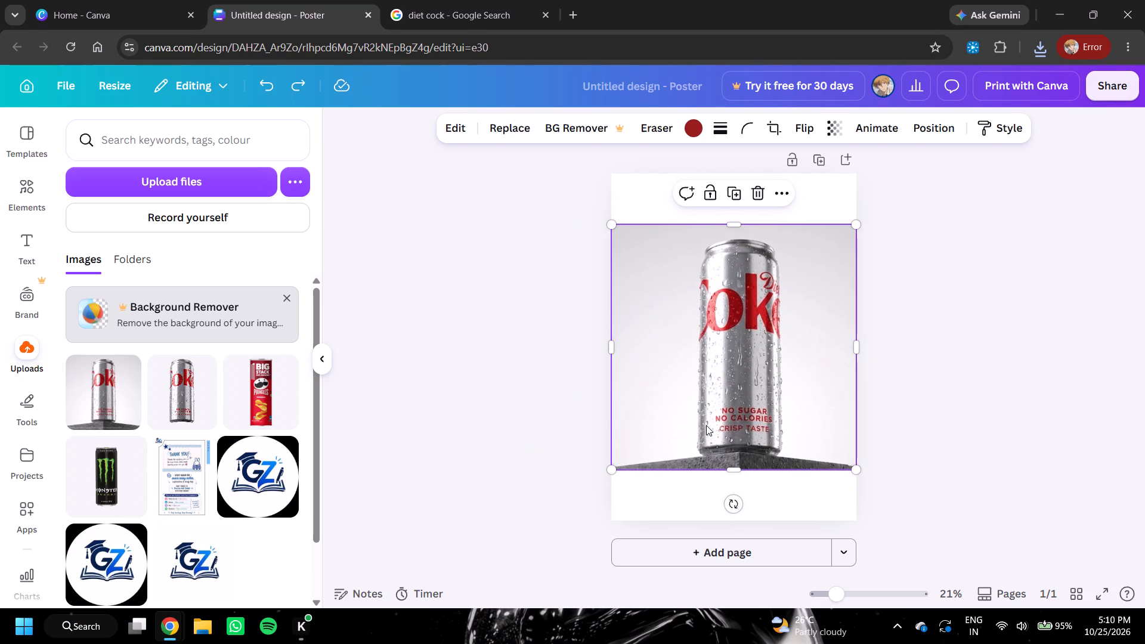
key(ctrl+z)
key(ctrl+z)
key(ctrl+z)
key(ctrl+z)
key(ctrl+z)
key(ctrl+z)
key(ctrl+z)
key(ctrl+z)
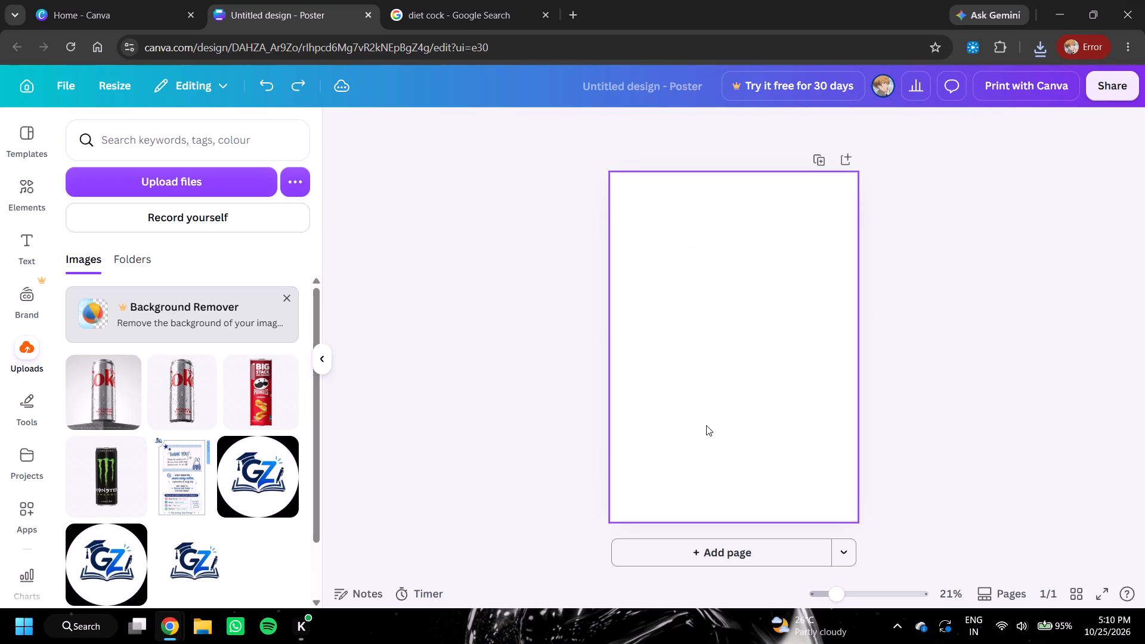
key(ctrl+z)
Shift the cut-out Diet Coke can slightly down the page and enlarge it proportionally.
drag(741, 373, 741, 380)
drag(741, 381, 741, 391)
click(741, 391)
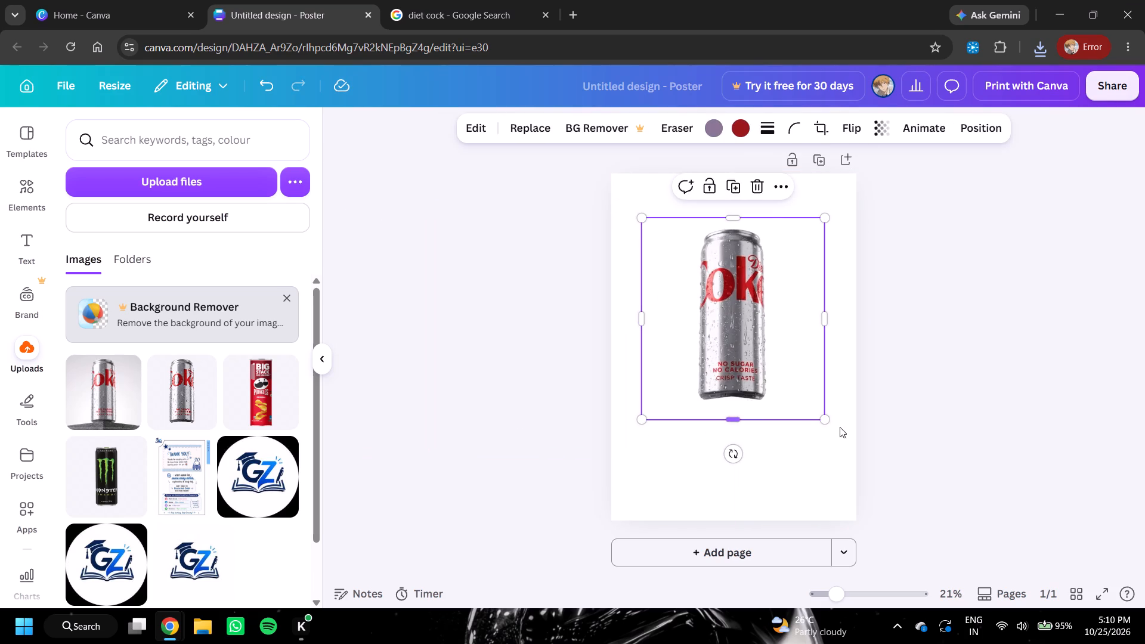
click(757, 377)
click(827, 420)
drag(830, 422, 842, 432)
double_click(842, 432)
click(952, 392)
click(731, 352)
drag(824, 419, 838, 430)
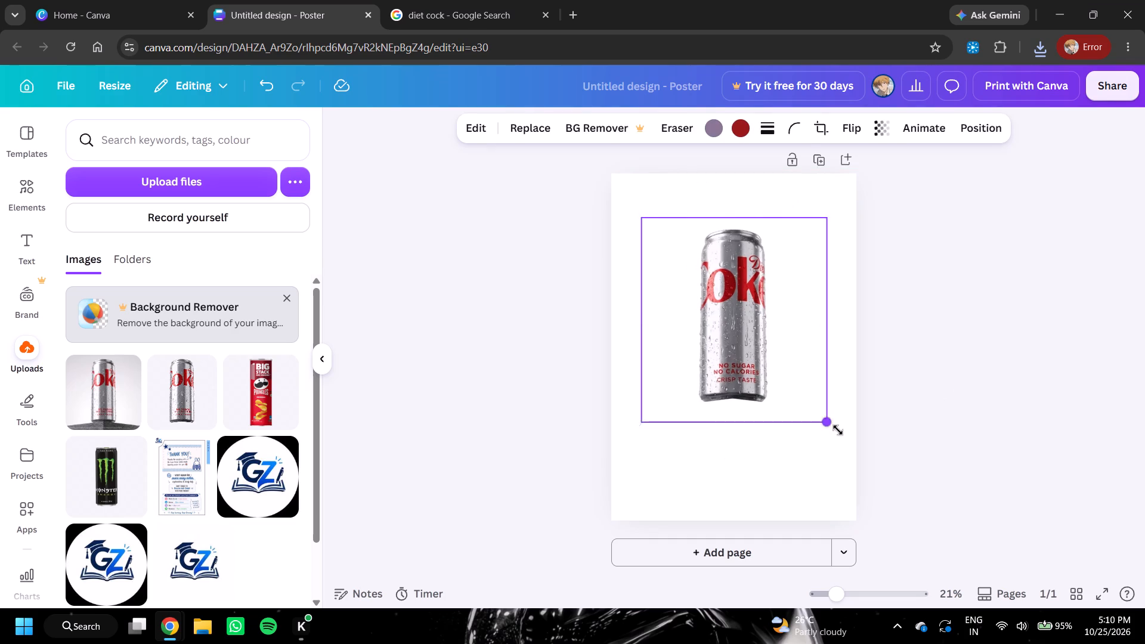
drag(838, 430, 851, 444)
Move the cut-out can up and reduce it slightly, keeping it roughly centred across the page's upper part.
drag(760, 377, 751, 370)
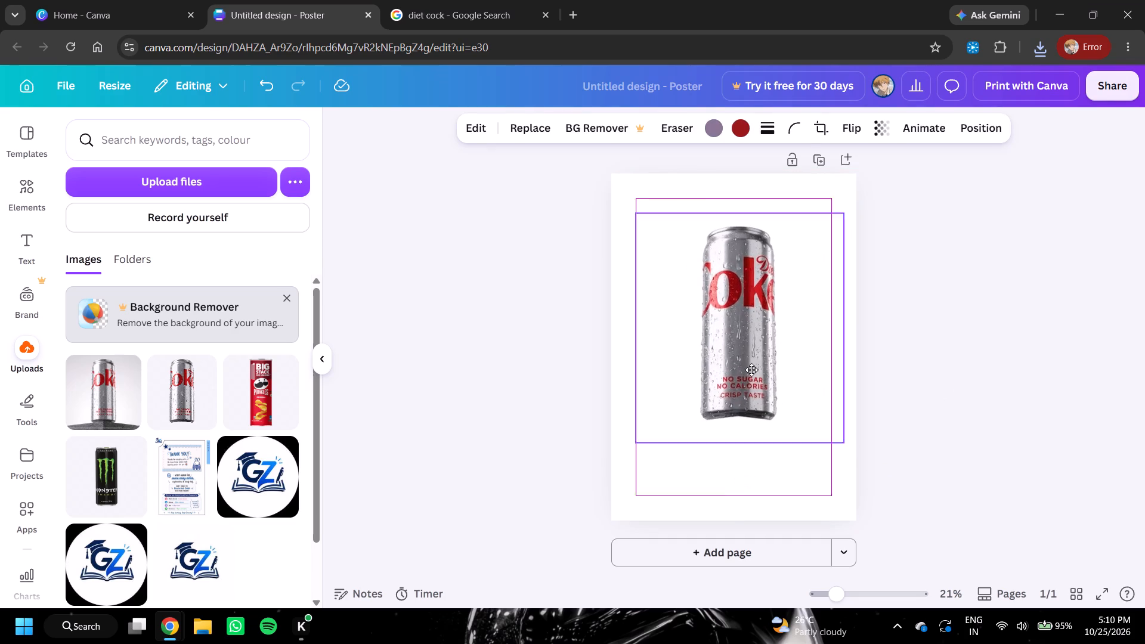
drag(751, 370, 749, 363)
drag(837, 431, 830, 417)
click(741, 346)
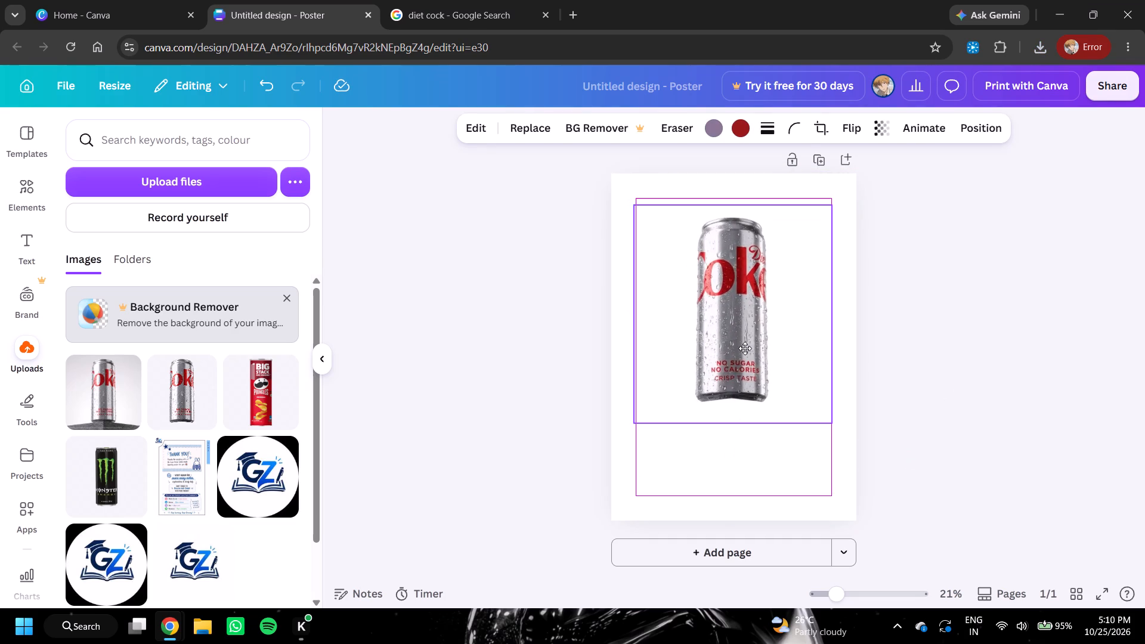
click(927, 358)
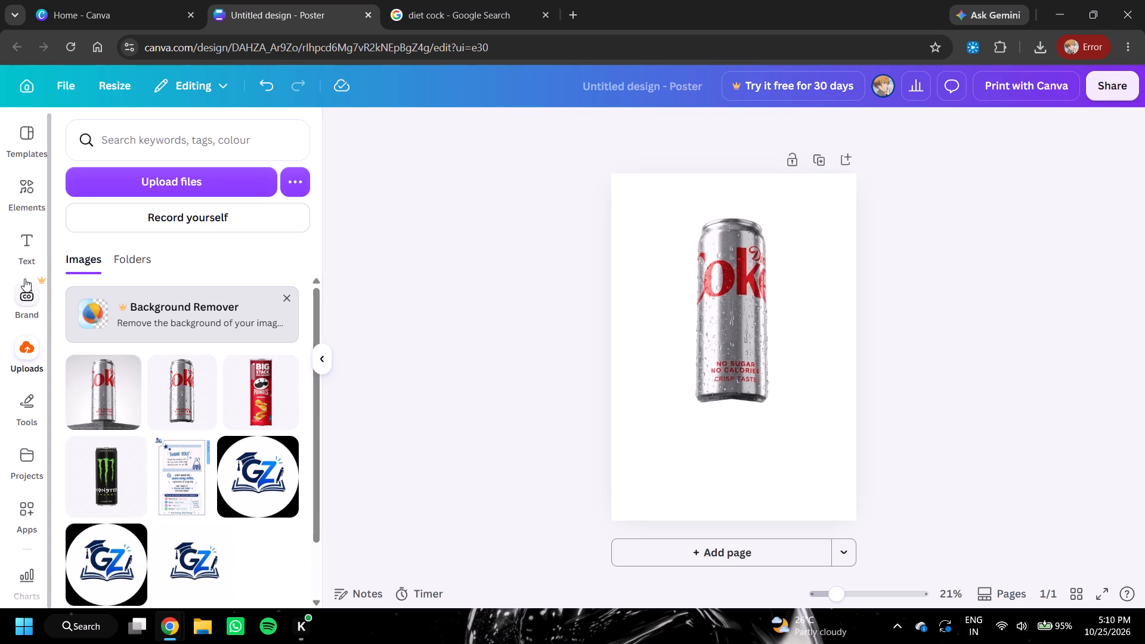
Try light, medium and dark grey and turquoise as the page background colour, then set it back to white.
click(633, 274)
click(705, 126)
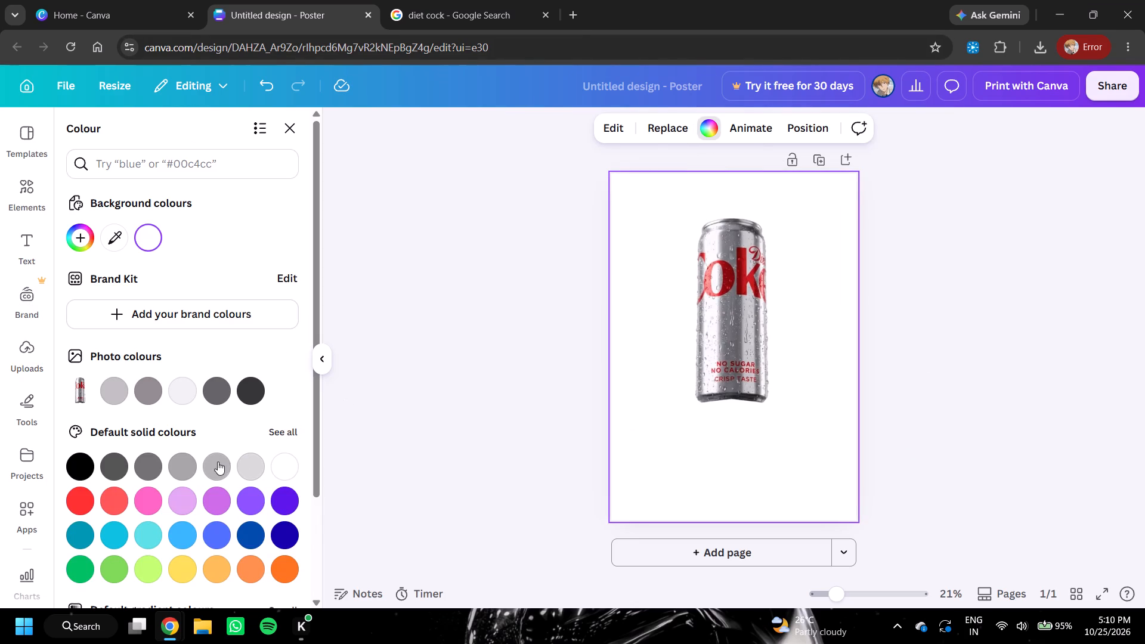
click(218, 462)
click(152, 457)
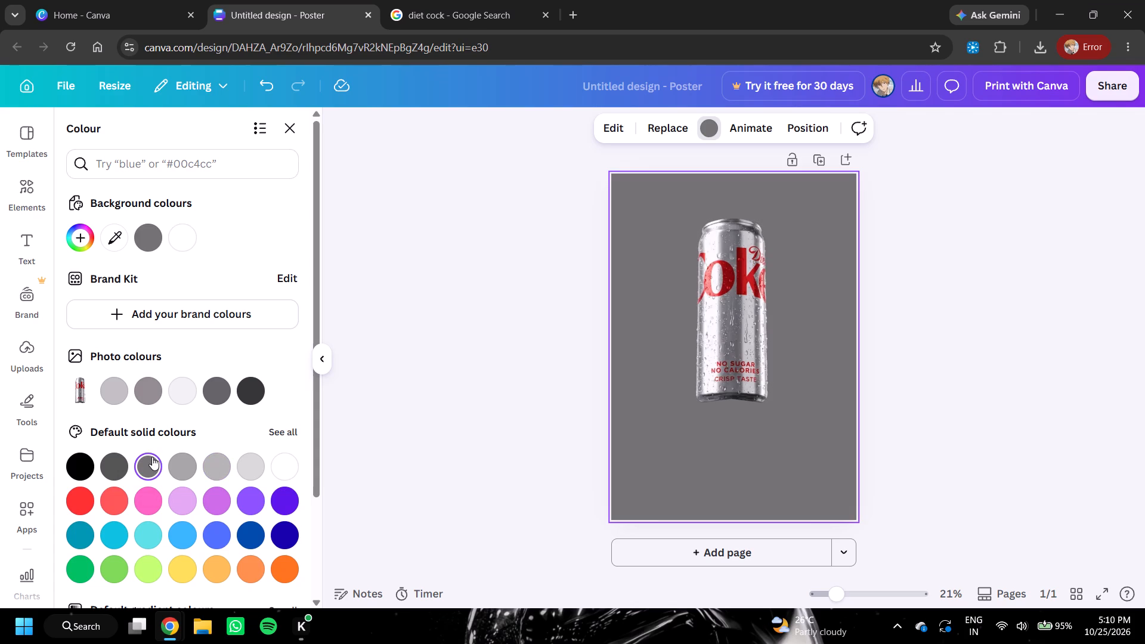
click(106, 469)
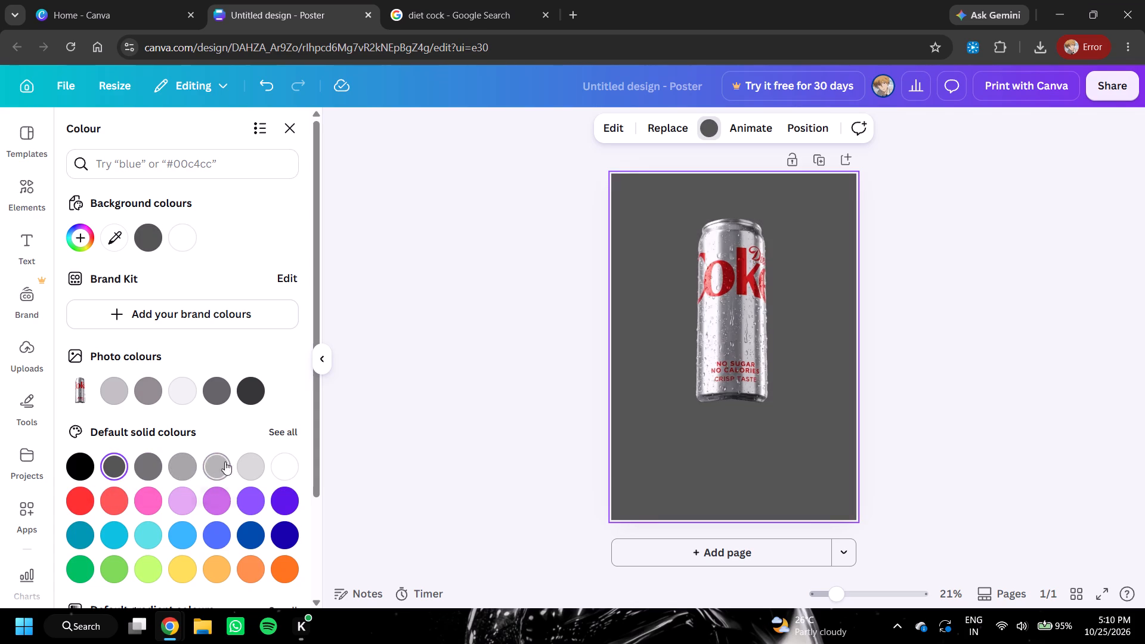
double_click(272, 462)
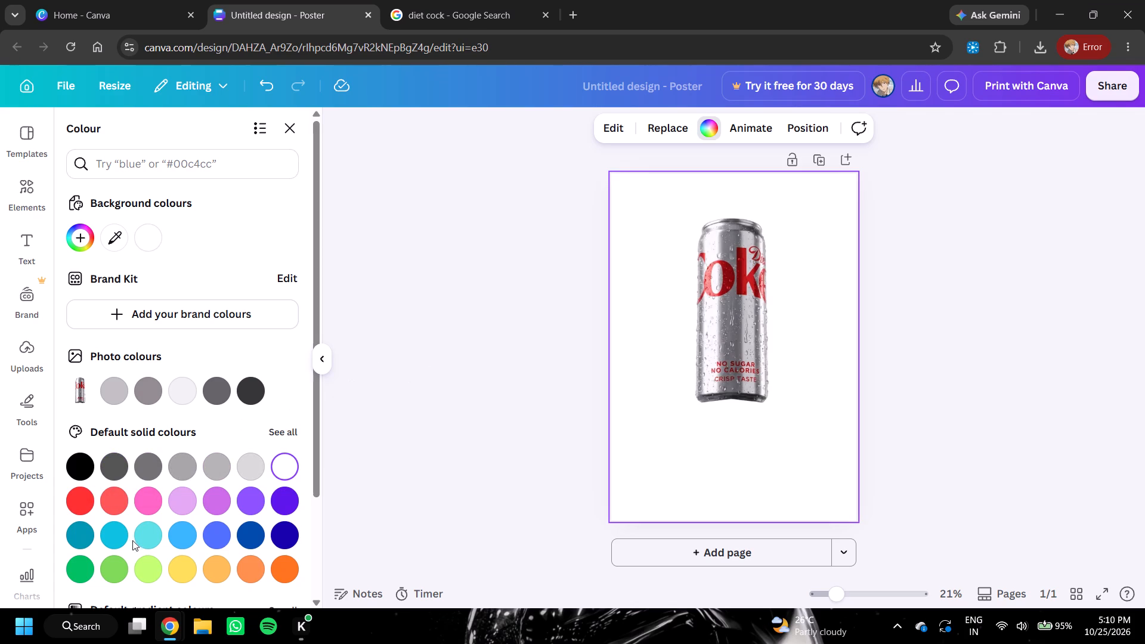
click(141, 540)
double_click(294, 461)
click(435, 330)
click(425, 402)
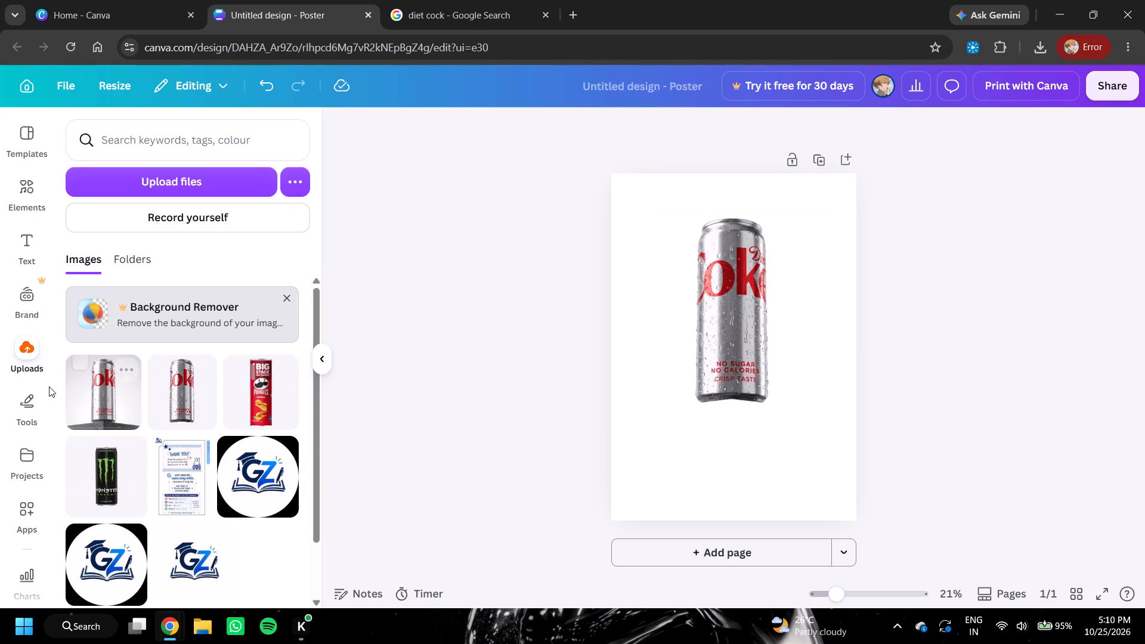
Switch to the Google tab and search for "diet cock ingrediants".
click(25, 188)
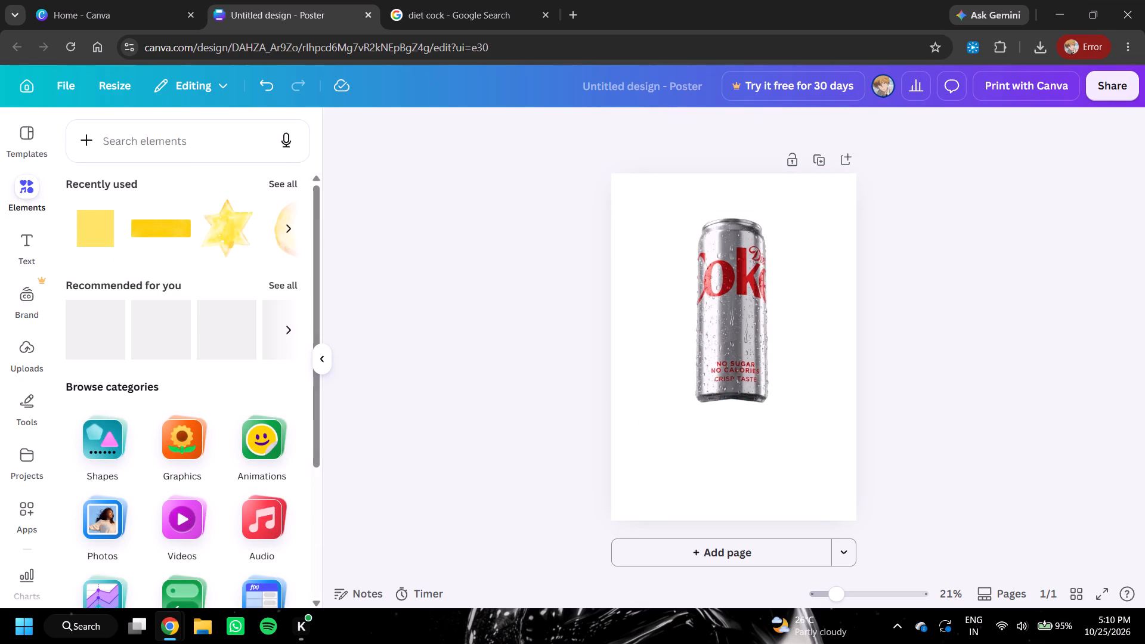
click(440, 5)
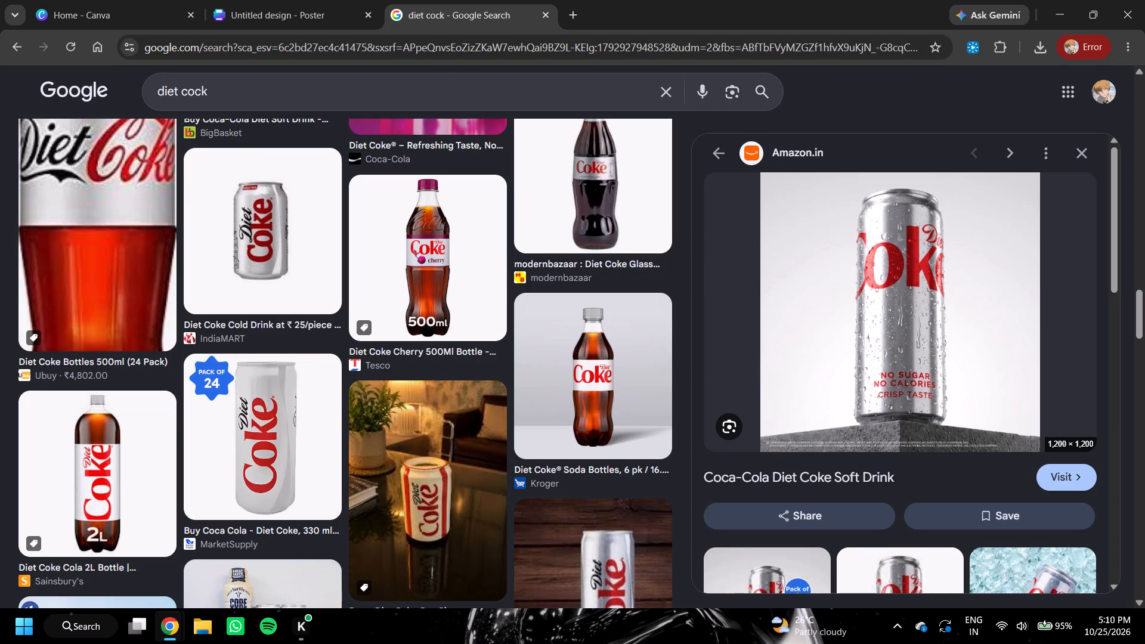
click(272, 75)
drag(272, 75, 116, 95)
key(BackSpace)
scroll(271, 158, up, 4)
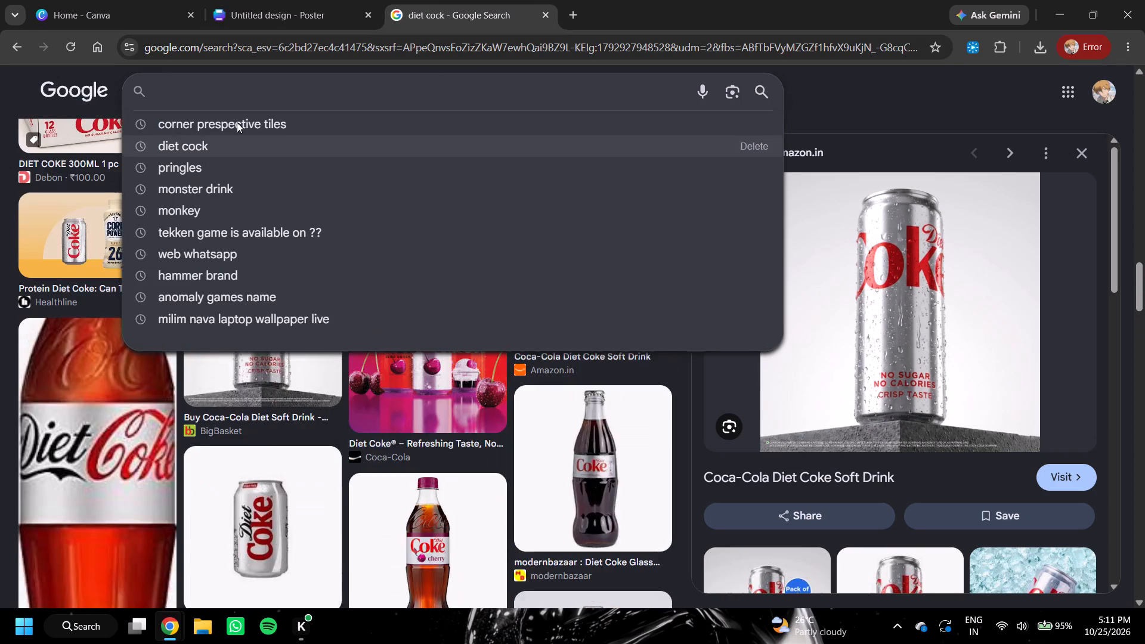
scroll(201, 98, up, 14)
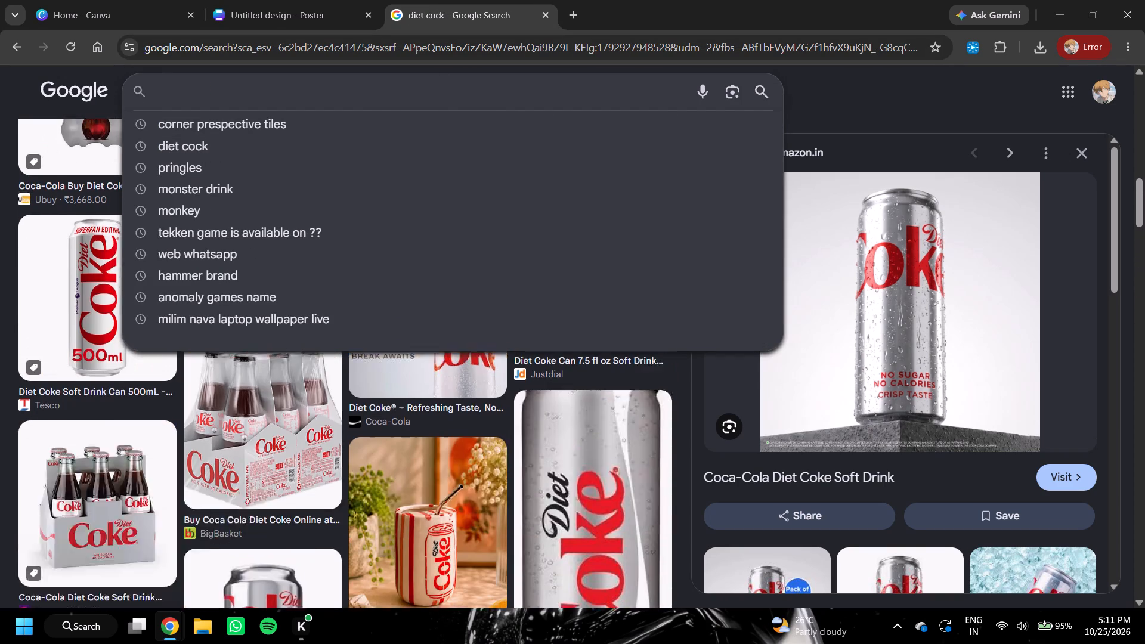
key(ctrl+z)
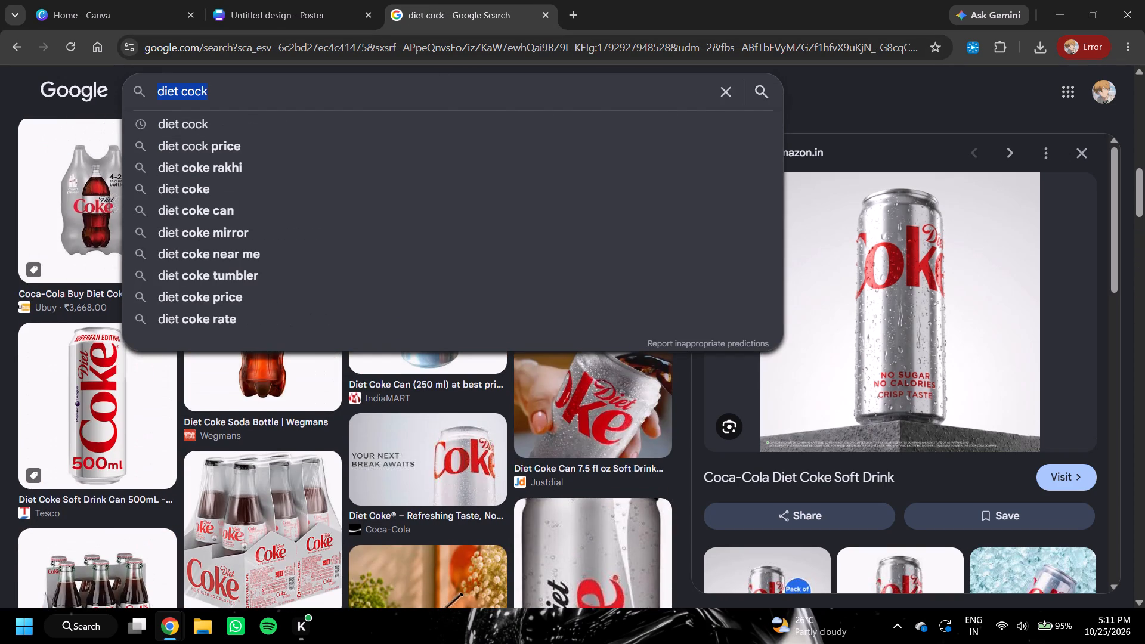
key(space)
key(ctrl+z)
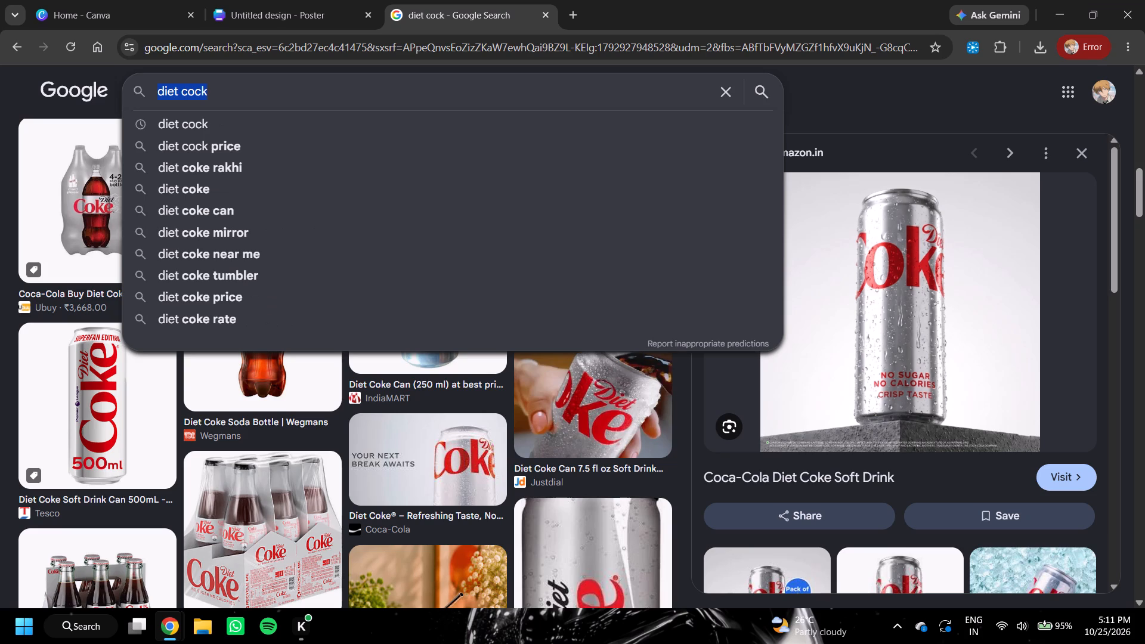
triple_click(212, 88)
triple_click(213, 89)
click(213, 89)
double_click(196, 89)
click(221, 89)
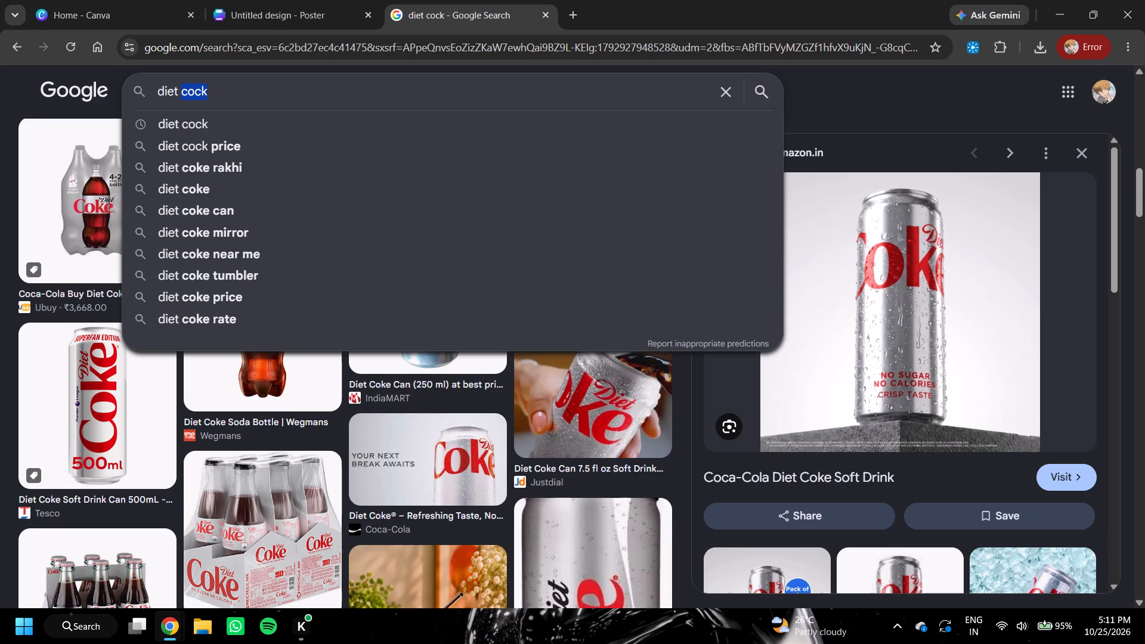
key(space)
text(in)
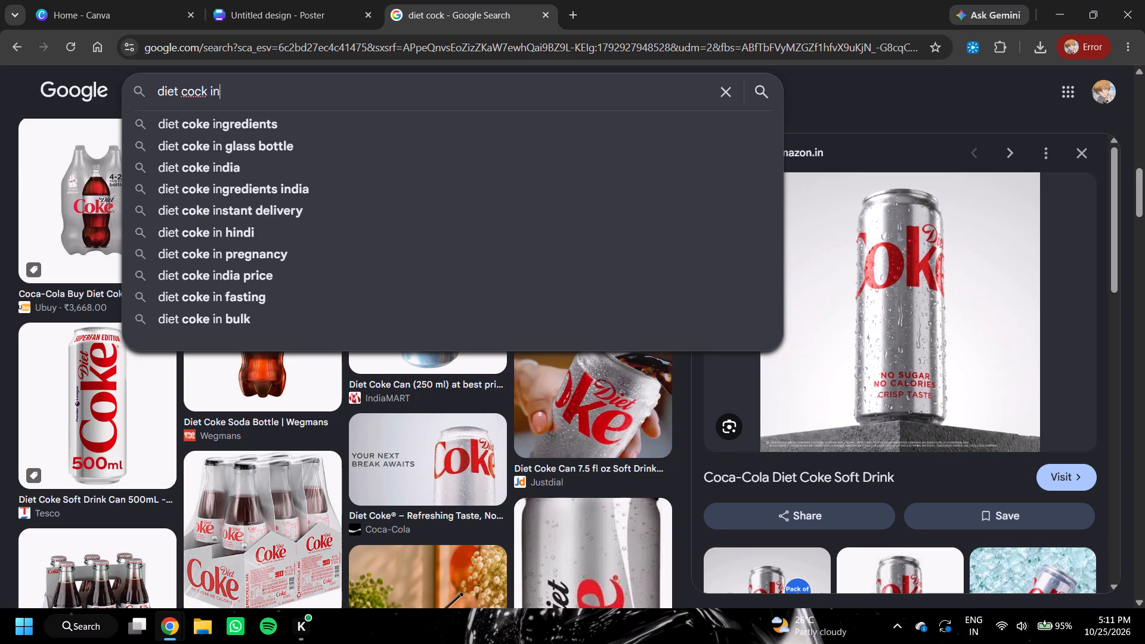
text(grediants)
key(Return)
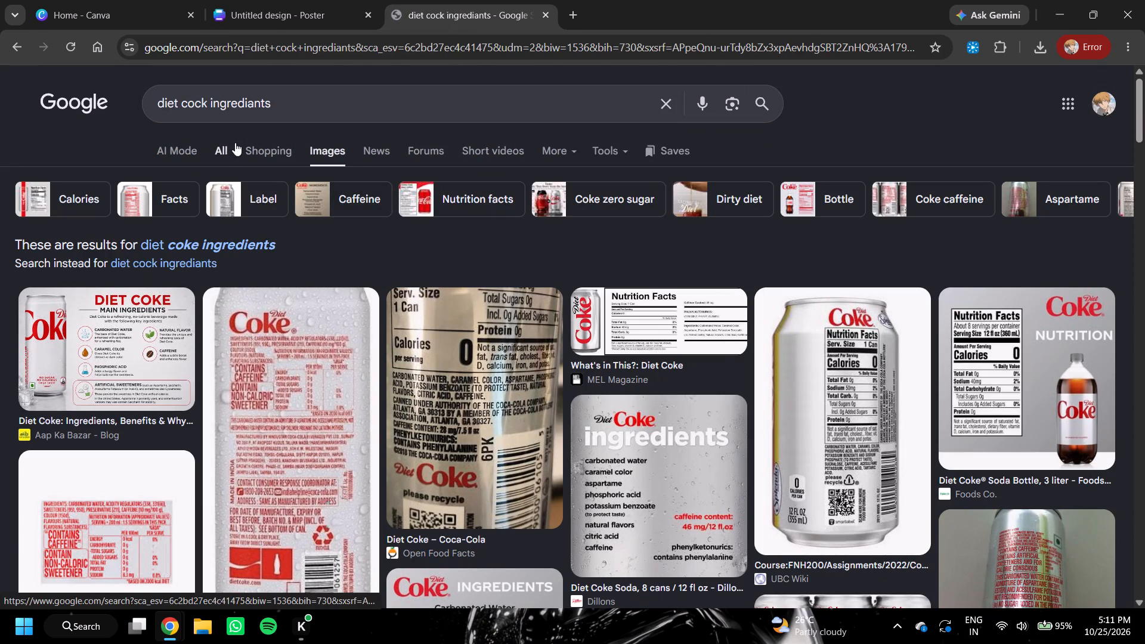
View all web results for the ingredients search and expand the AI overview.
click(223, 145)
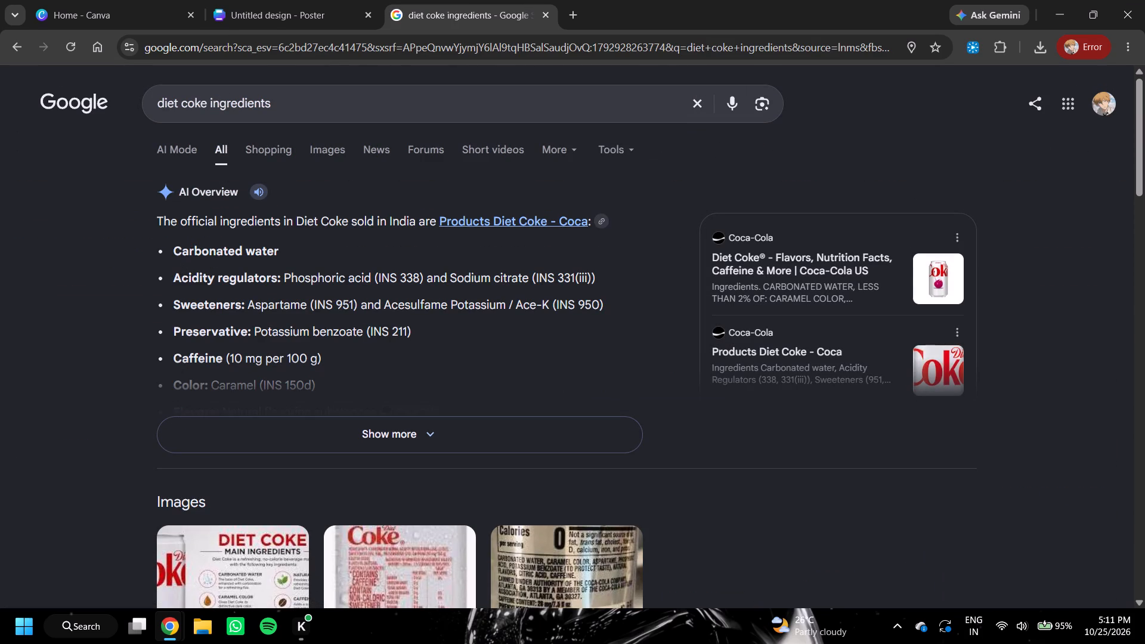
click(223, 419)
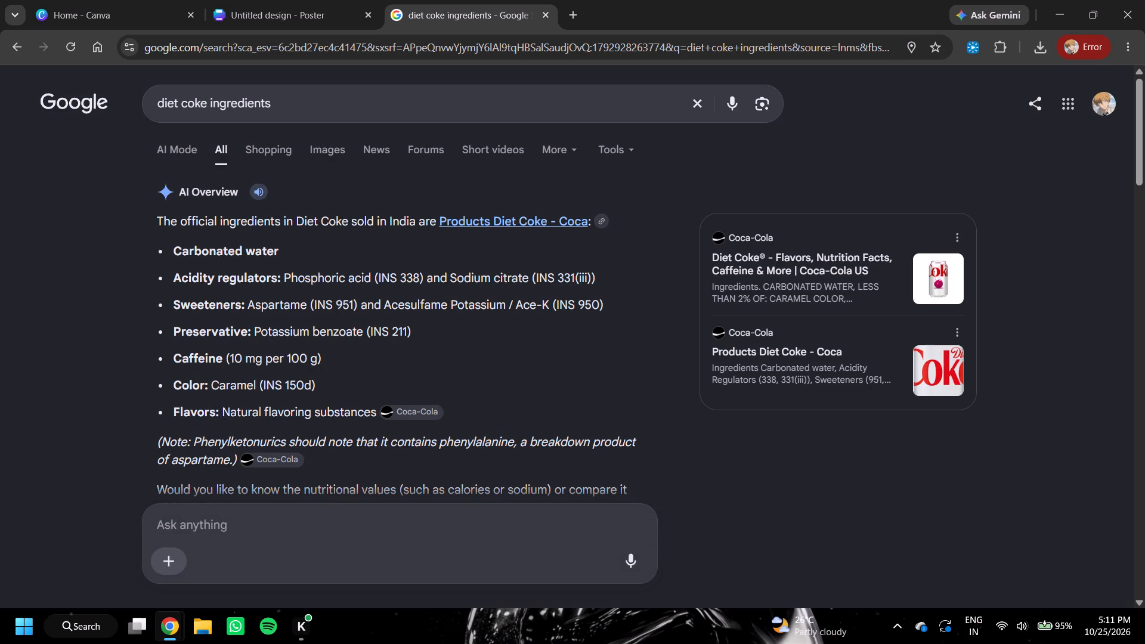
Return to the Canva poster, search the elements for "swuare" and add the solid black square graphic.
click(297, 6)
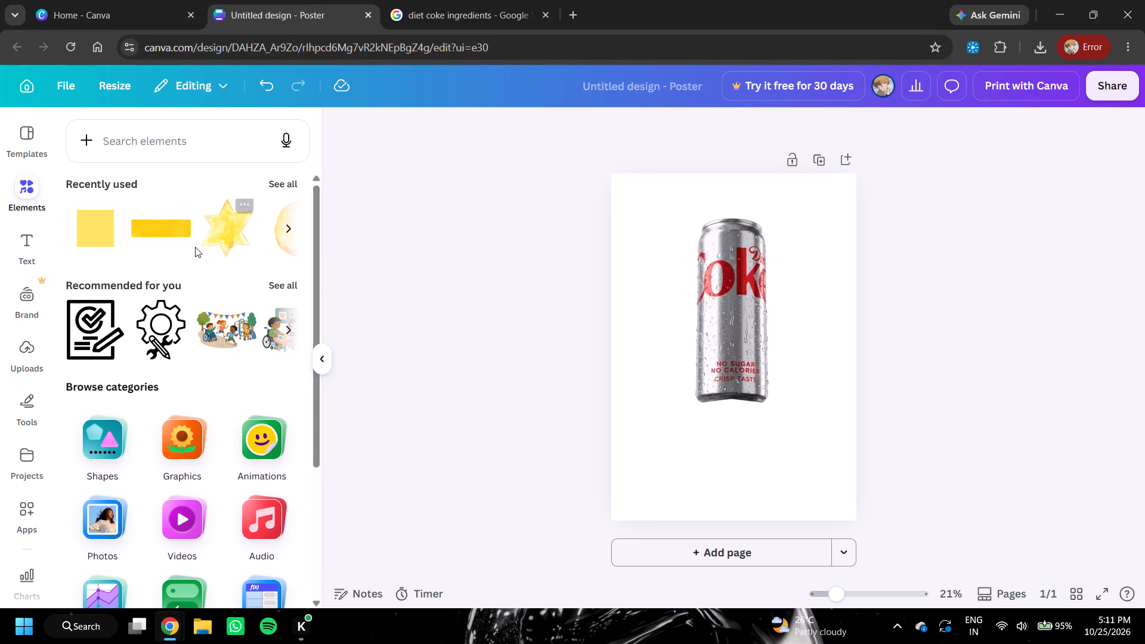
click(33, 240)
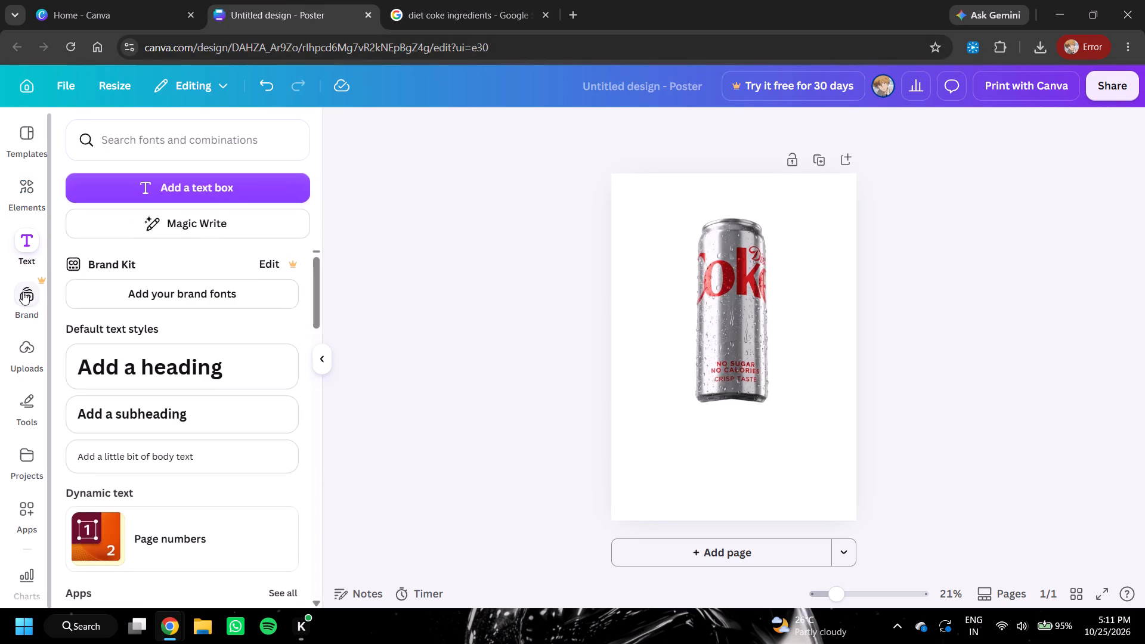
click(26, 178)
click(140, 140)
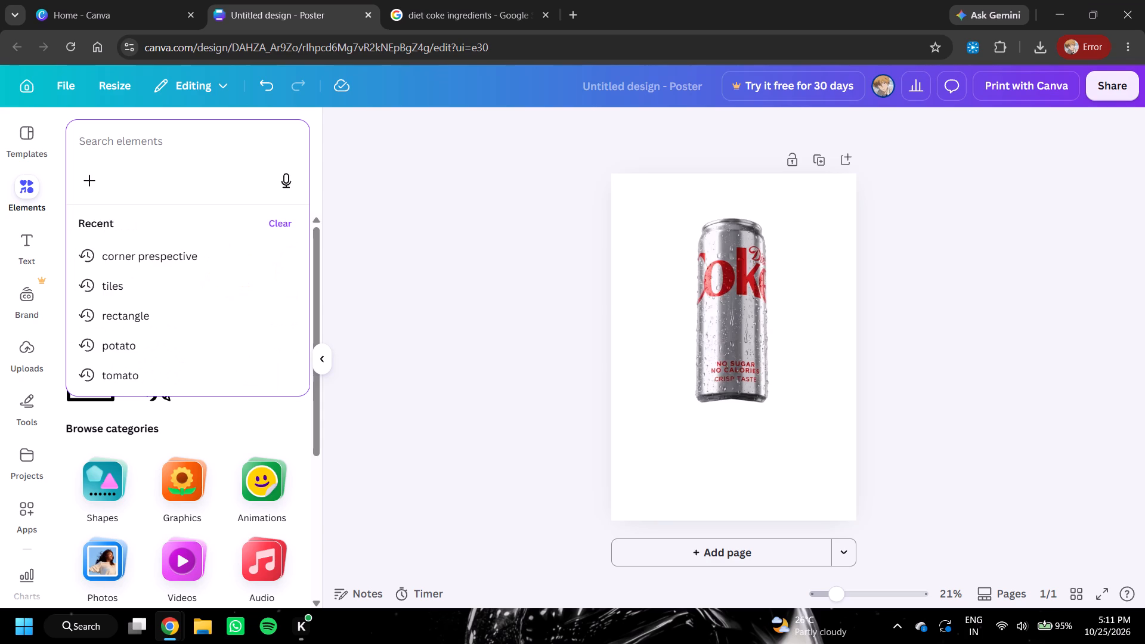
text(re)
key(BackSpace)
key(BackSpace)
key(BackSpace)
text(swuare)
key(Return)
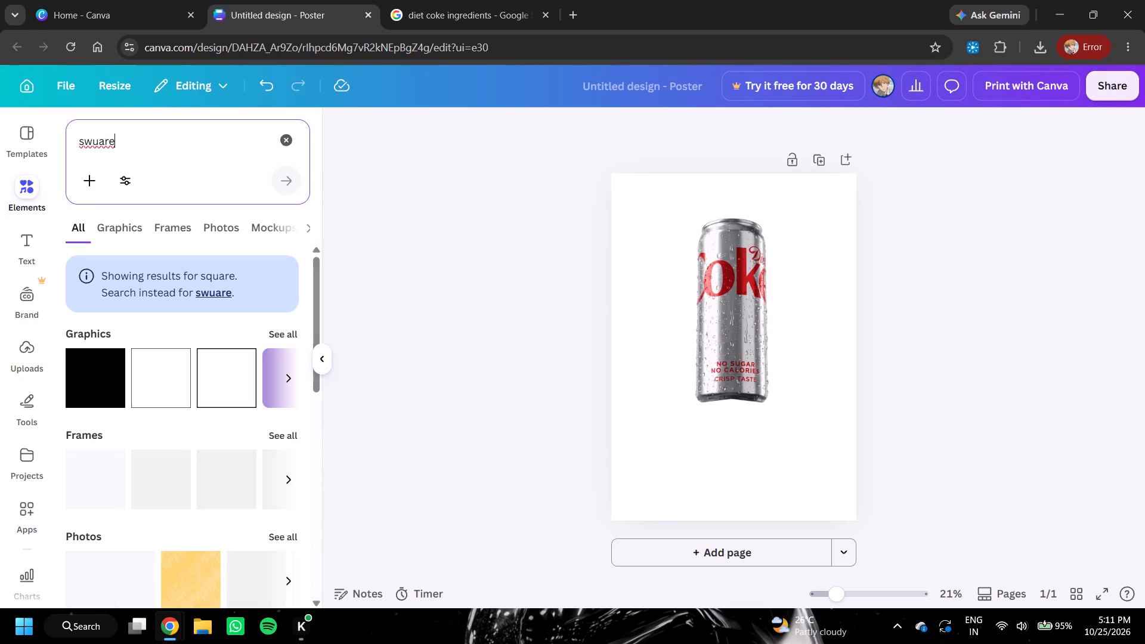
scroll(162, 406, down, 2)
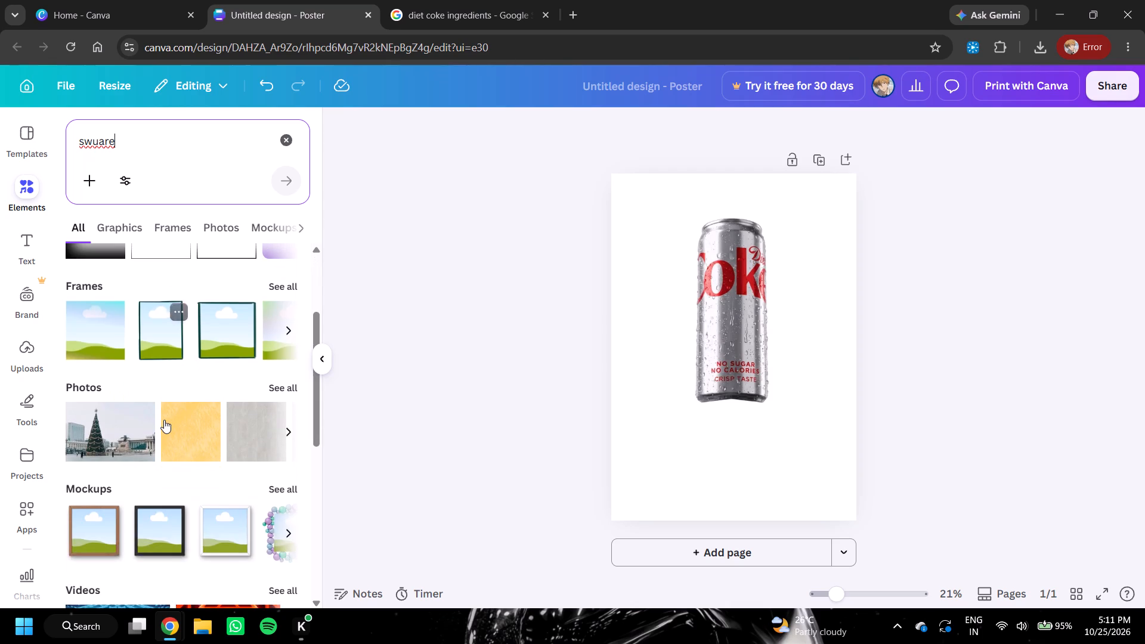
scroll(165, 420, up, 2)
double_click(104, 386)
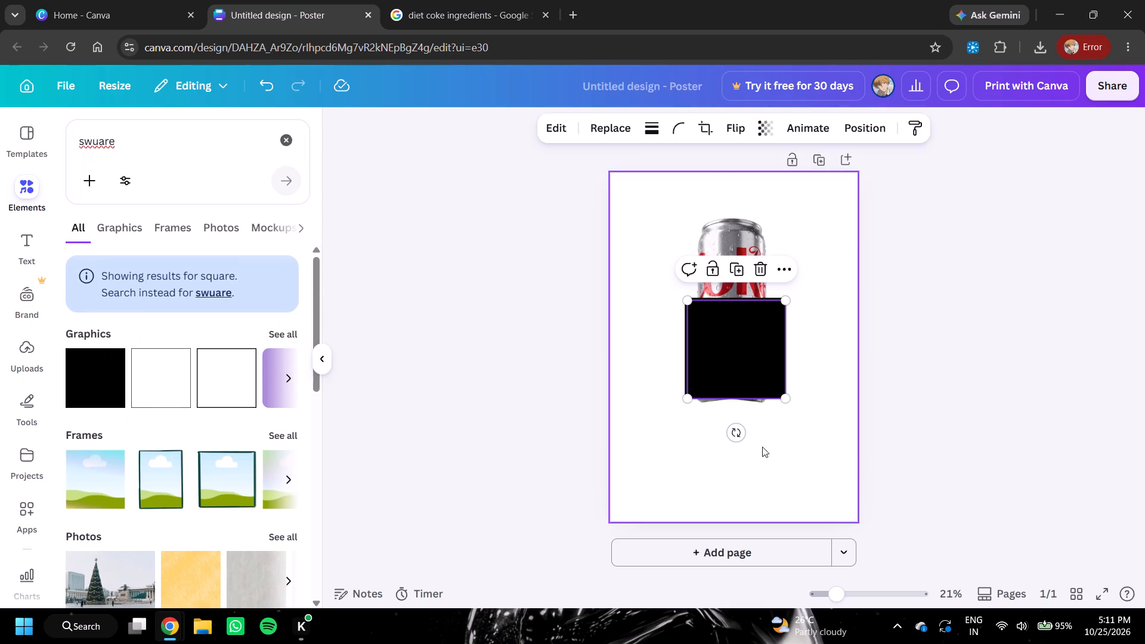
Separate the duplicate black square by moving it below the can and delete it.
drag(747, 351, 745, 457)
drag(739, 457, 727, 456)
double_click(723, 454)
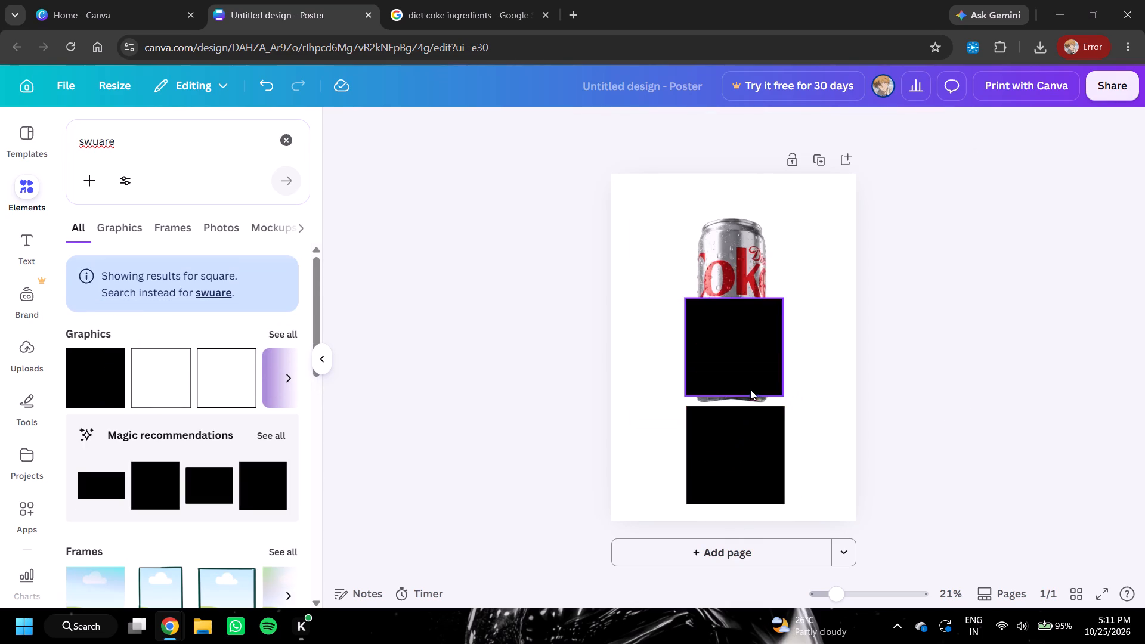
click(735, 440)
click(759, 377)
Move the remaining black square down so it sits just beneath the can.
click(736, 345)
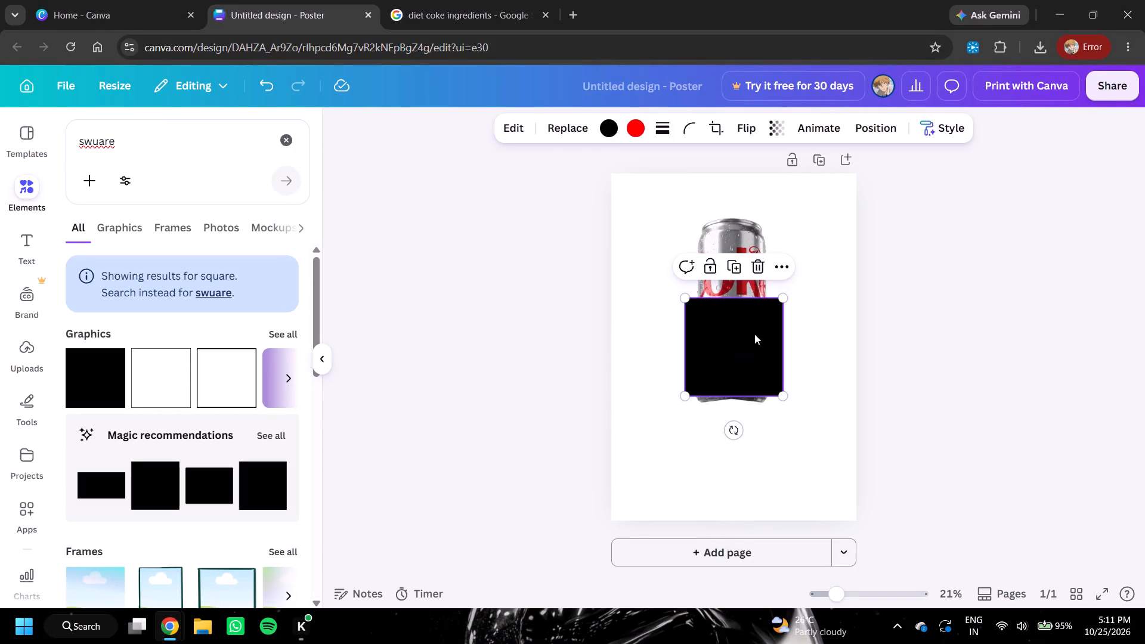
drag(742, 339, 733, 423)
triple_click(733, 423)
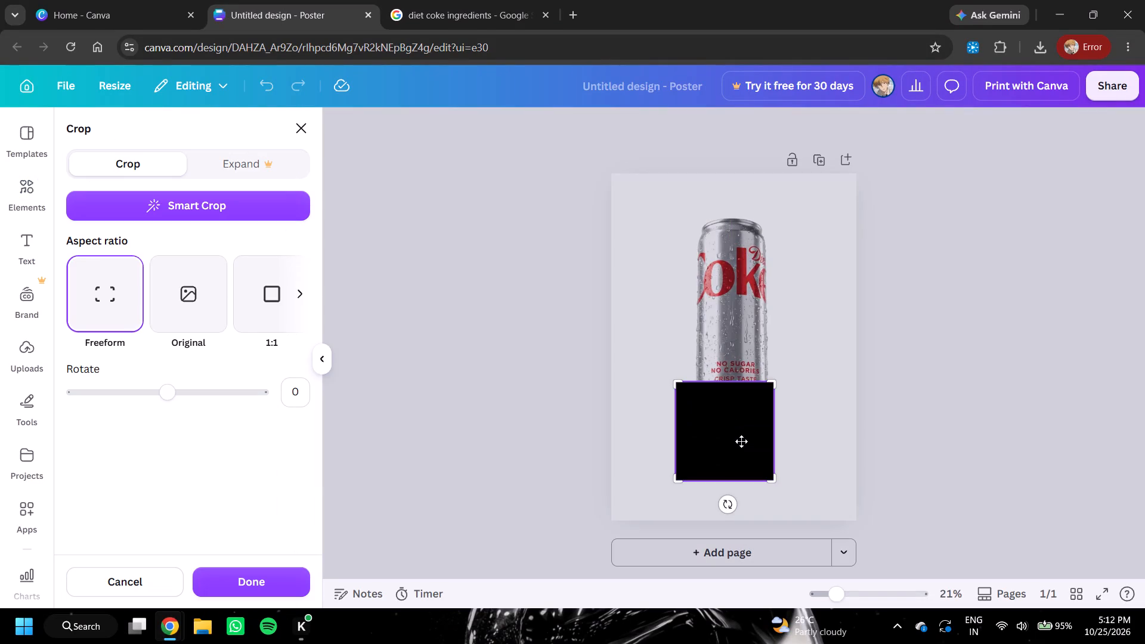
click(734, 432)
click(831, 414)
drag(745, 416, 767, 435)
click(767, 435)
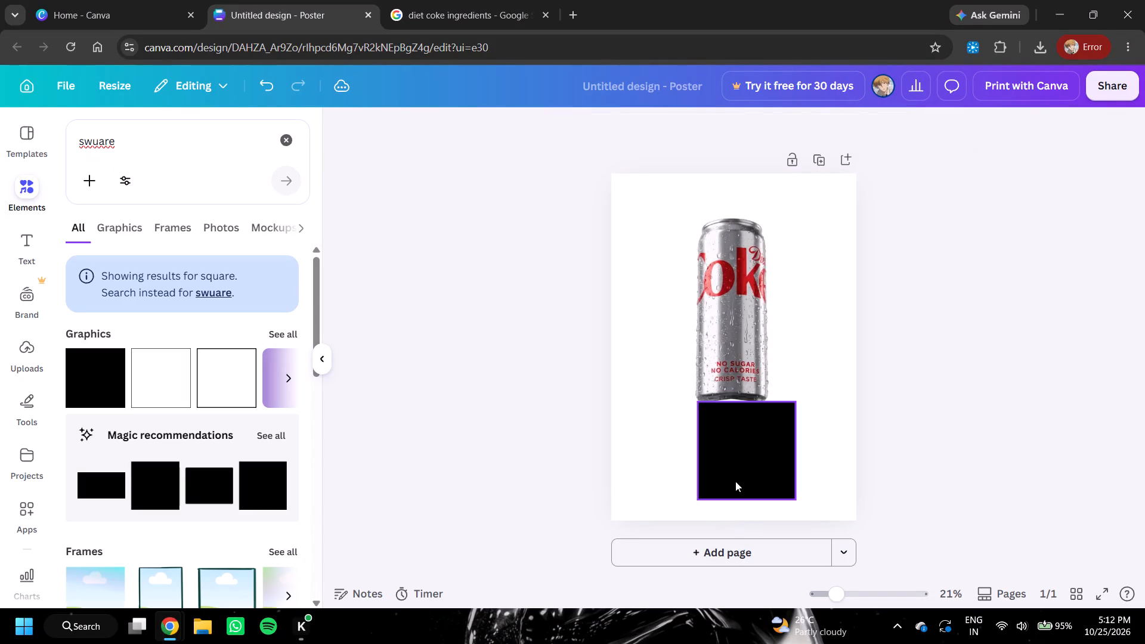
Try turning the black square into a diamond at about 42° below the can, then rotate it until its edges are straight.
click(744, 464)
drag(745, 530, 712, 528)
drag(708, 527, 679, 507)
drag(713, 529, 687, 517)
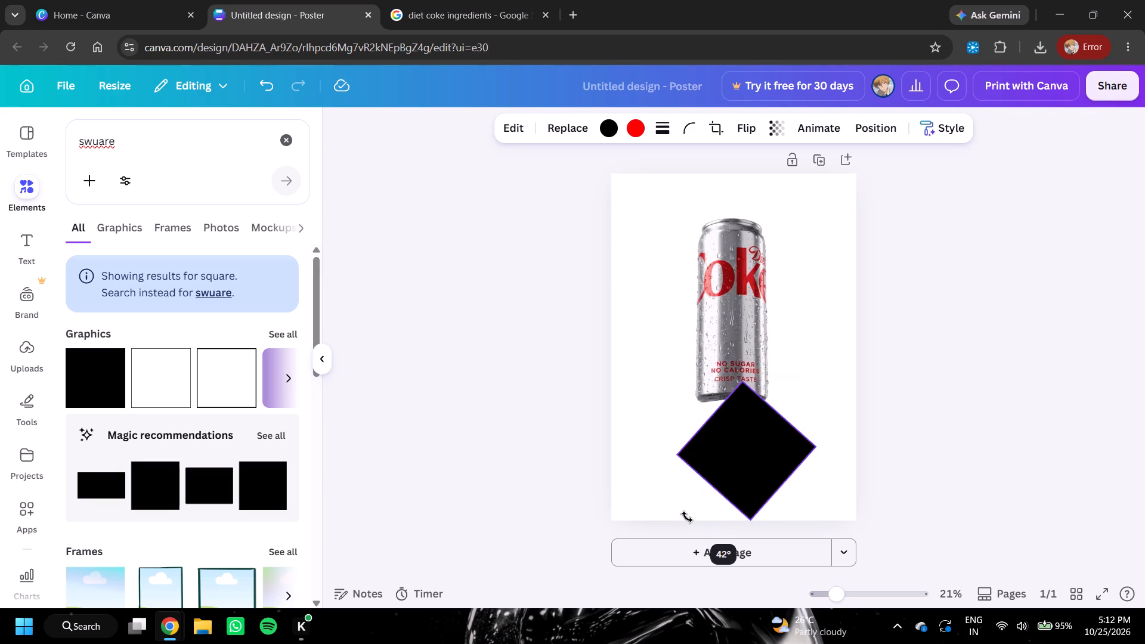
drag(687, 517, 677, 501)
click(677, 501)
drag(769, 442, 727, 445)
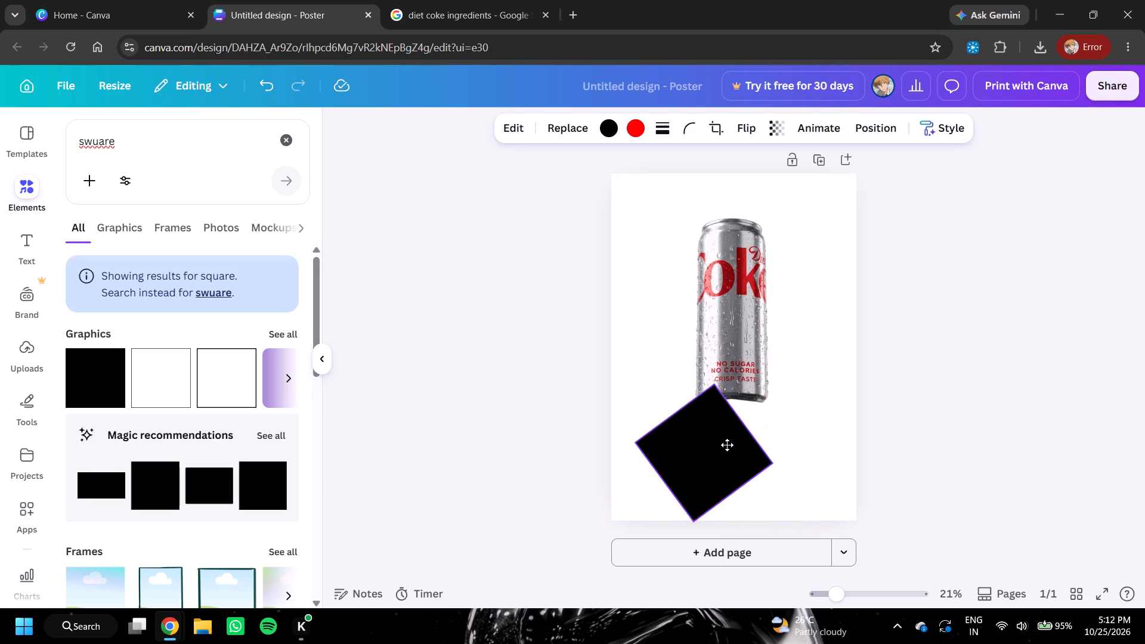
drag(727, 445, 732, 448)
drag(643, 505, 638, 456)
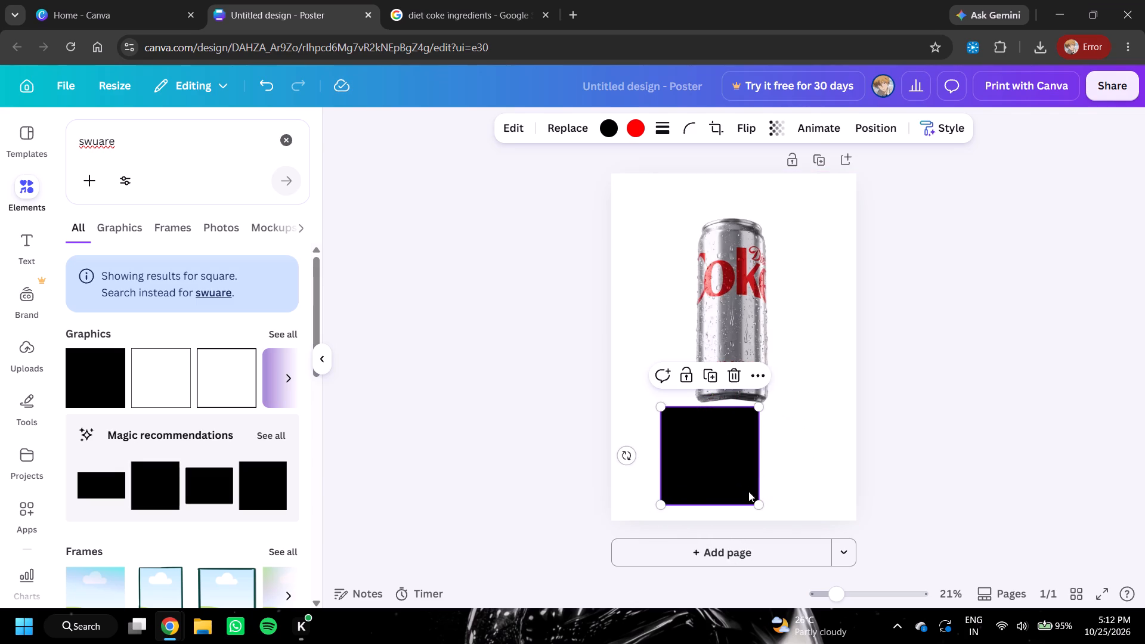
Enlarge the black square proportionally and shift it so it spans nearly the full width of the page's lower part.
drag(756, 500, 839, 595)
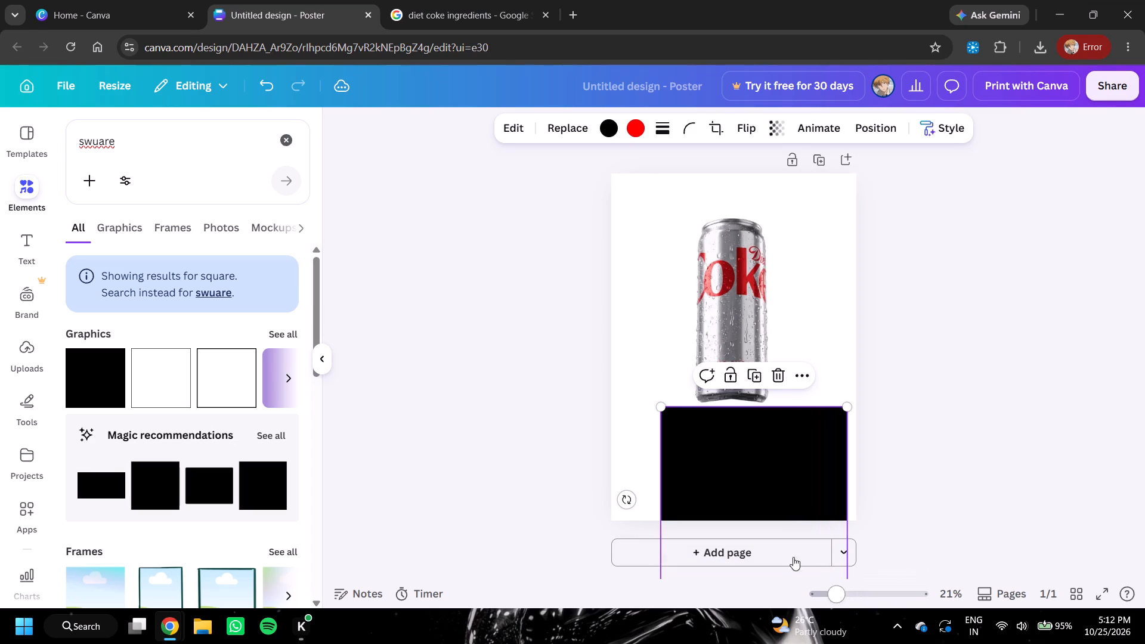
drag(755, 490, 741, 478)
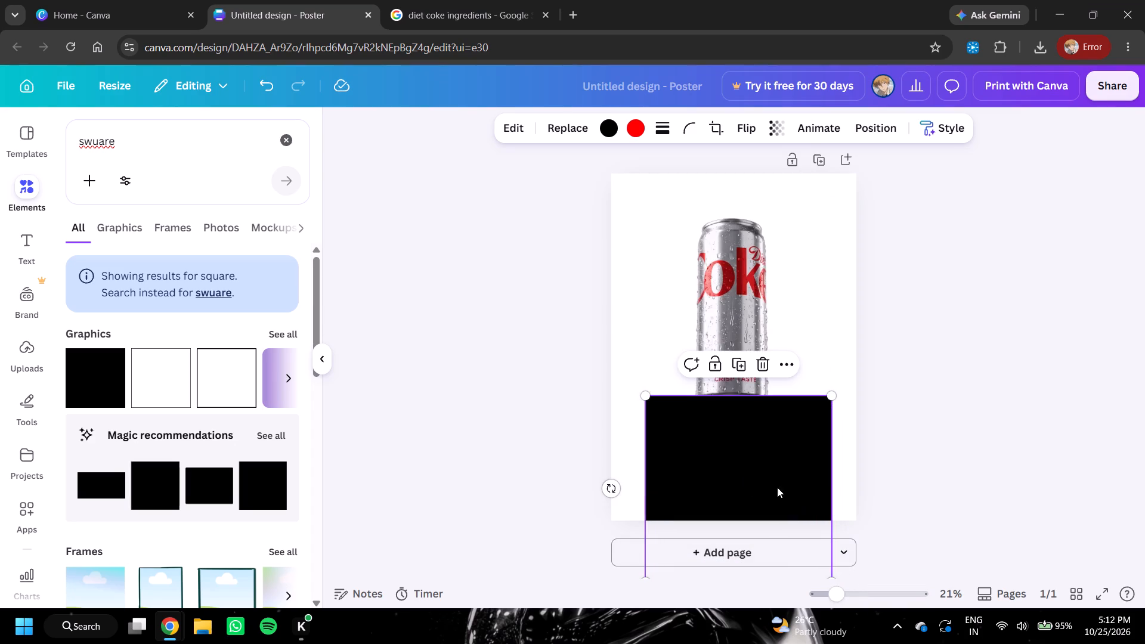
drag(827, 398, 865, 374)
click(867, 374)
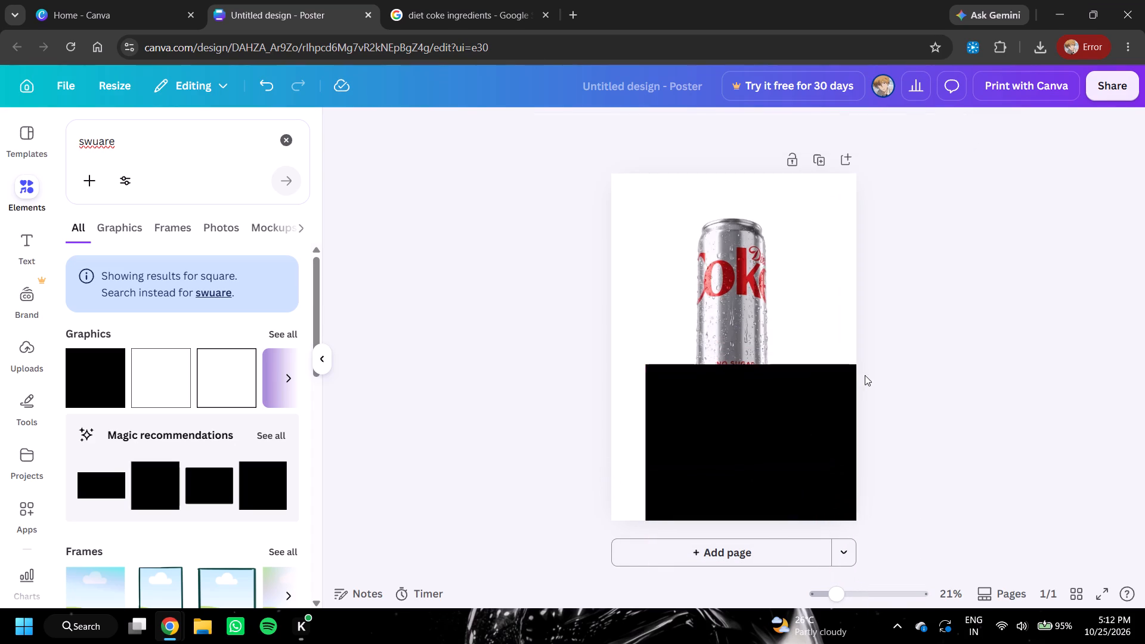
drag(766, 429, 731, 473)
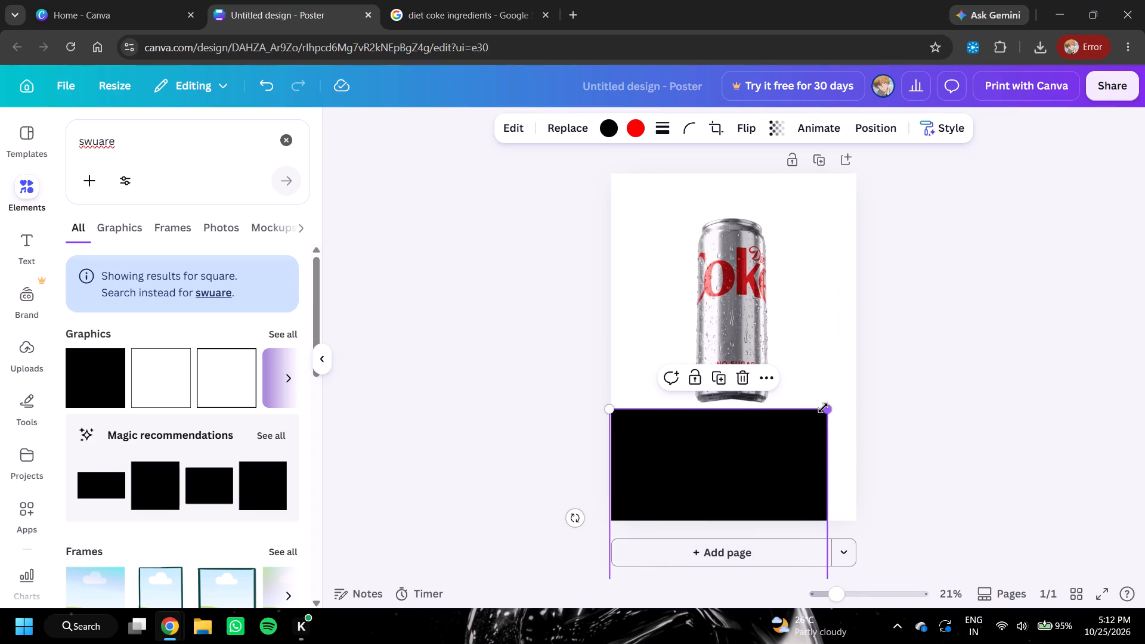
drag(823, 408, 849, 405)
drag(766, 434, 774, 446)
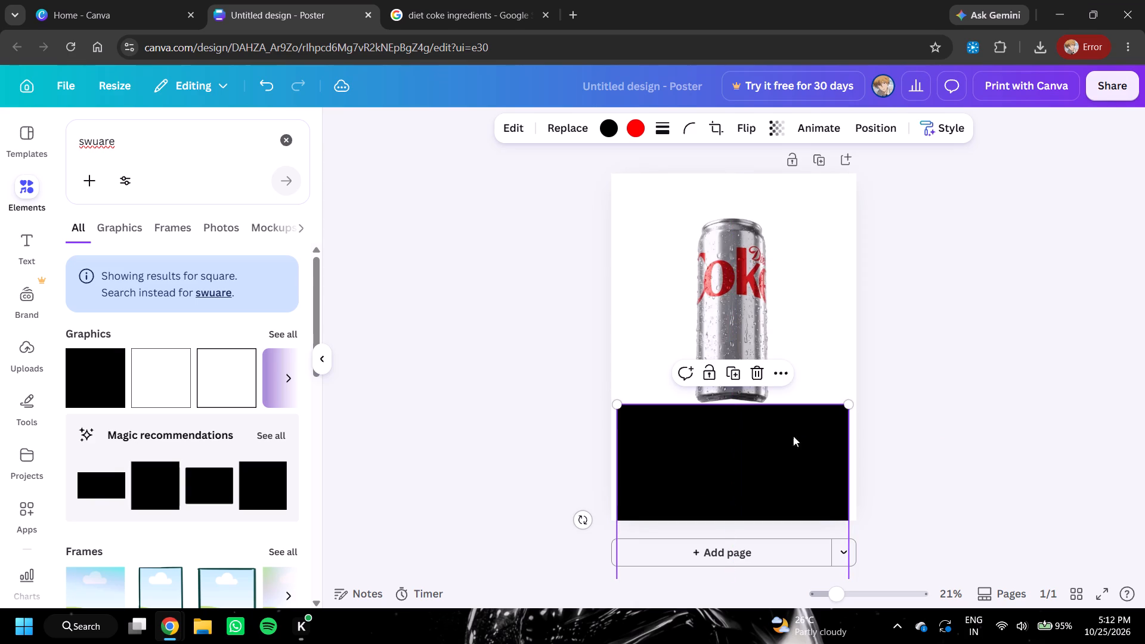
drag(849, 401, 867, 398)
click(867, 398)
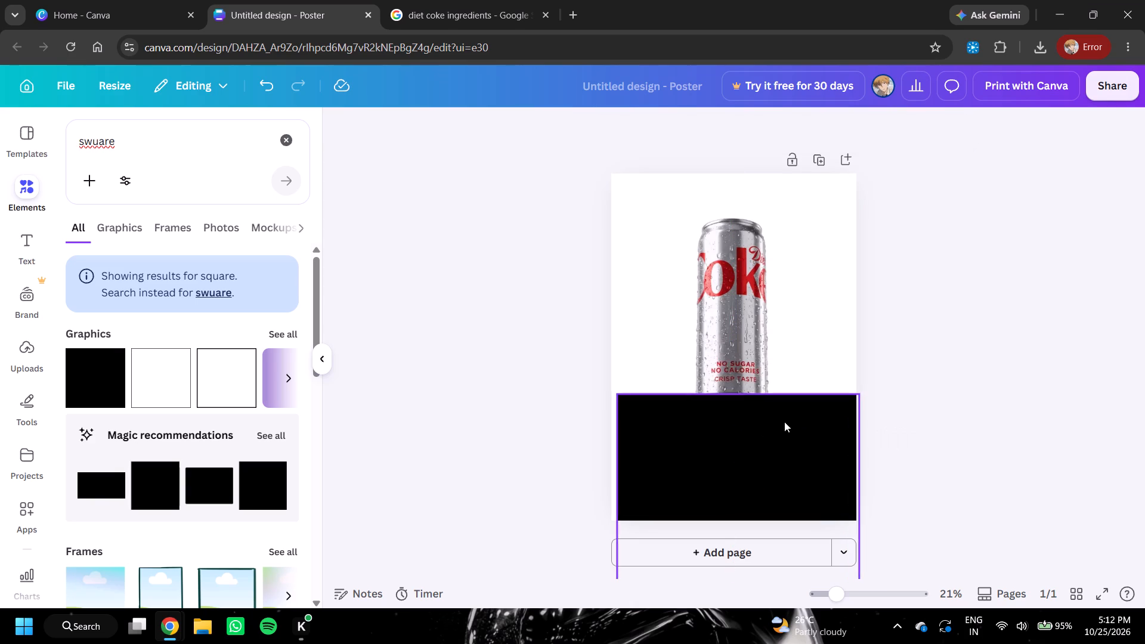
Reposition the enlarged black square so its top edge meets the can's base and its sides line up with the page.
drag(784, 422, 790, 441)
click(790, 441)
drag(790, 441, 785, 424)
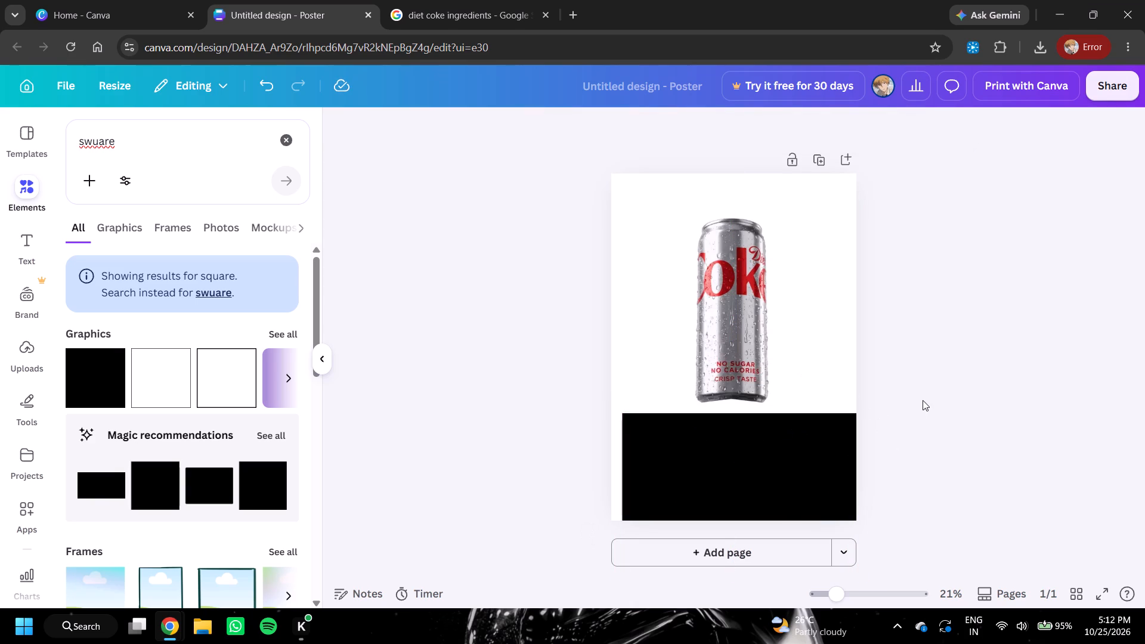
click(923, 400)
drag(760, 451, 753, 436)
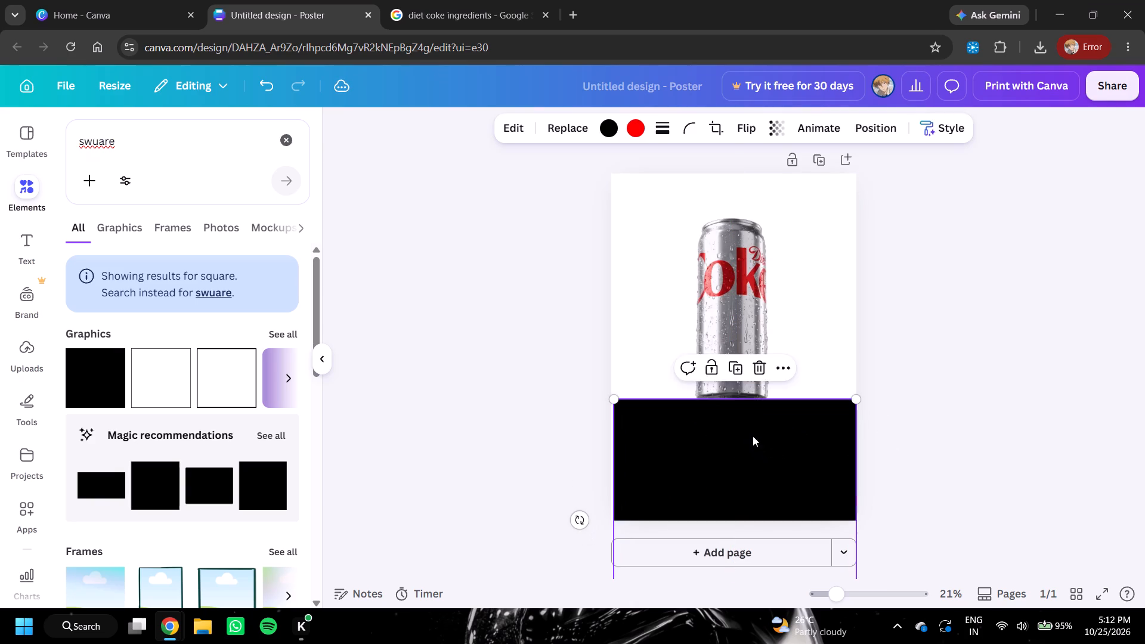
double_click(896, 413)
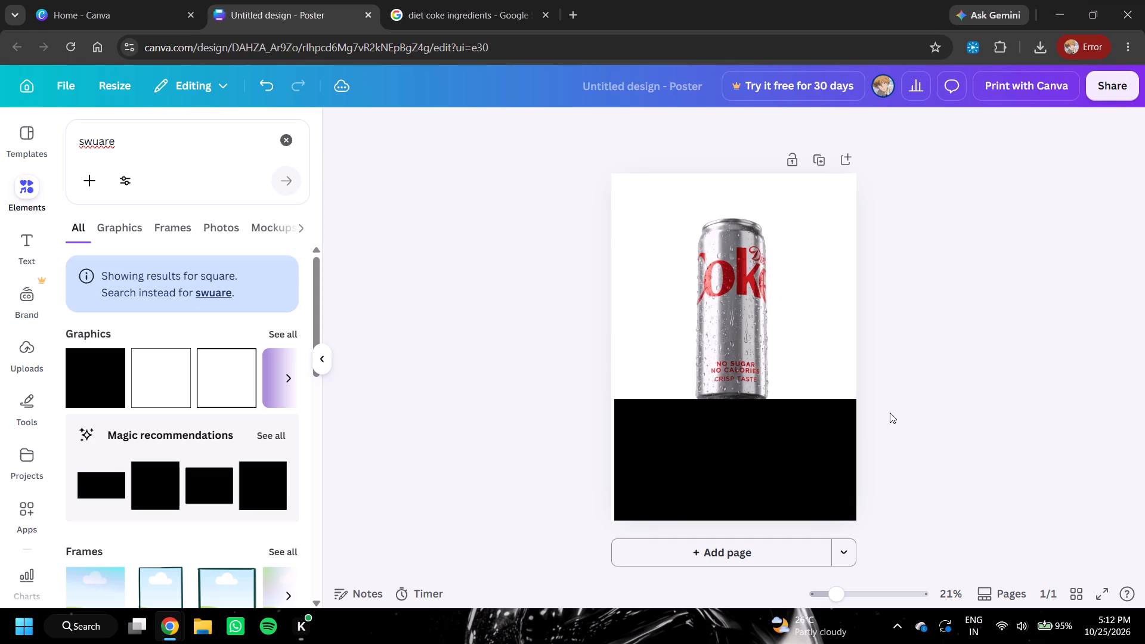
click(791, 443)
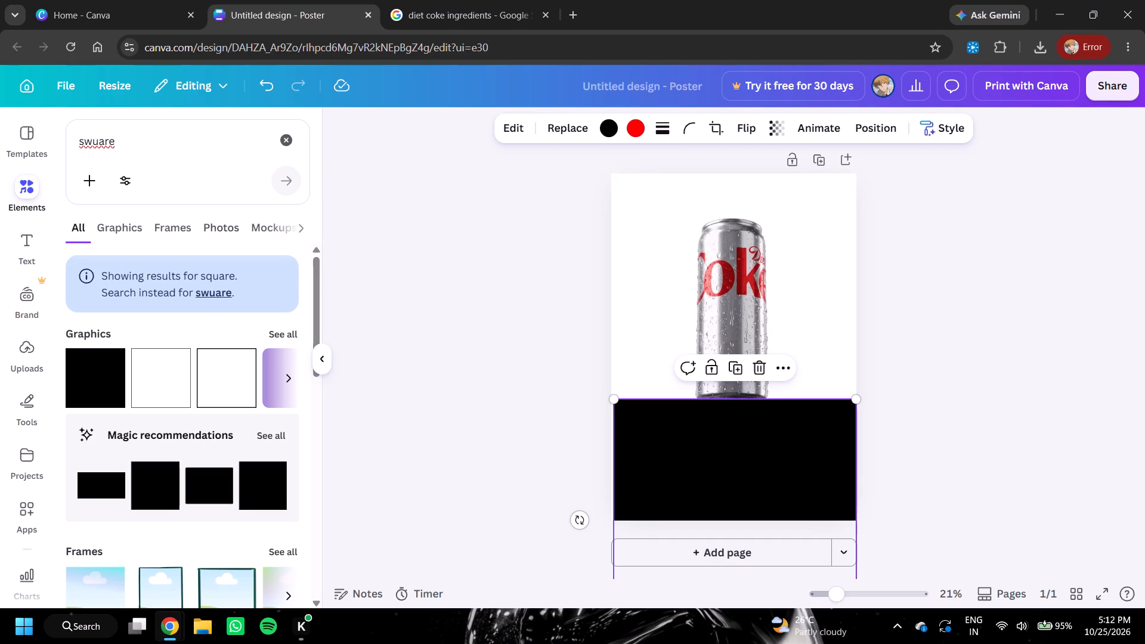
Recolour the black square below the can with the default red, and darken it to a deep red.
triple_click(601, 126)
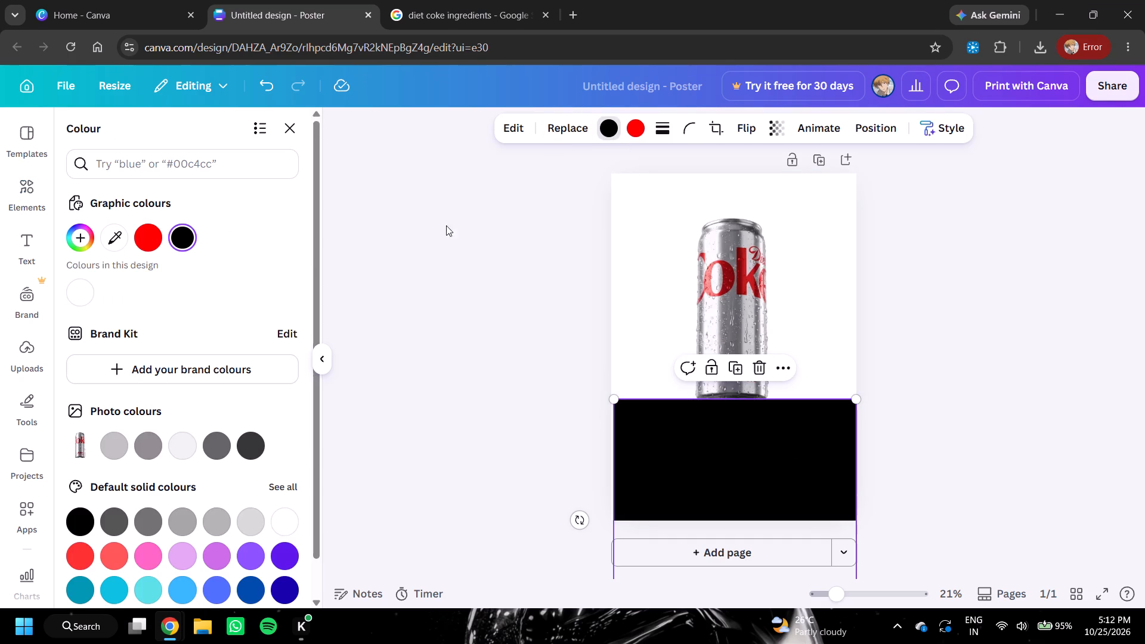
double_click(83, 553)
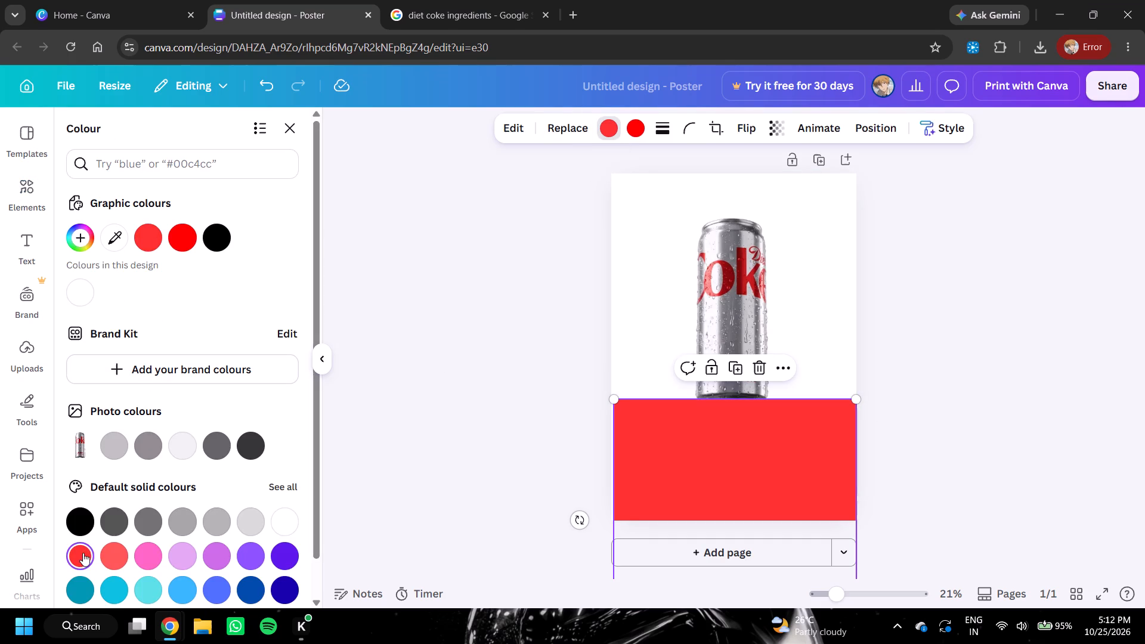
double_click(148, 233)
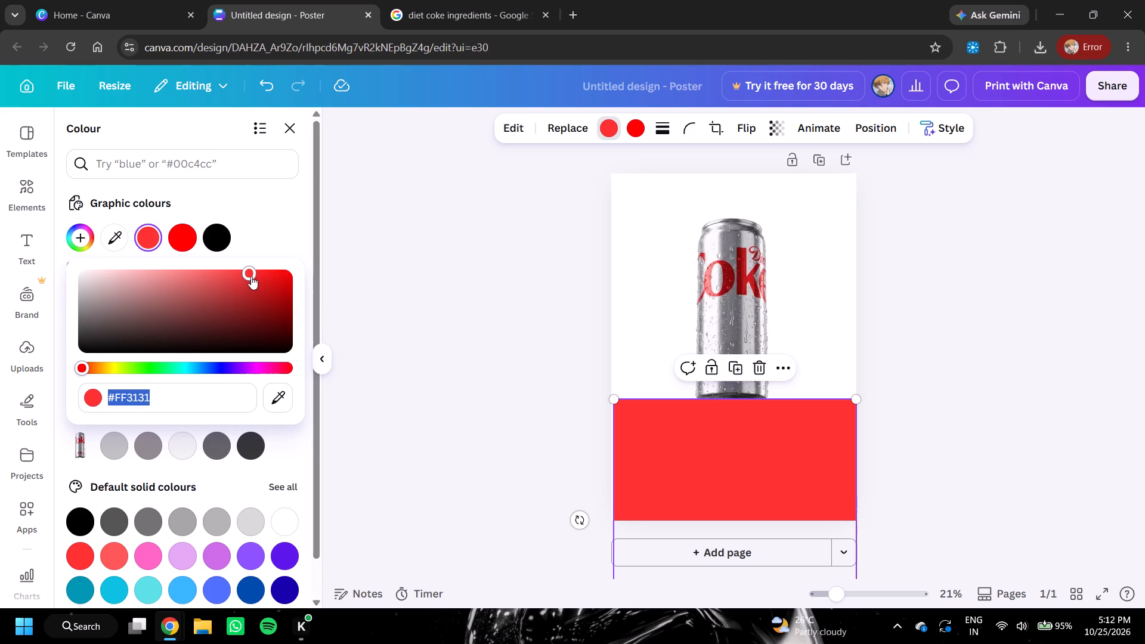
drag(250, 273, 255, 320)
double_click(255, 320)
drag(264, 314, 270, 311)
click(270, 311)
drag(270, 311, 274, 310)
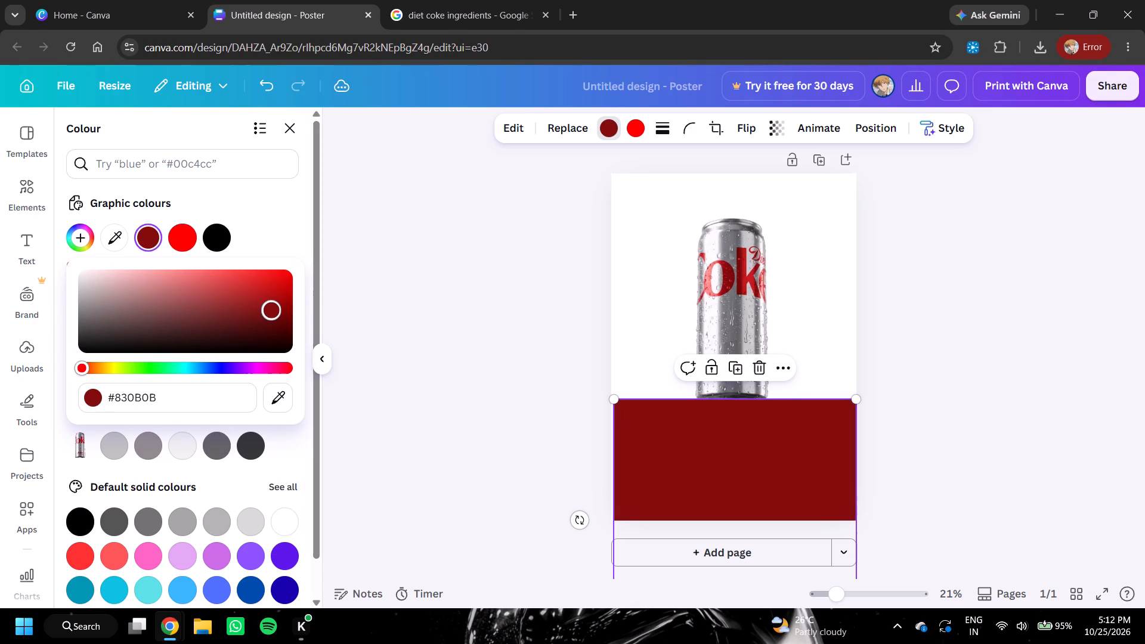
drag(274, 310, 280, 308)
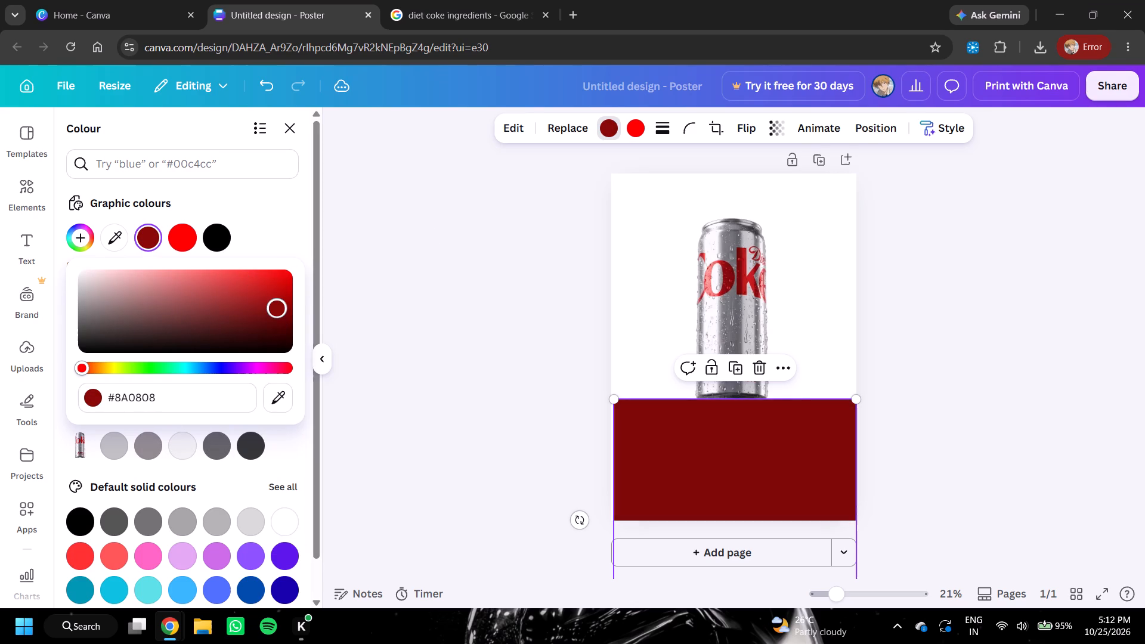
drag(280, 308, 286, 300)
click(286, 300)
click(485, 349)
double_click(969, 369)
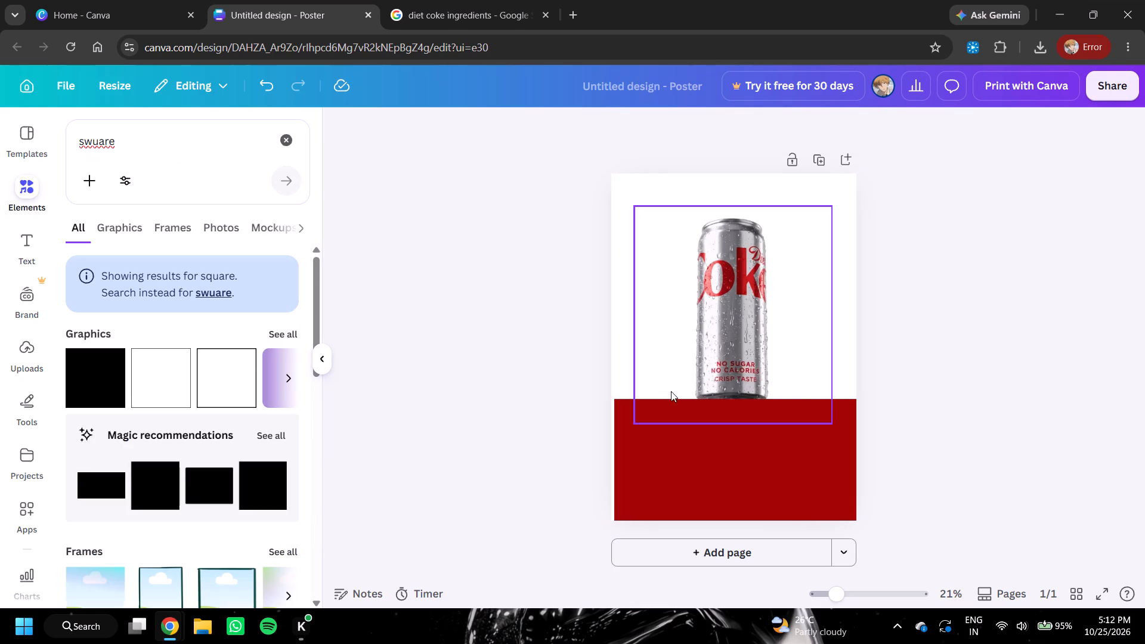
Set the block's fill to a dark maroon sampled with the eyedropper from the Coke lettering on the can.
double_click(646, 452)
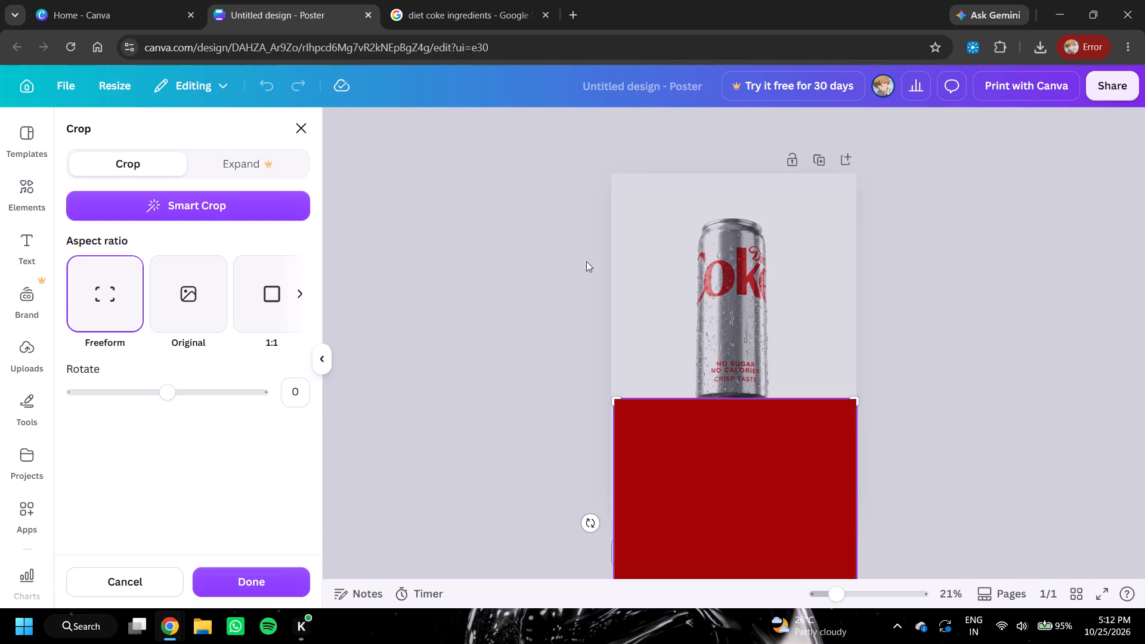
double_click(299, 127)
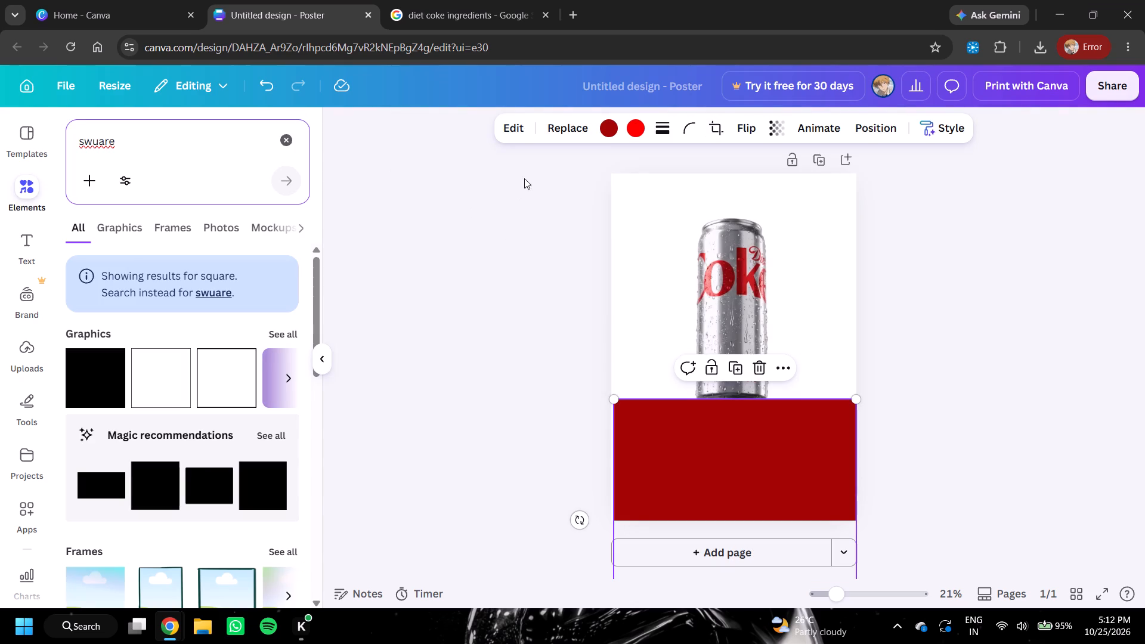
double_click(617, 130)
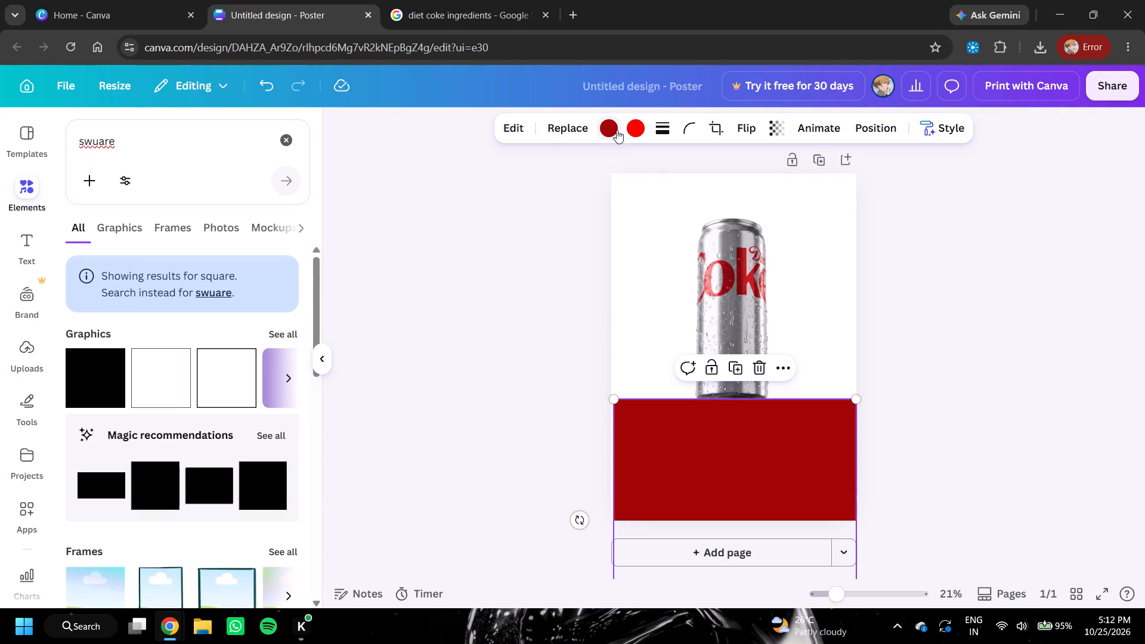
double_click(633, 127)
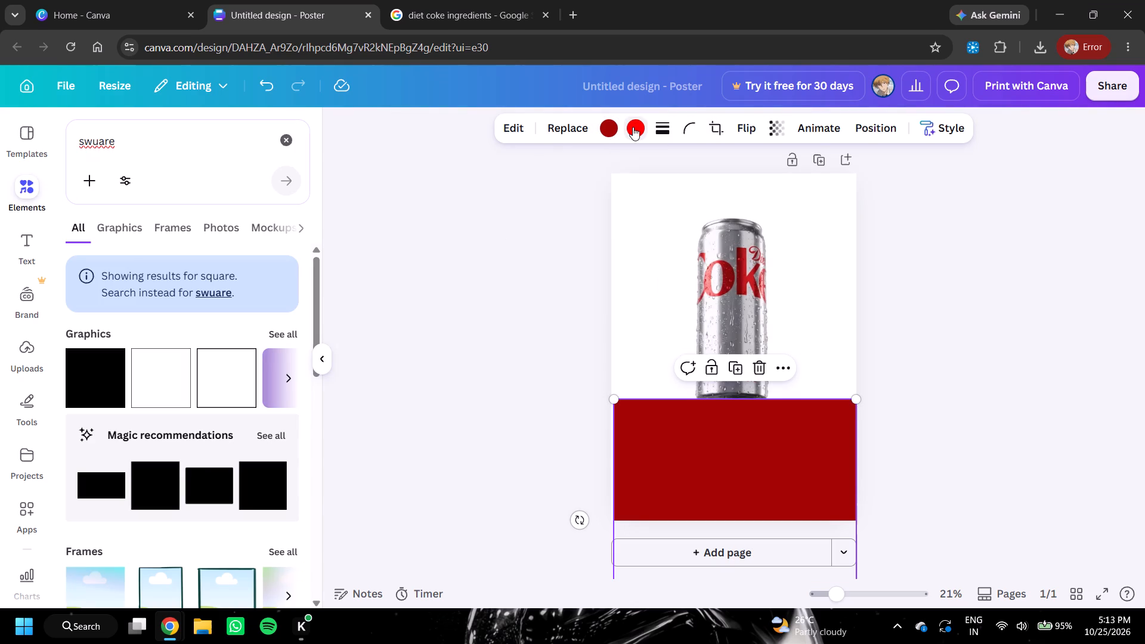
double_click(633, 127)
double_click(606, 129)
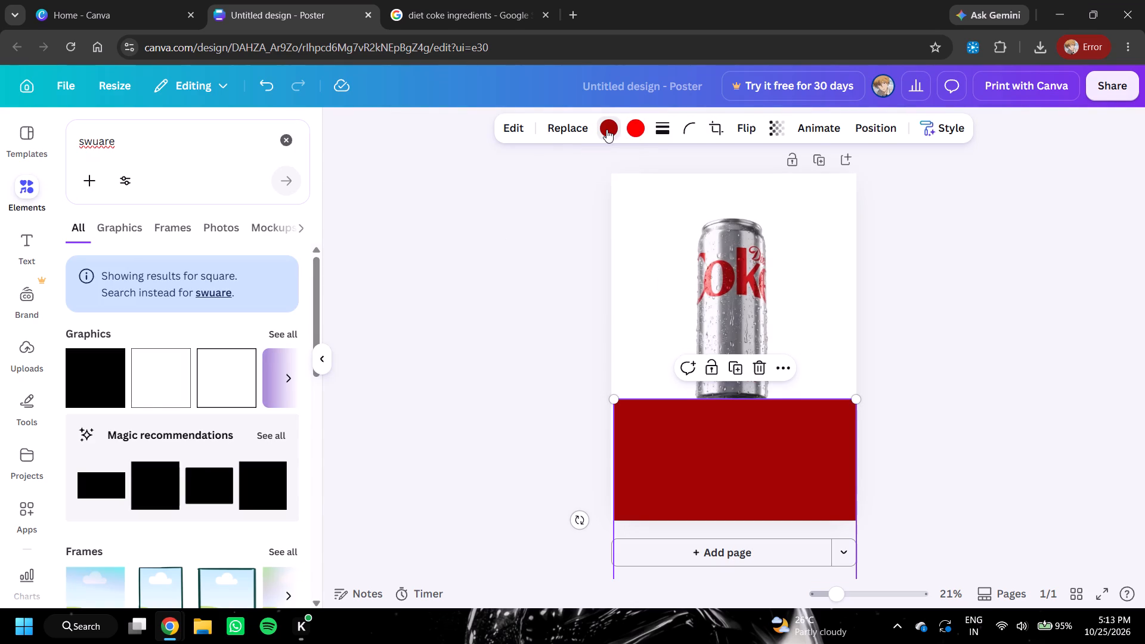
click(606, 129)
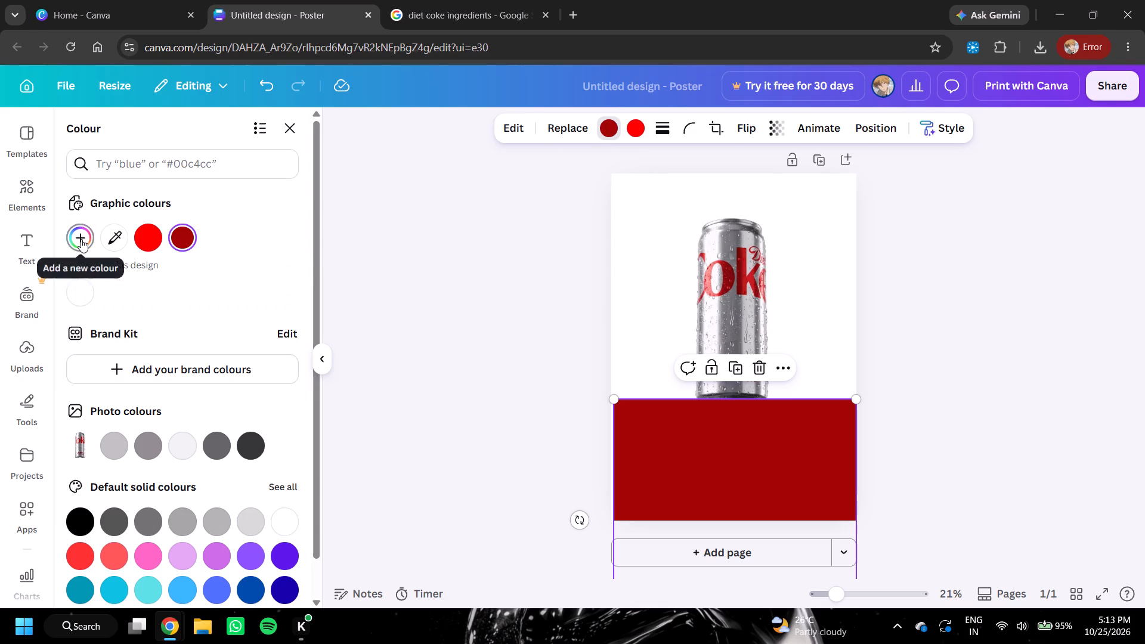
click(110, 234)
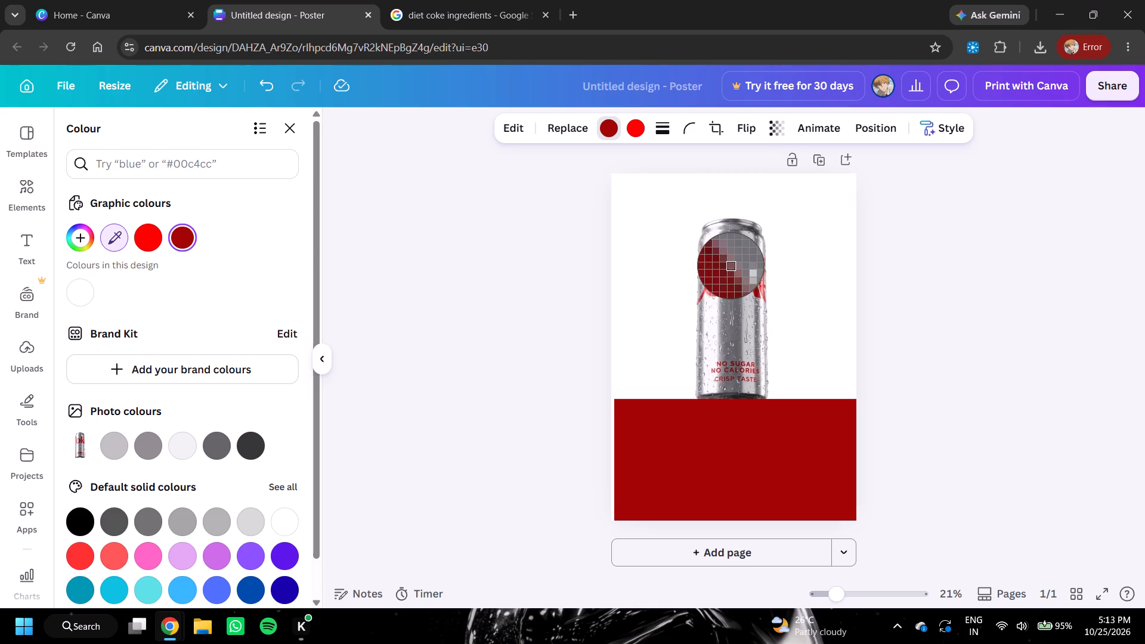
double_click(728, 264)
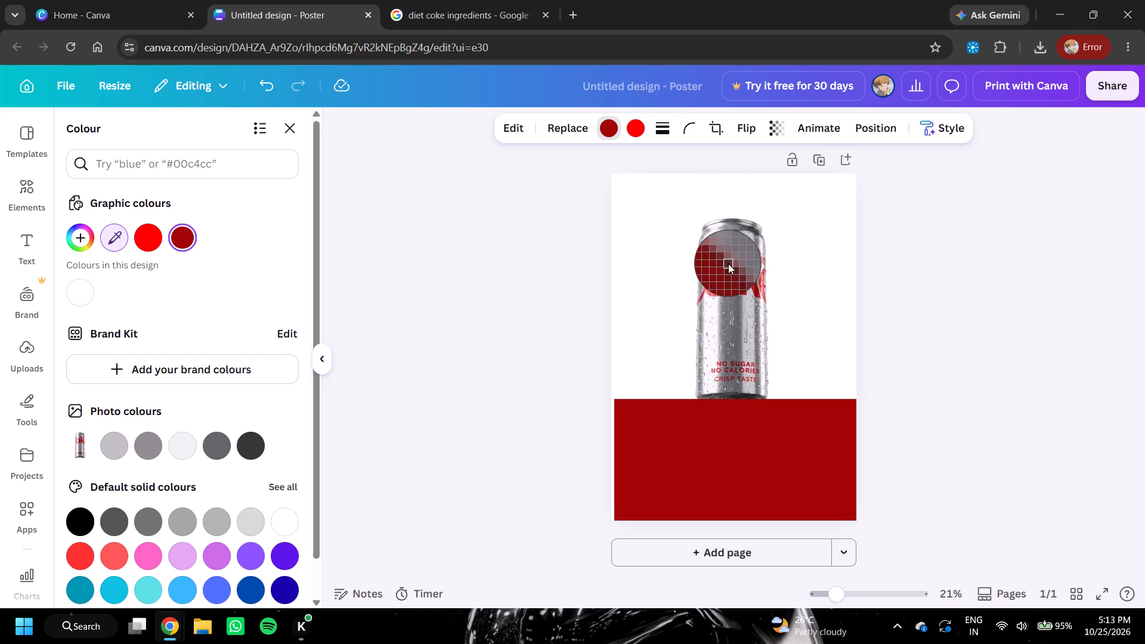
click(889, 306)
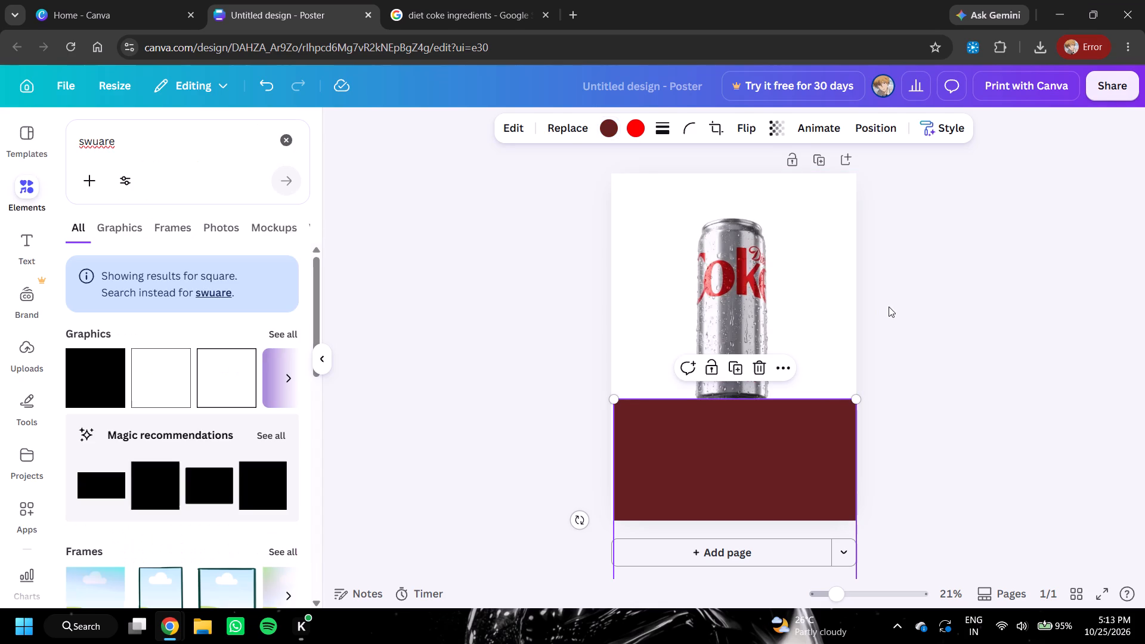
click(892, 311)
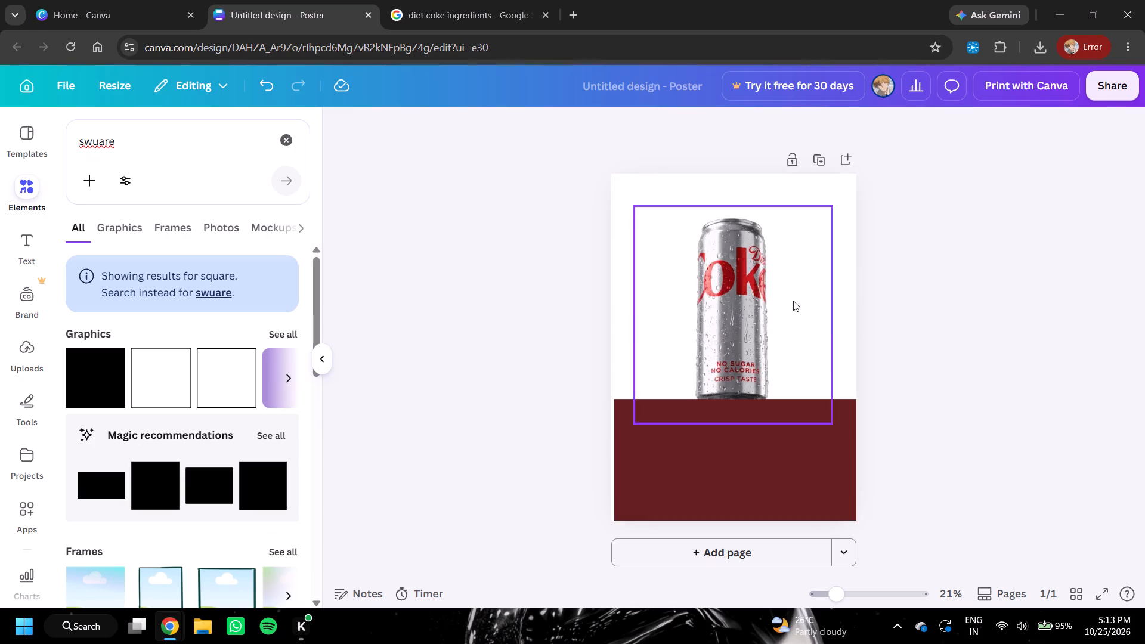
Replace the block's bright red second colour with a dark red sampled from the can's Coke lettering.
click(692, 428)
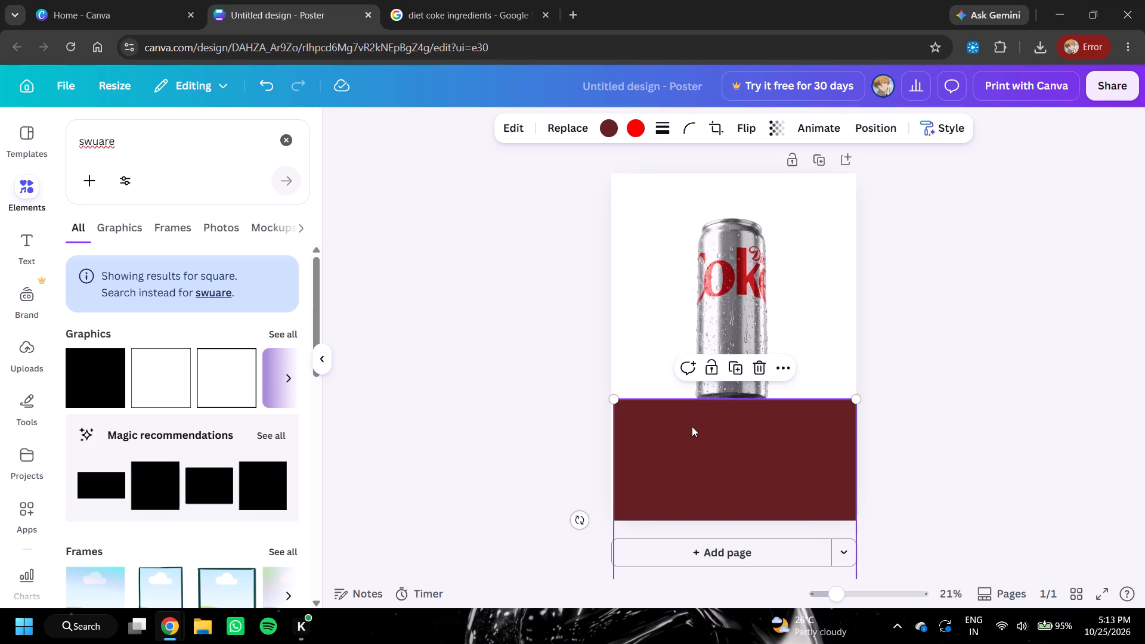
double_click(626, 130)
double_click(629, 128)
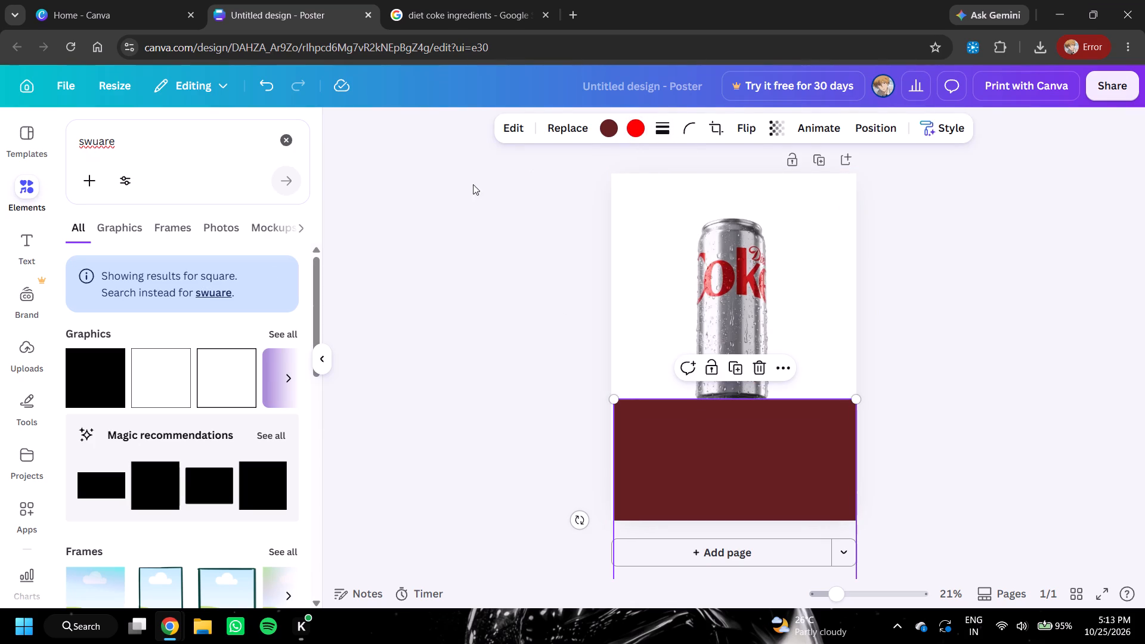
click(642, 126)
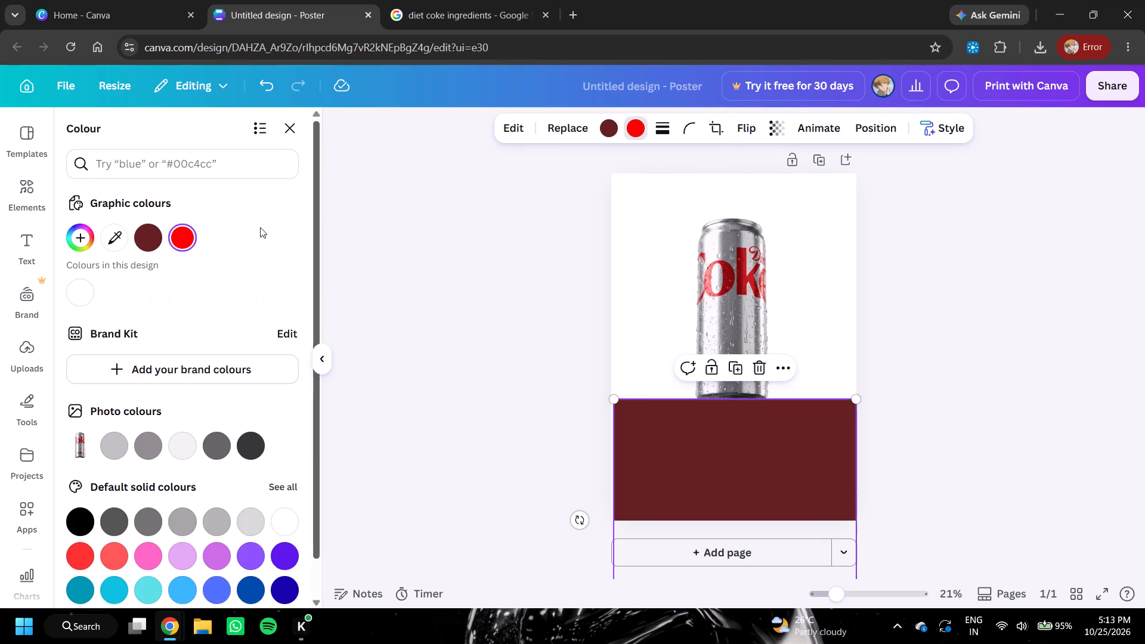
click(108, 243)
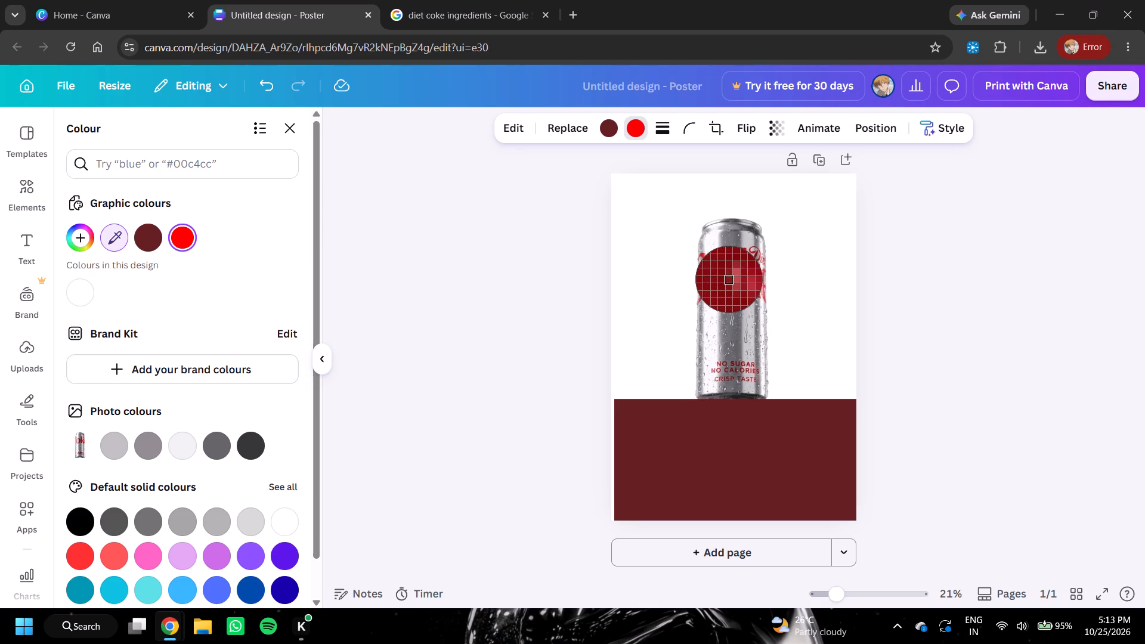
double_click(729, 274)
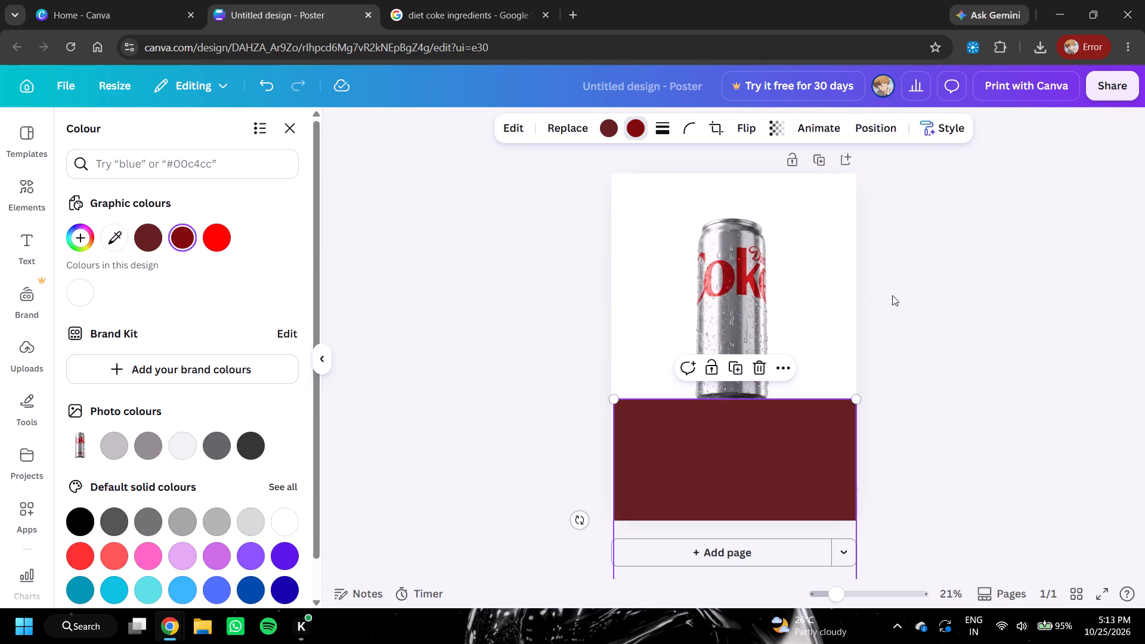
double_click(919, 295)
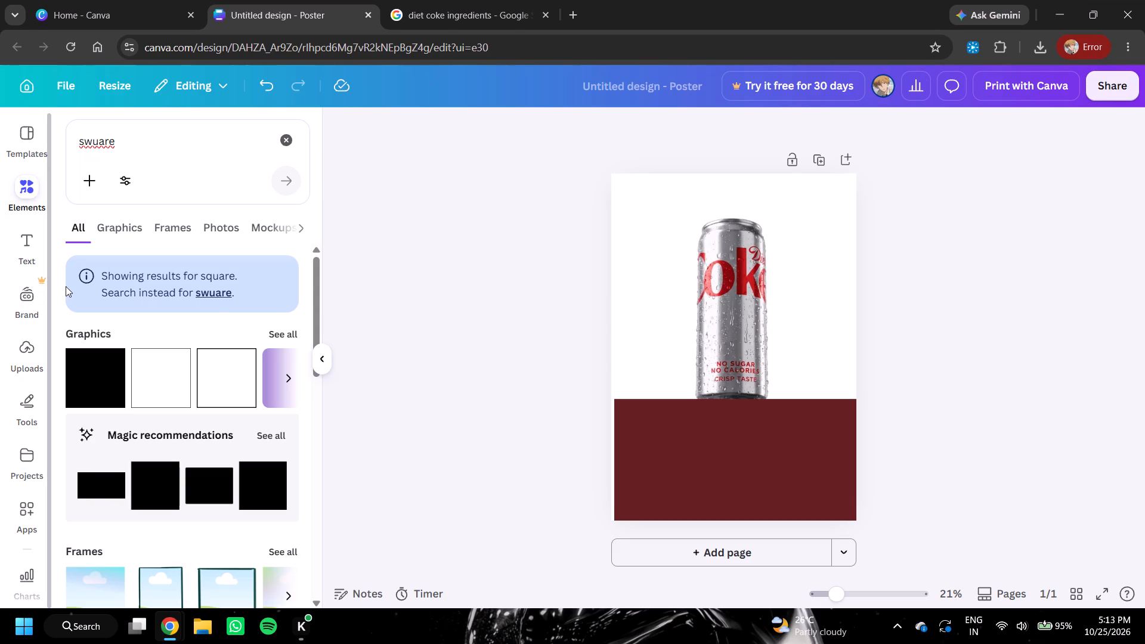
Browse the font combinations and add the "Great ENERGY" text design to the poster.
click(26, 258)
scroll(175, 320, down, 7)
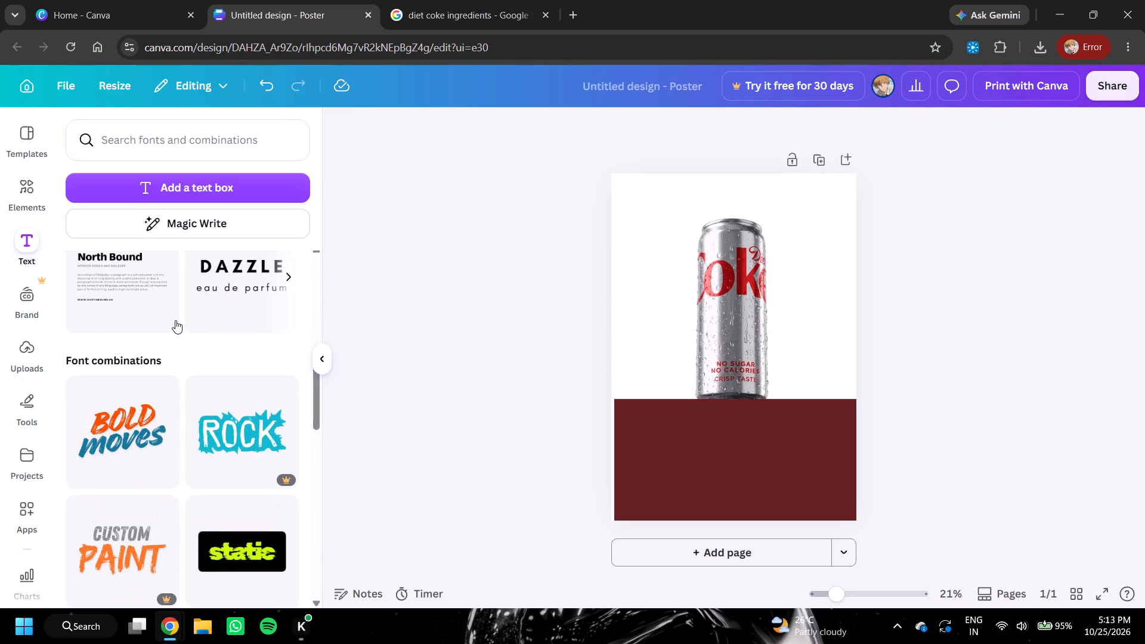
scroll(175, 320, down, 18)
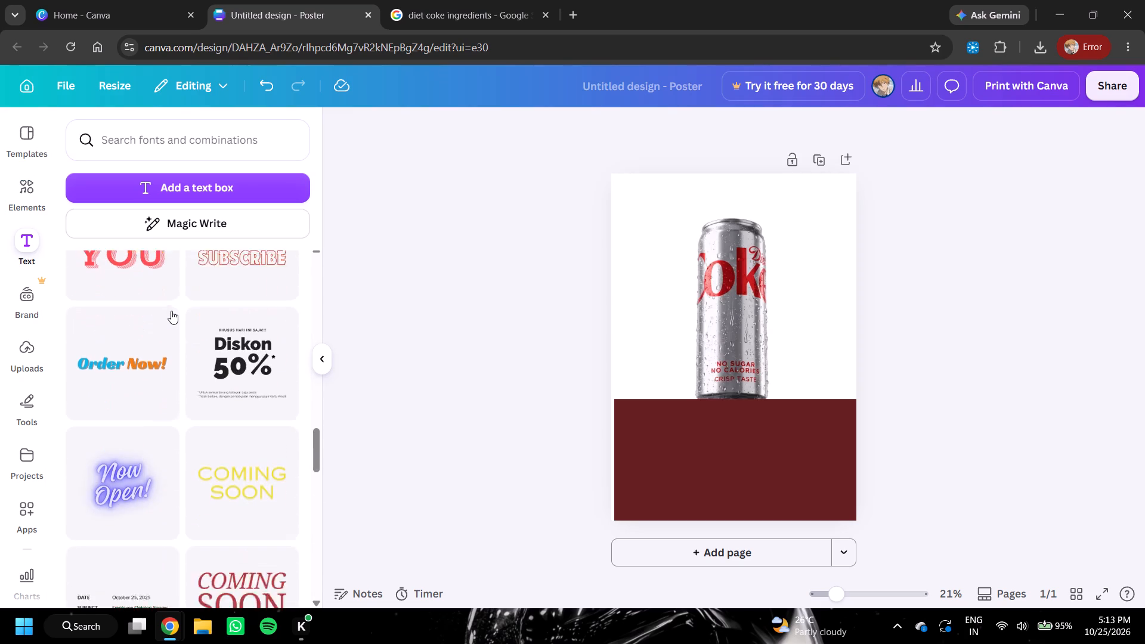
scroll(171, 311, down, 10)
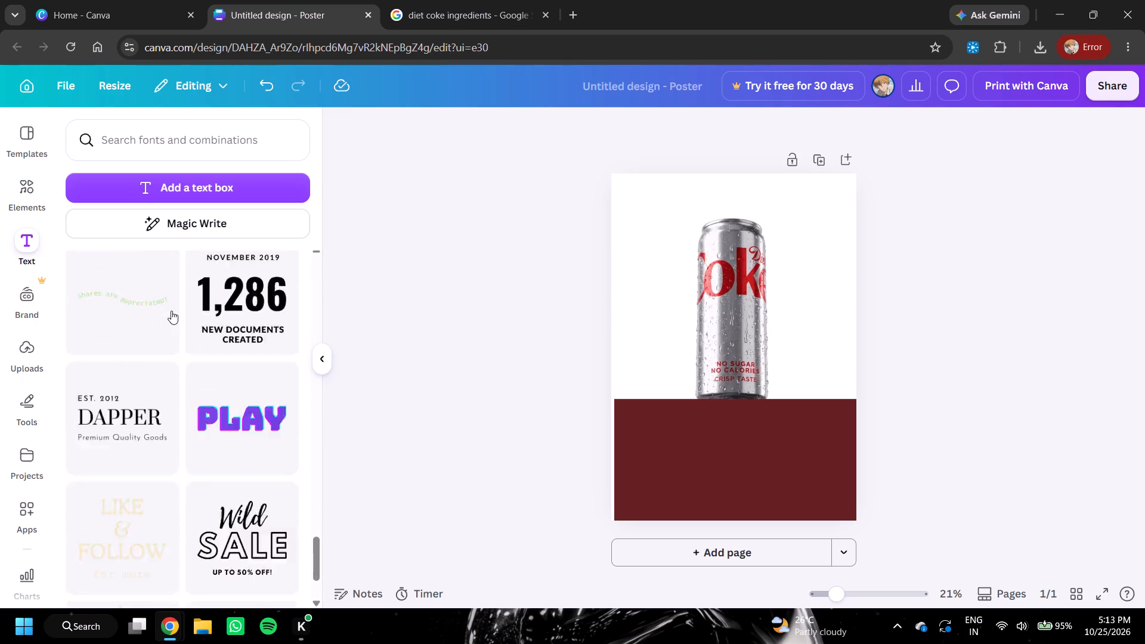
scroll(171, 311, down, 1)
scroll(171, 310, up, 3)
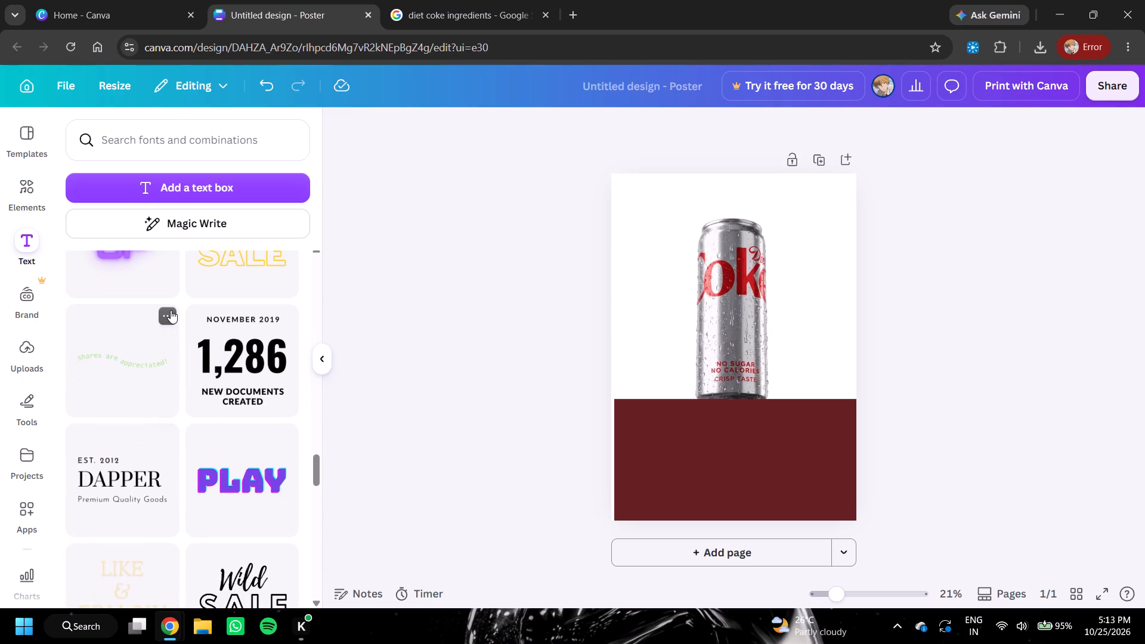
scroll(171, 310, down, 8)
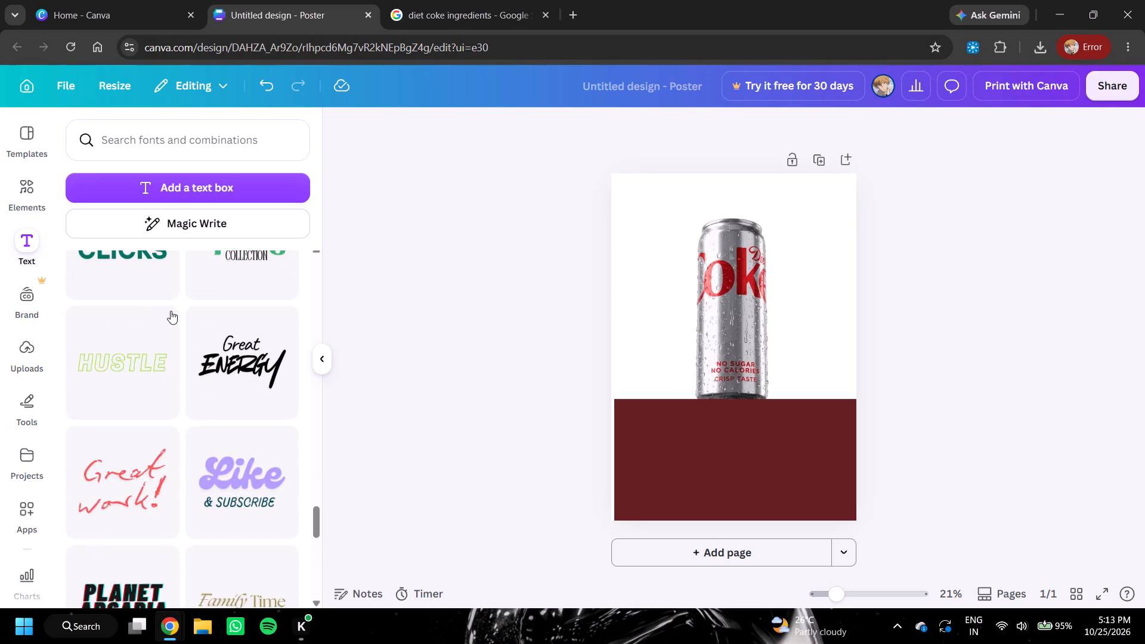
scroll(171, 311, down, 9)
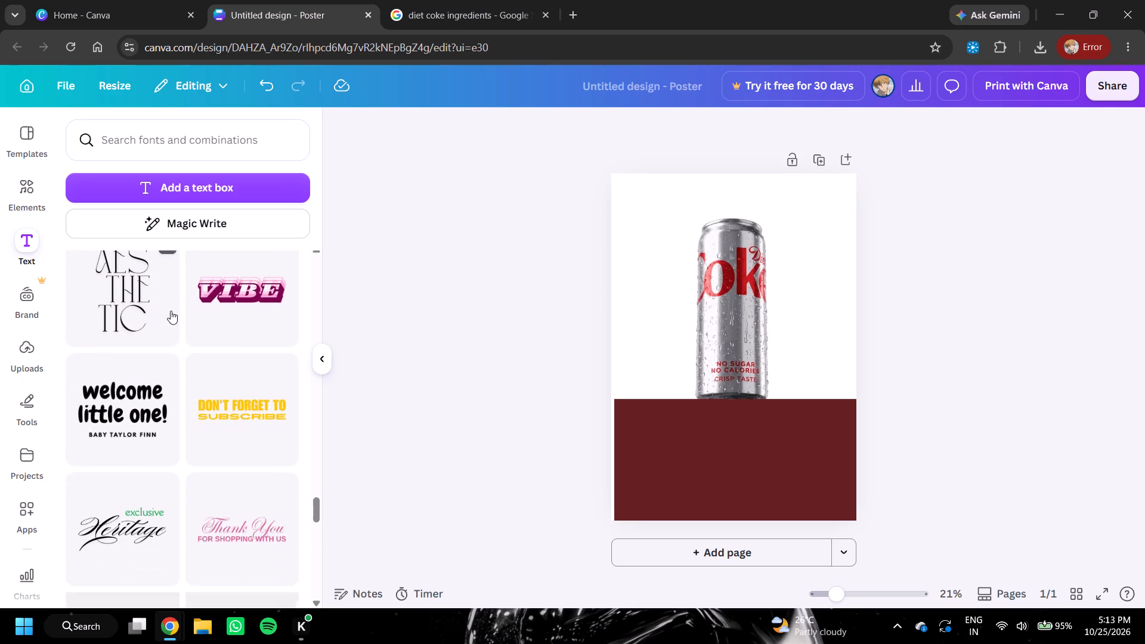
scroll(171, 311, up, 9)
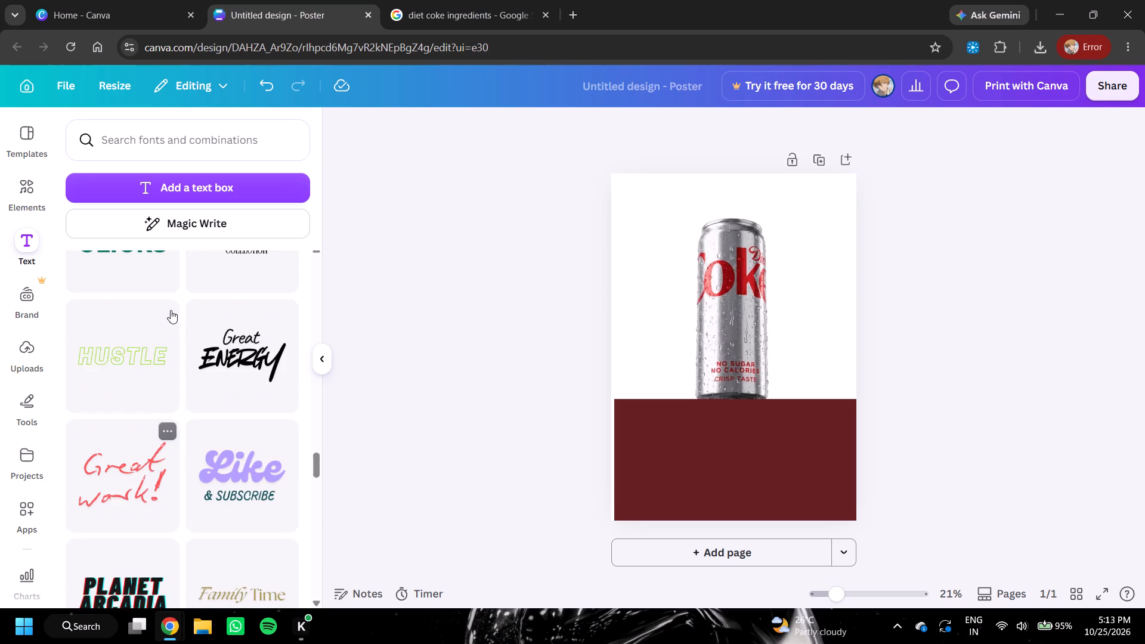
click(229, 348)
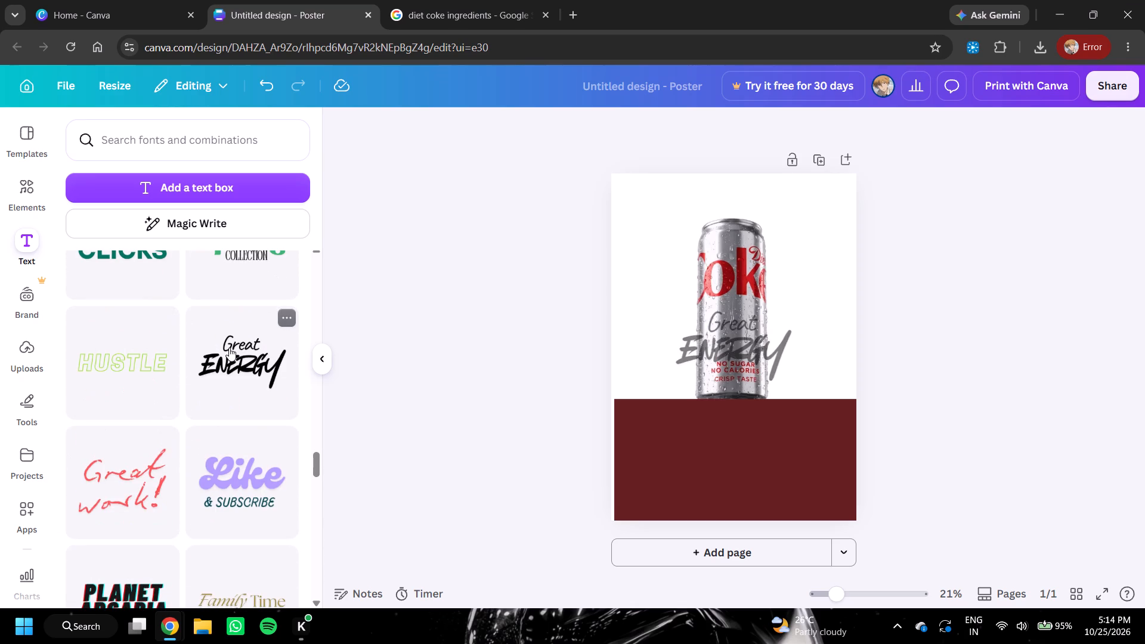
Replace the text "Great" with "diet" and "ENERGY" with "coke" in the added text design.
double_click(733, 326)
text(diet)
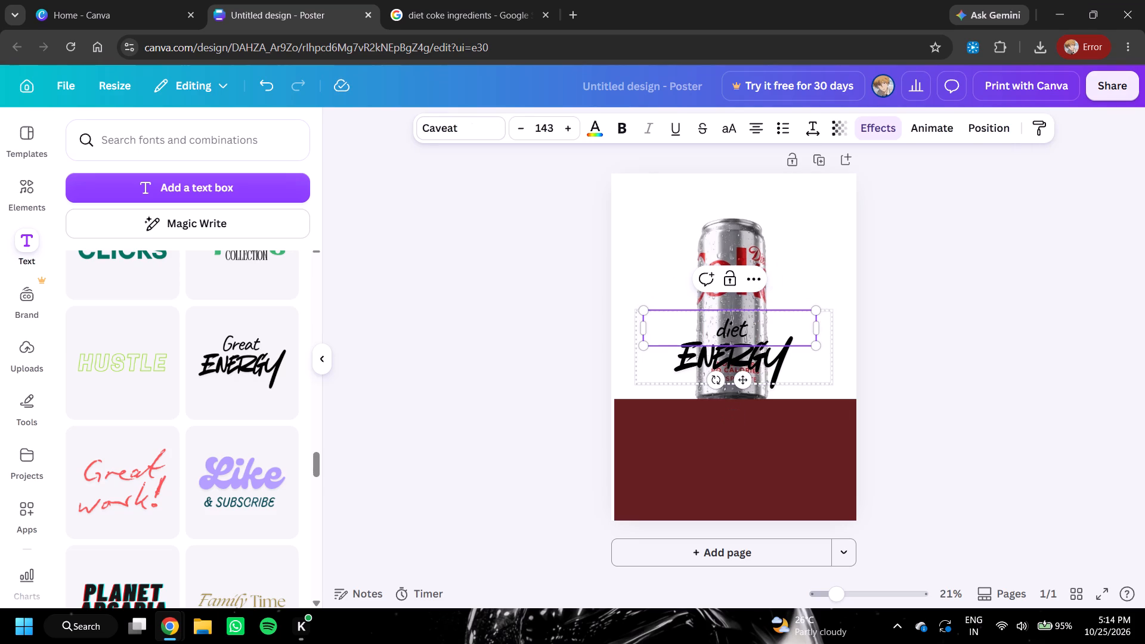
double_click(725, 359)
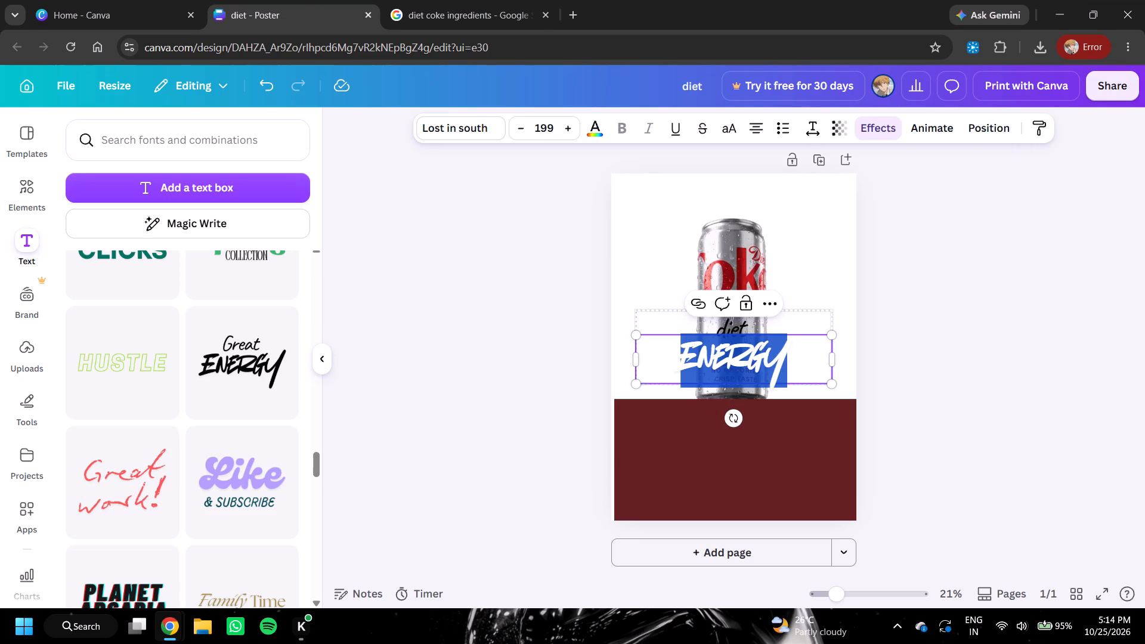
text(coke)
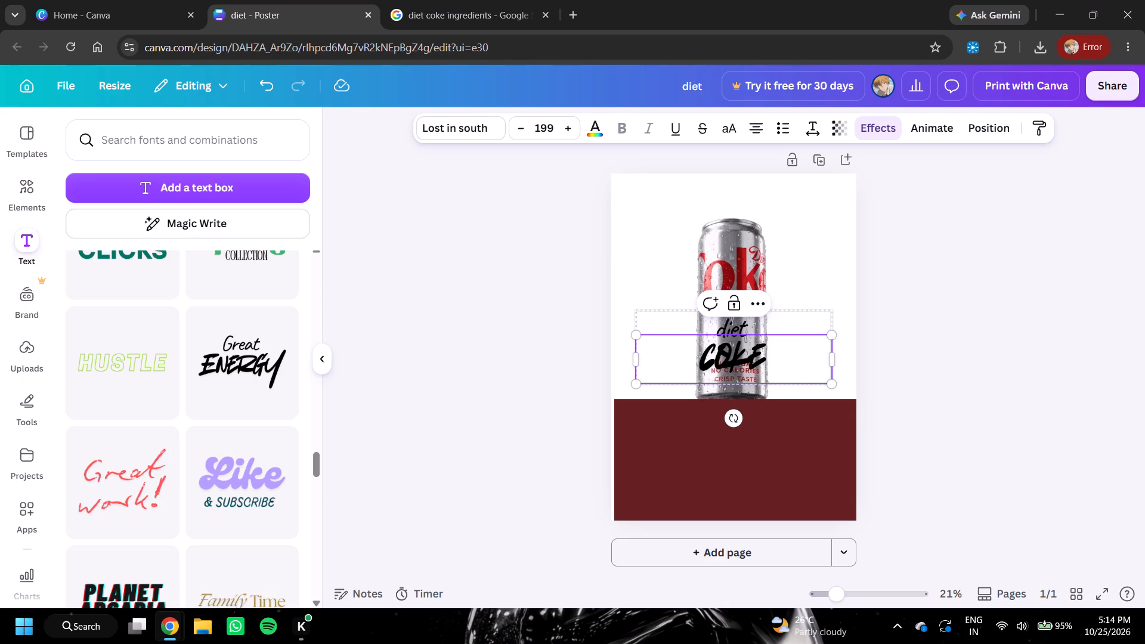
Move the "diet coke" text group up to the top of the page, above the can.
drag(773, 365, 774, 349)
click(964, 311)
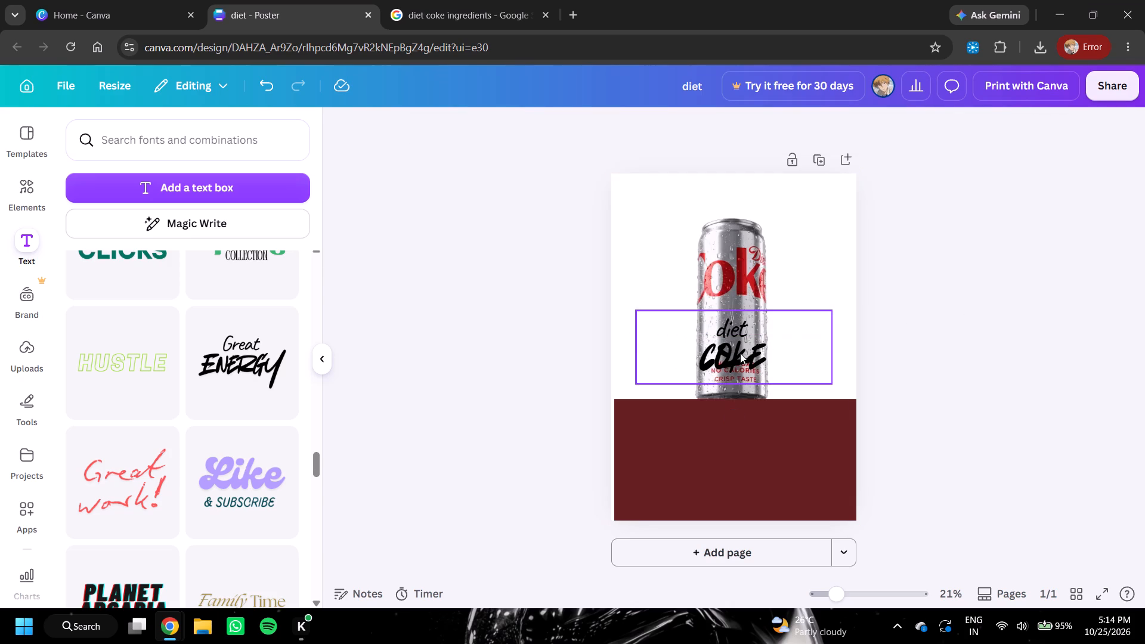
drag(740, 353, 741, 201)
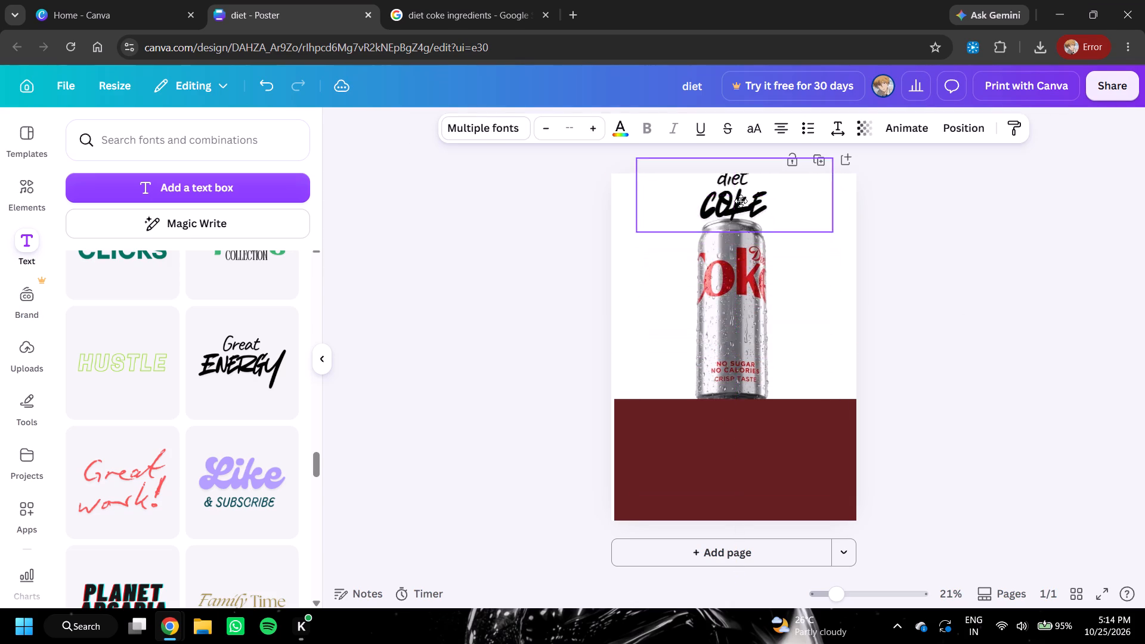
Move the "diet coke" text group down from the top of the page to the left side of the can.
drag(741, 201, 738, 438)
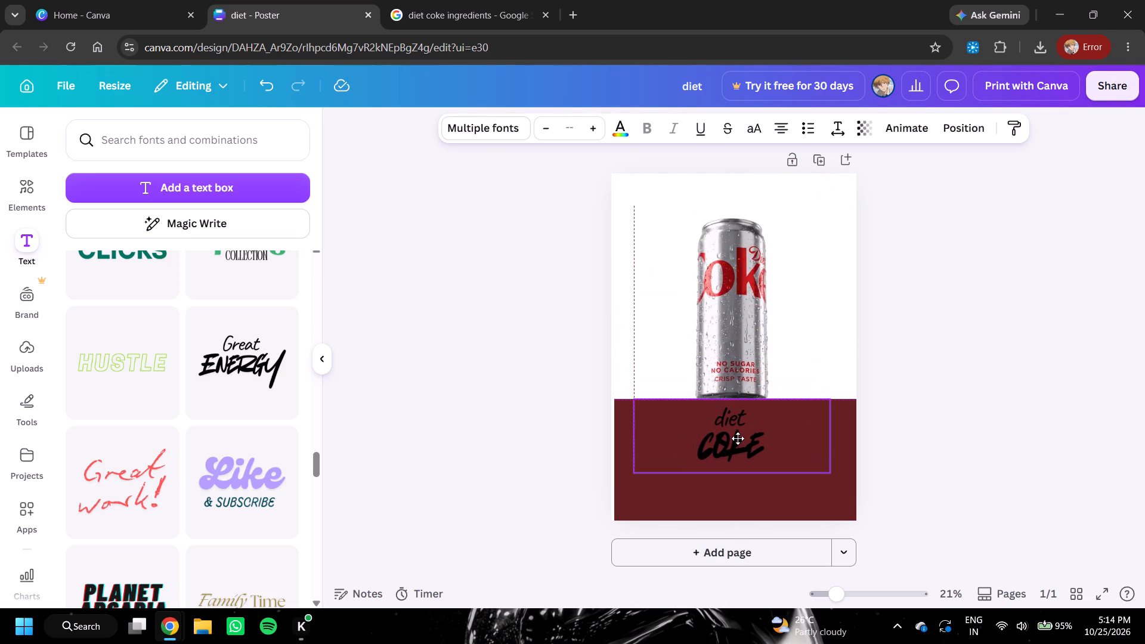
drag(738, 438, 683, 311)
click(683, 311)
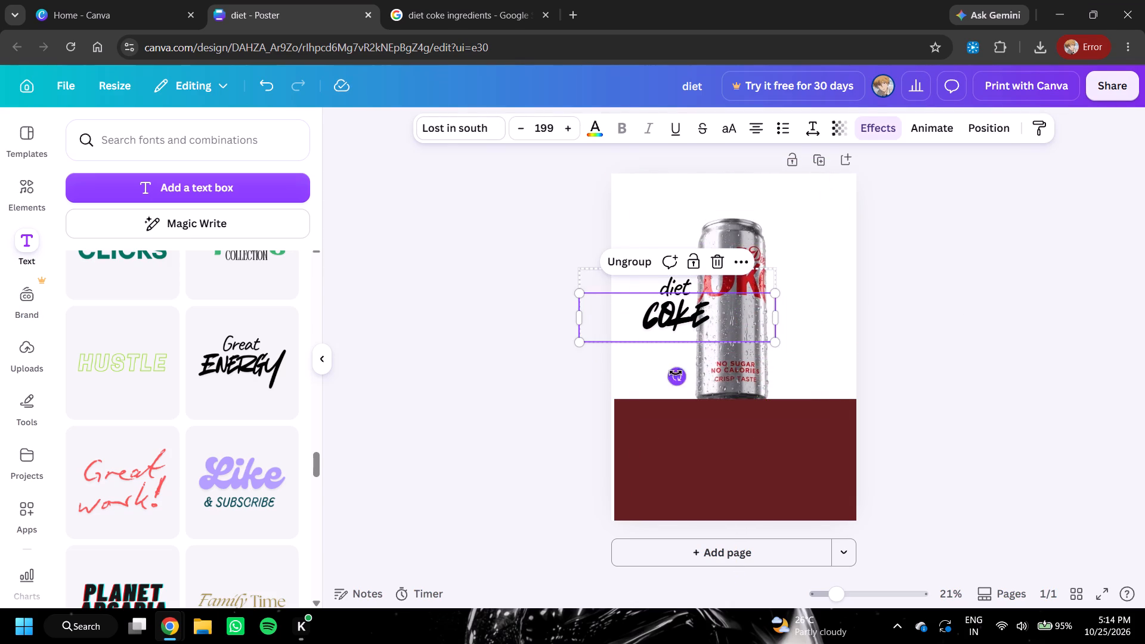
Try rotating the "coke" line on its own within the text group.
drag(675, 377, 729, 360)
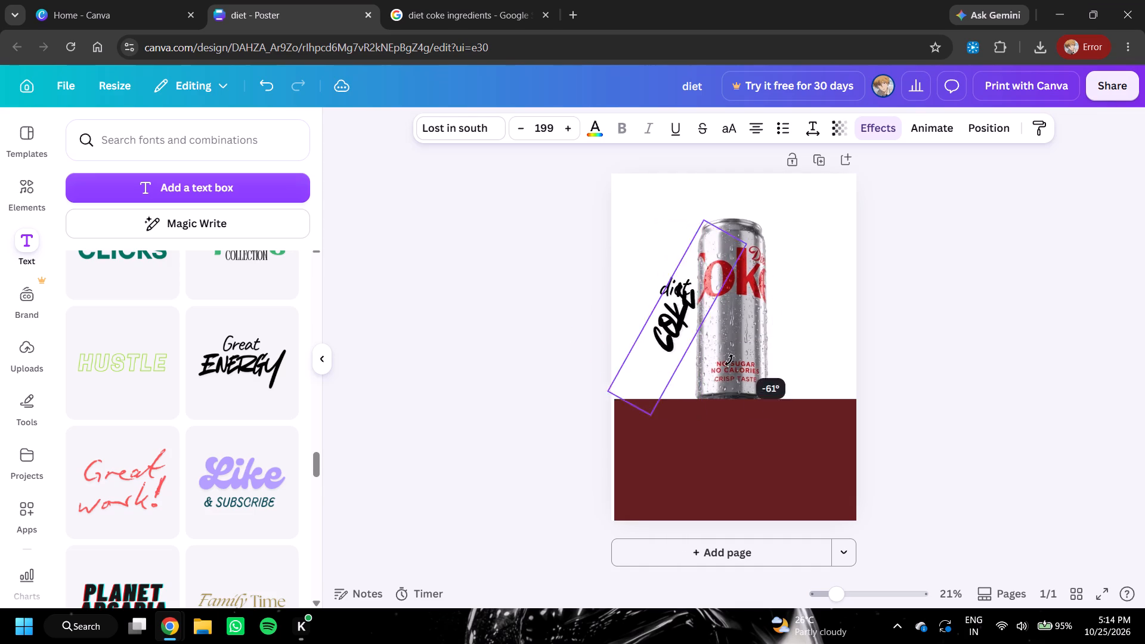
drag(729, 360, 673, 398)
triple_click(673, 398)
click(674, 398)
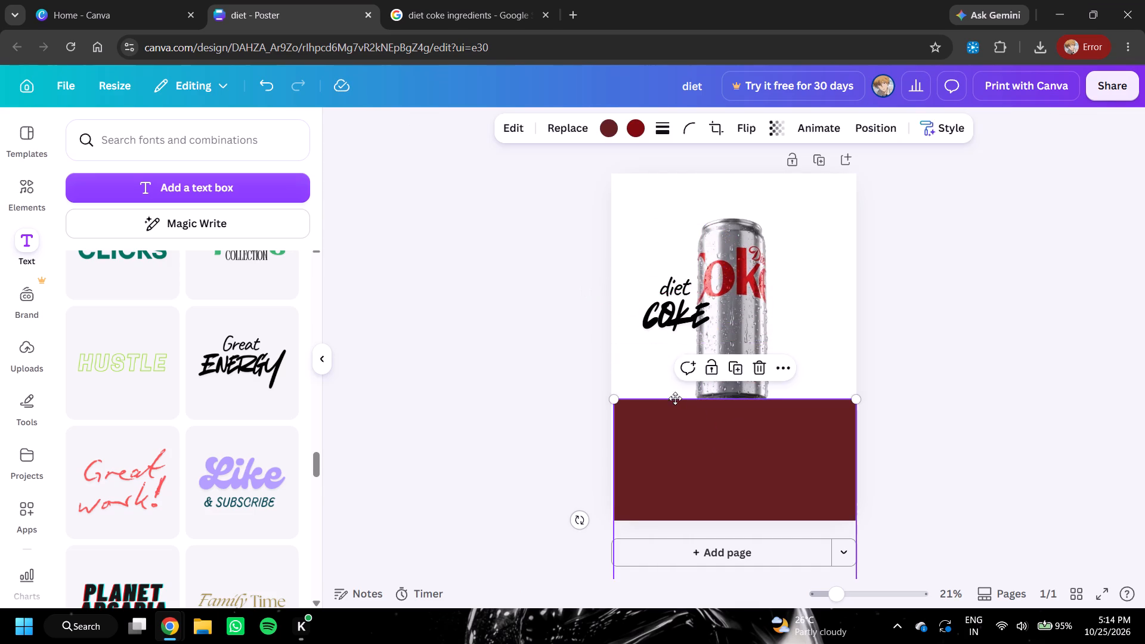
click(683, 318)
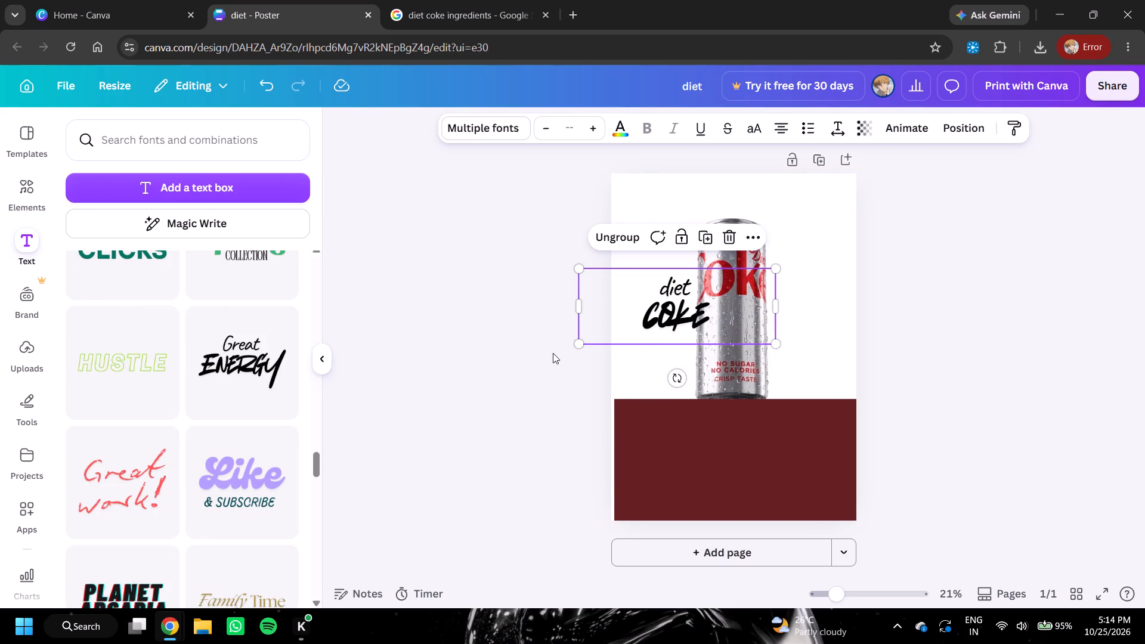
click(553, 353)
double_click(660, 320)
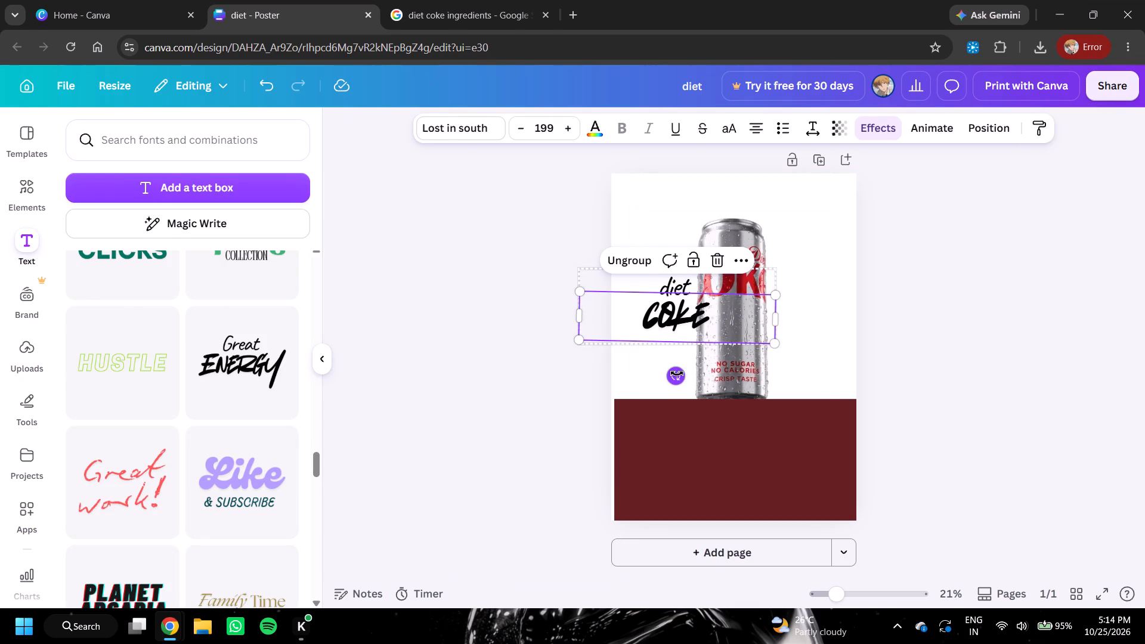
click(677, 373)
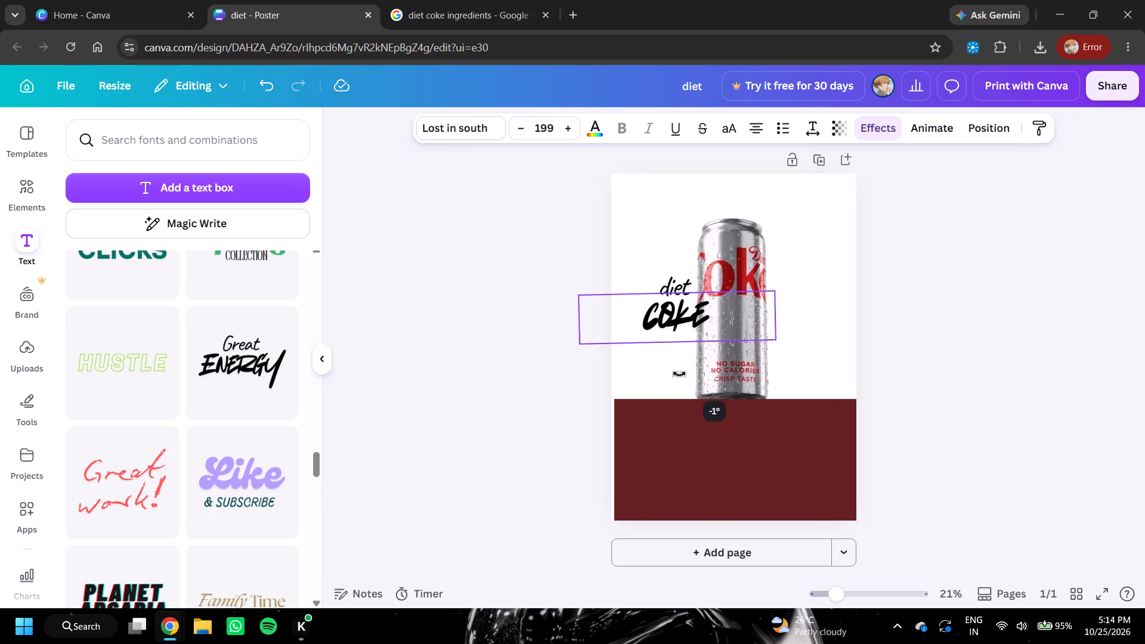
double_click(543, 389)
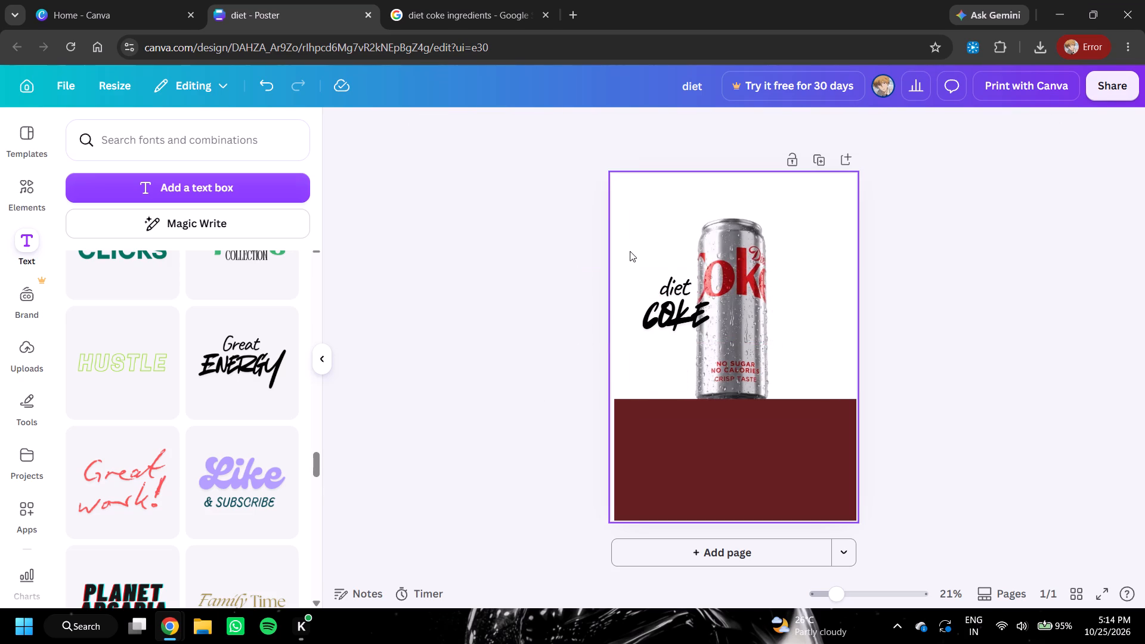
Rotate the whole "diet coke" text group to about -90° and shift it left, clear of the can.
click(643, 309)
drag(678, 380, 747, 326)
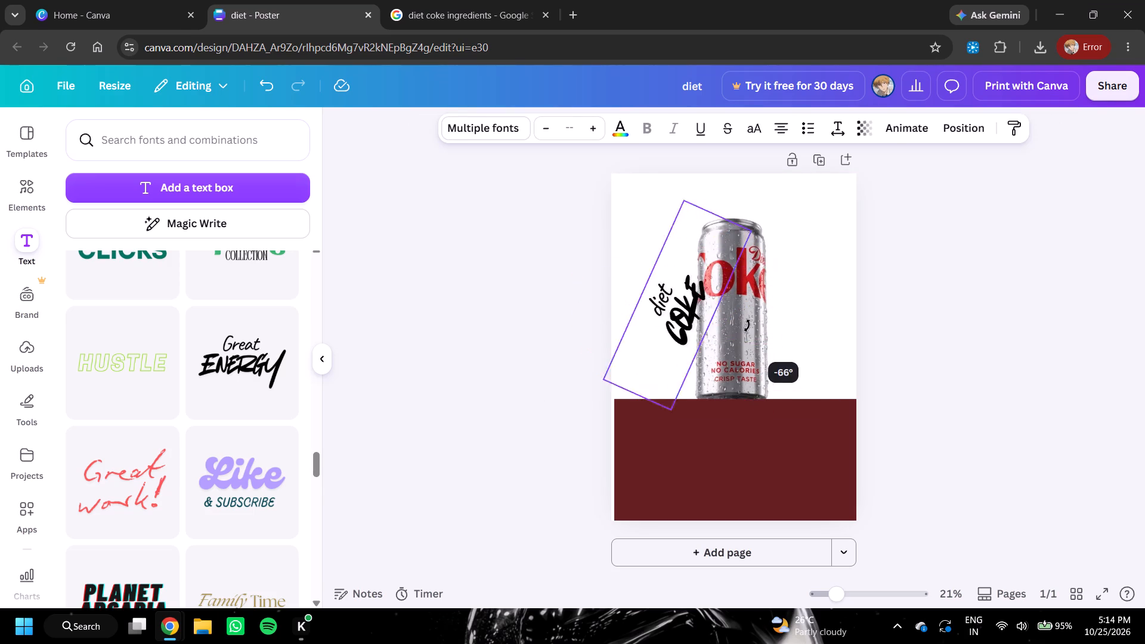
drag(747, 326, 753, 304)
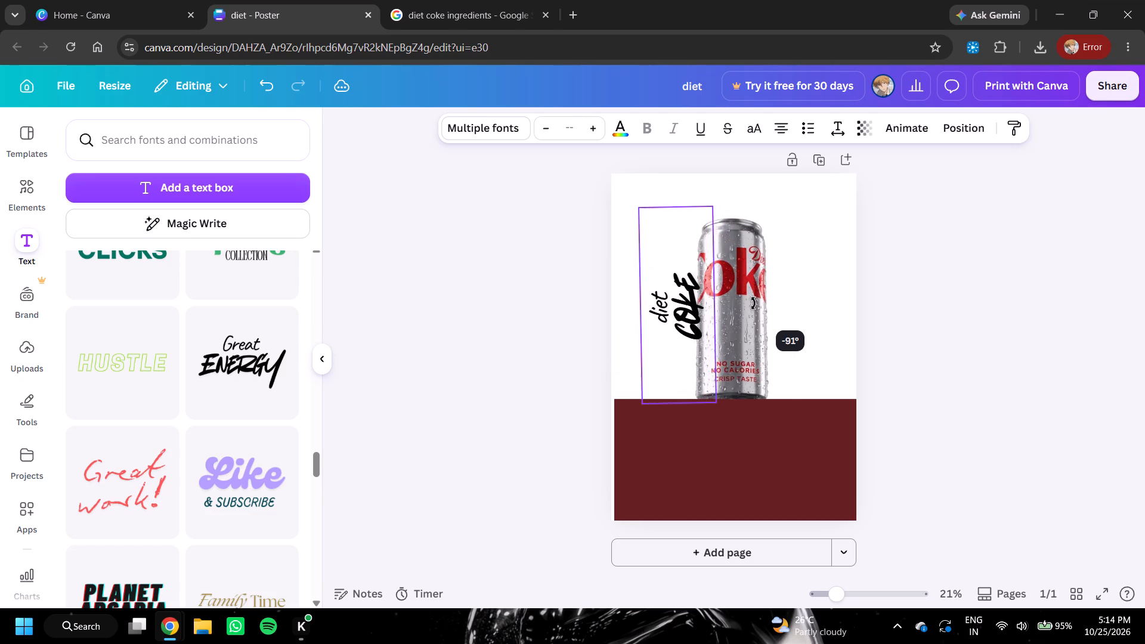
drag(753, 304, 753, 305)
drag(689, 305, 677, 306)
click(886, 324)
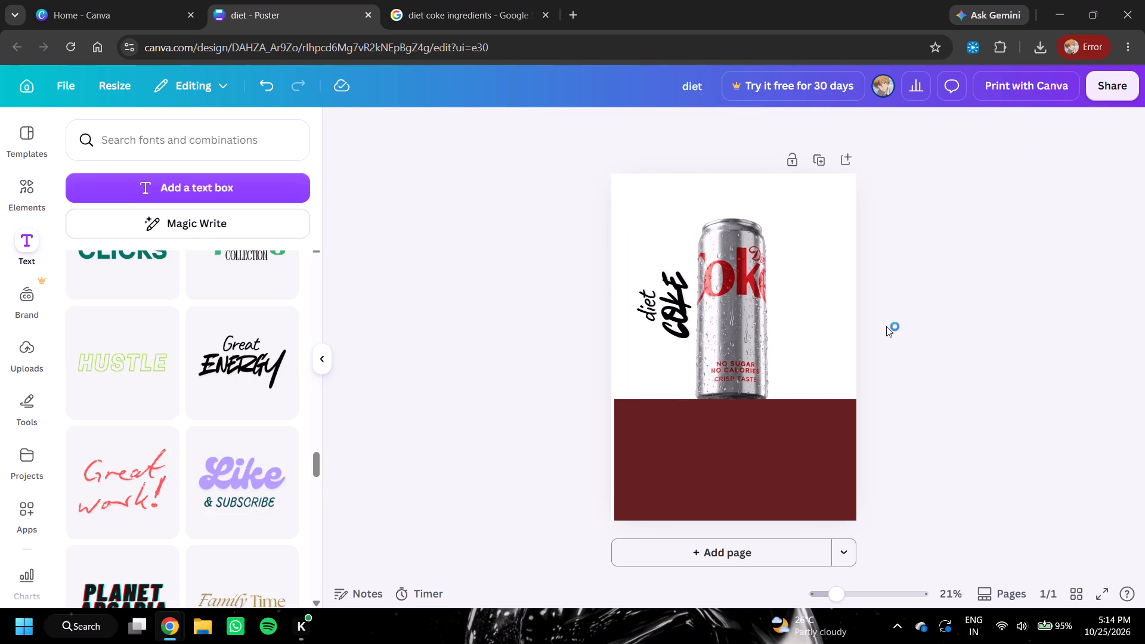
Fine-tune the text group's rotation to -90° and nudge it slightly down beside the can.
click(667, 321)
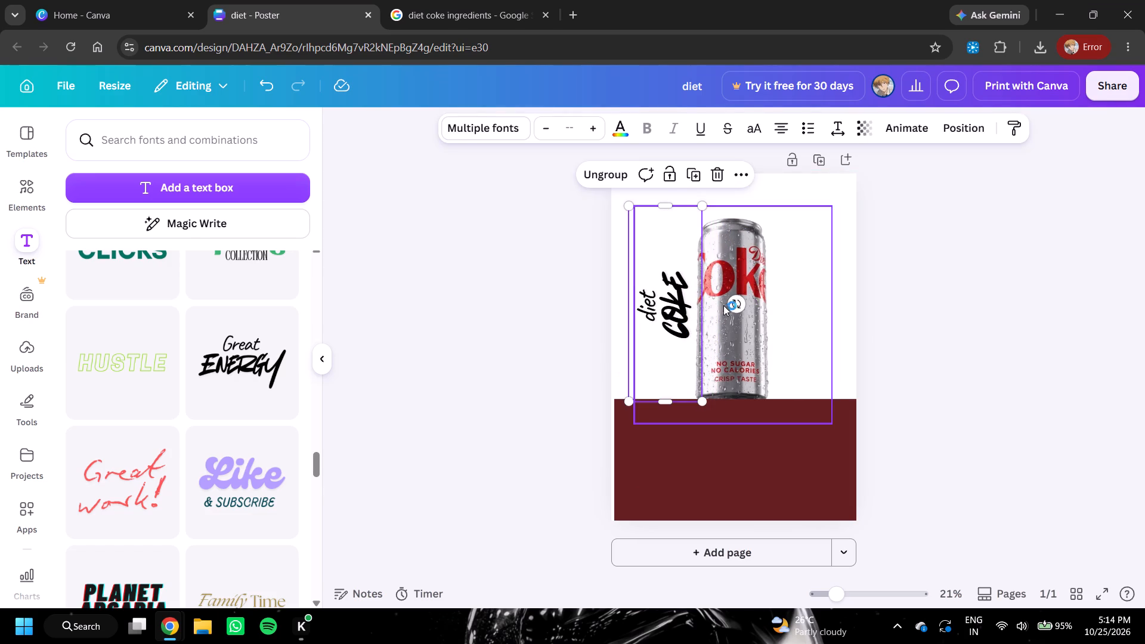
double_click(729, 302)
click(731, 303)
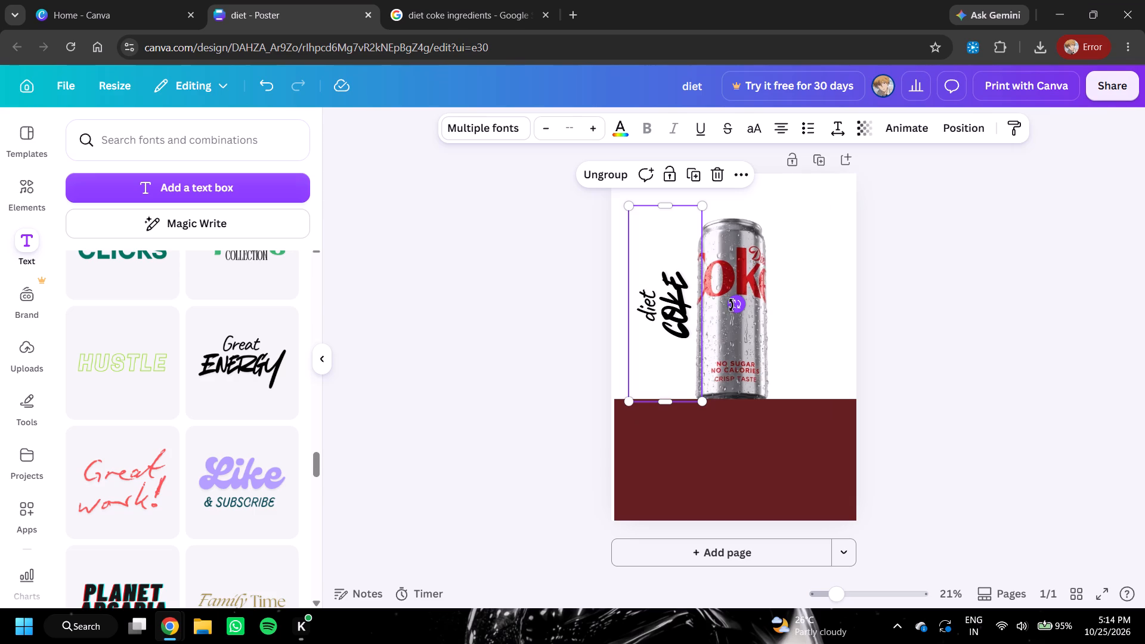
click(731, 305)
click(737, 304)
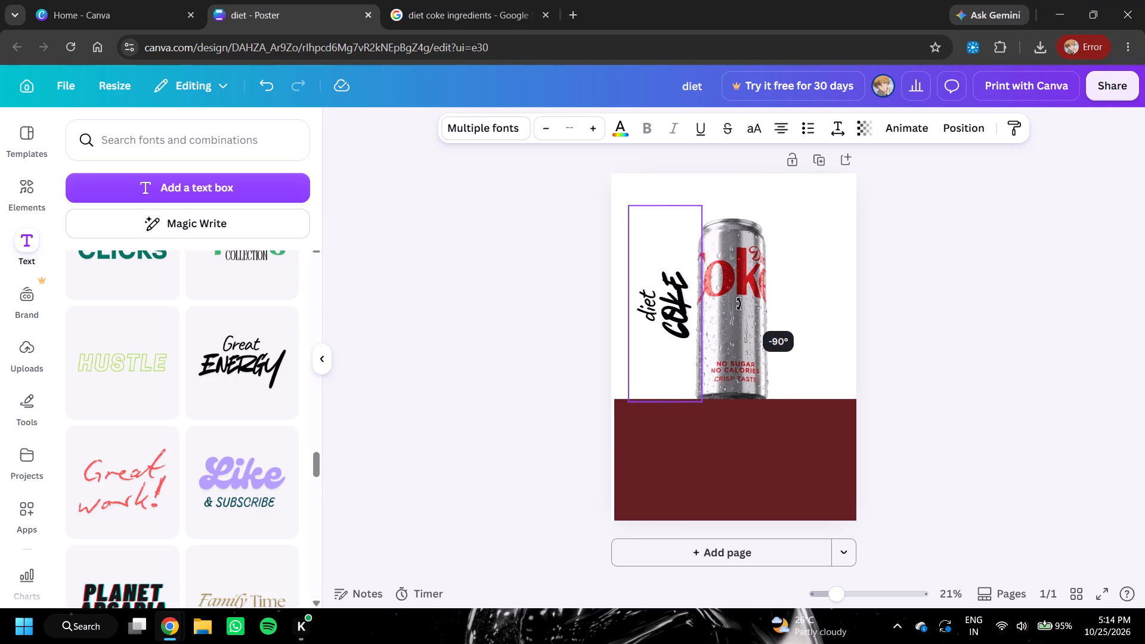
drag(671, 308, 671, 314)
click(671, 314)
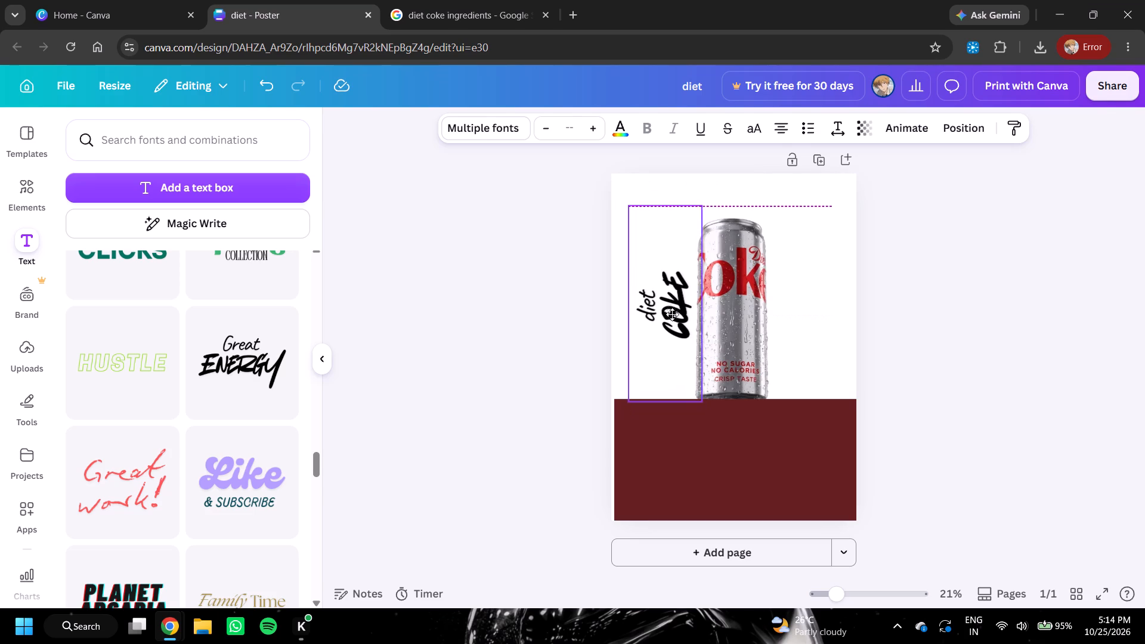
click(908, 310)
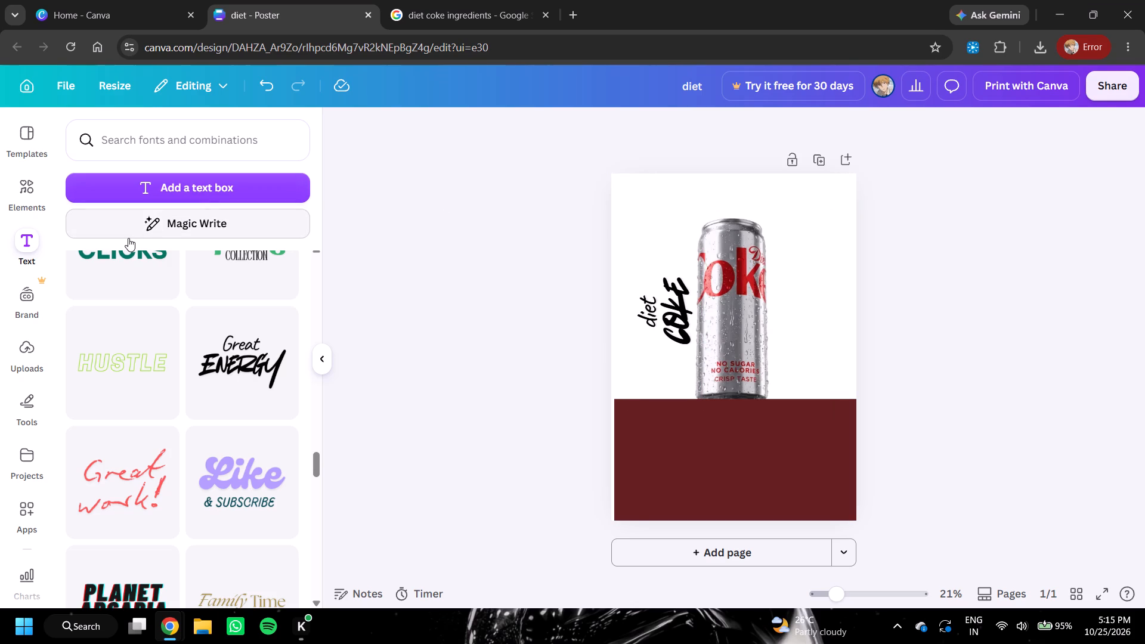
Recolour the "diet coke" text group with a custom deep red matching the can's lettering.
click(663, 312)
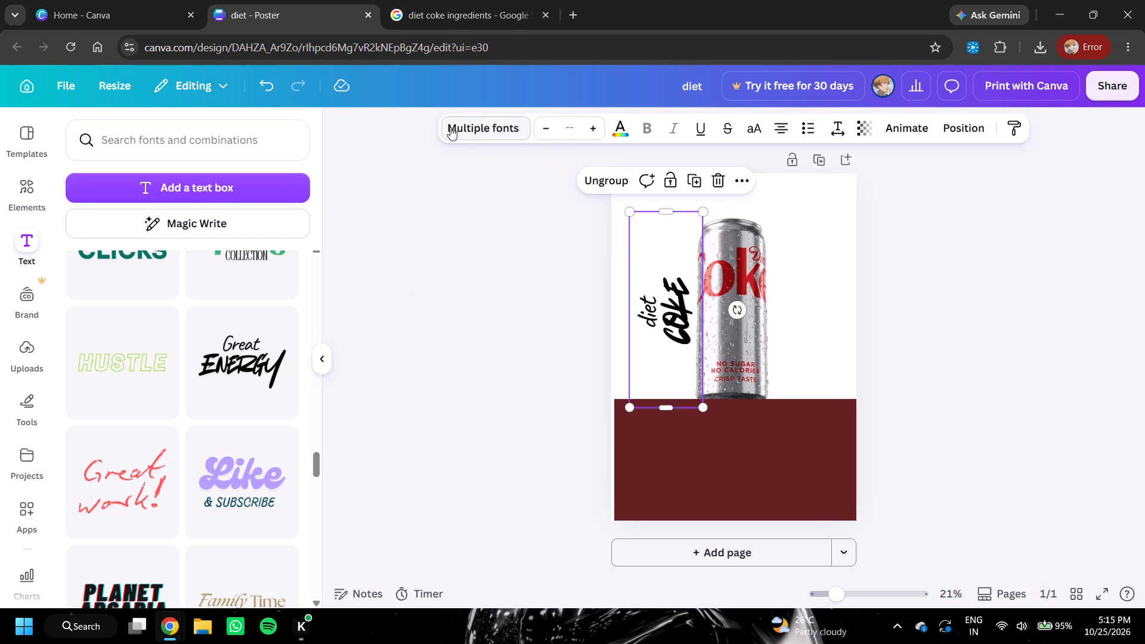
click(623, 129)
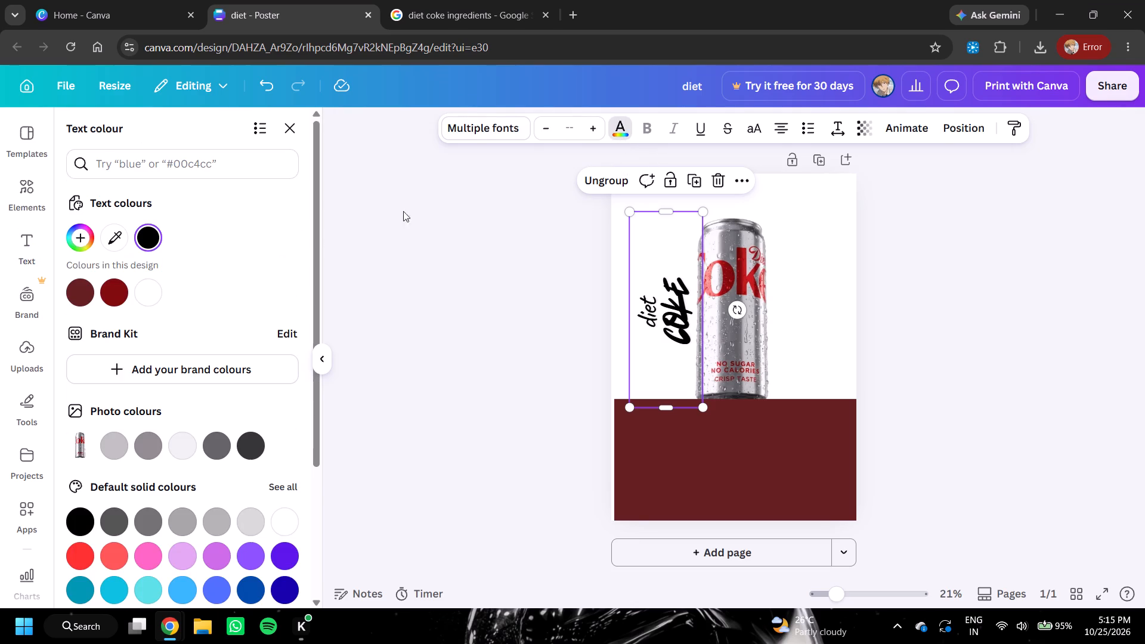
click(113, 290)
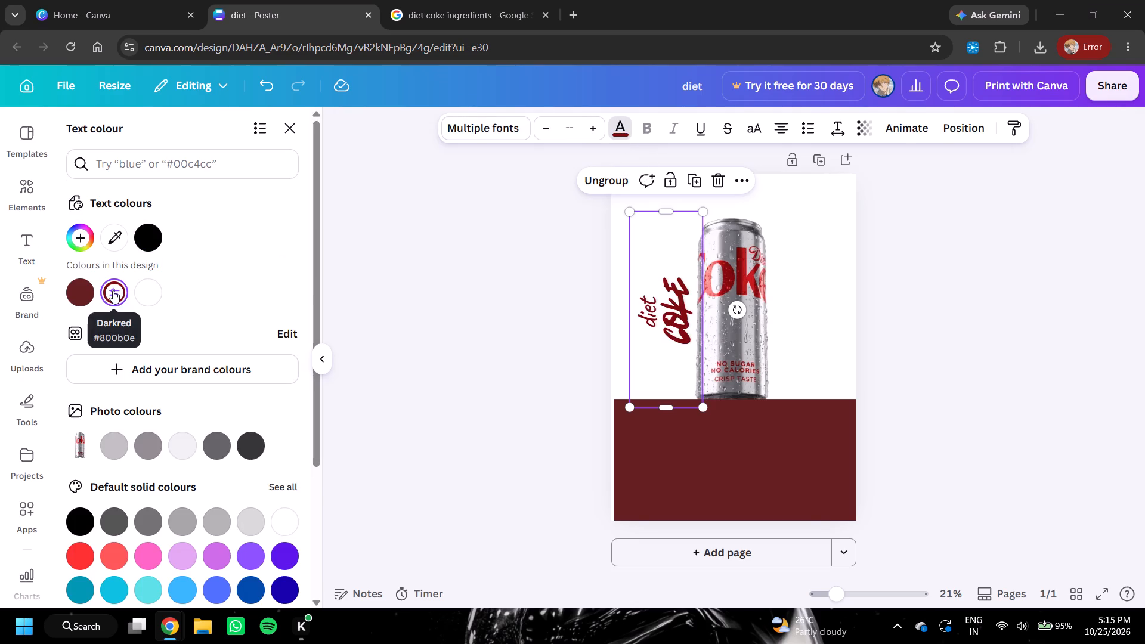
click(79, 555)
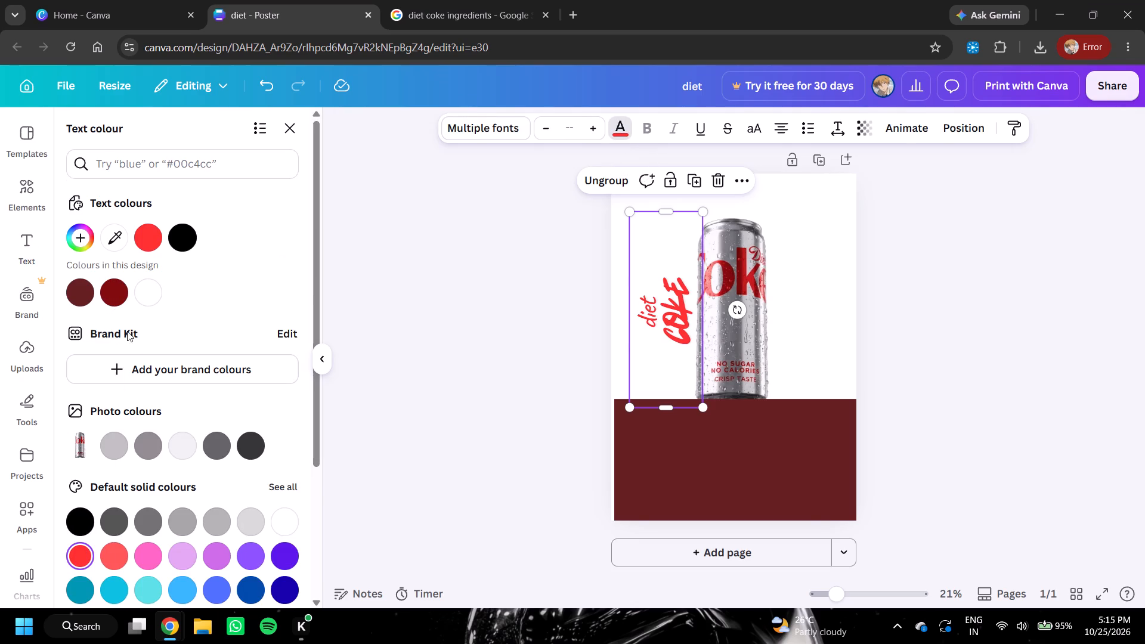
click(83, 241)
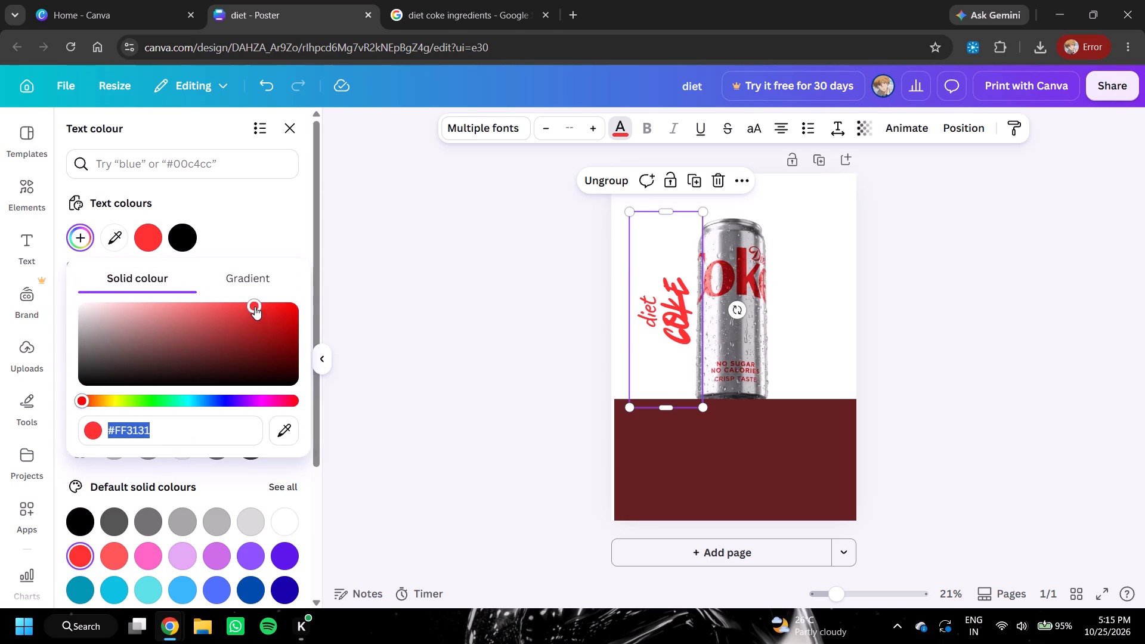
drag(255, 306, 286, 311)
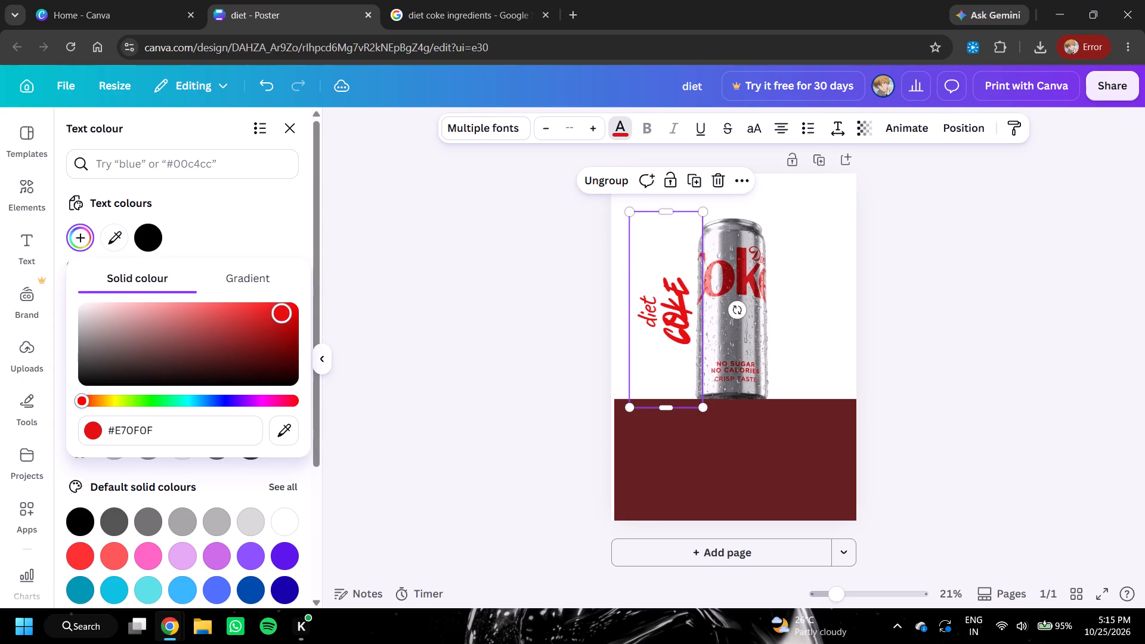
drag(286, 311, 292, 321)
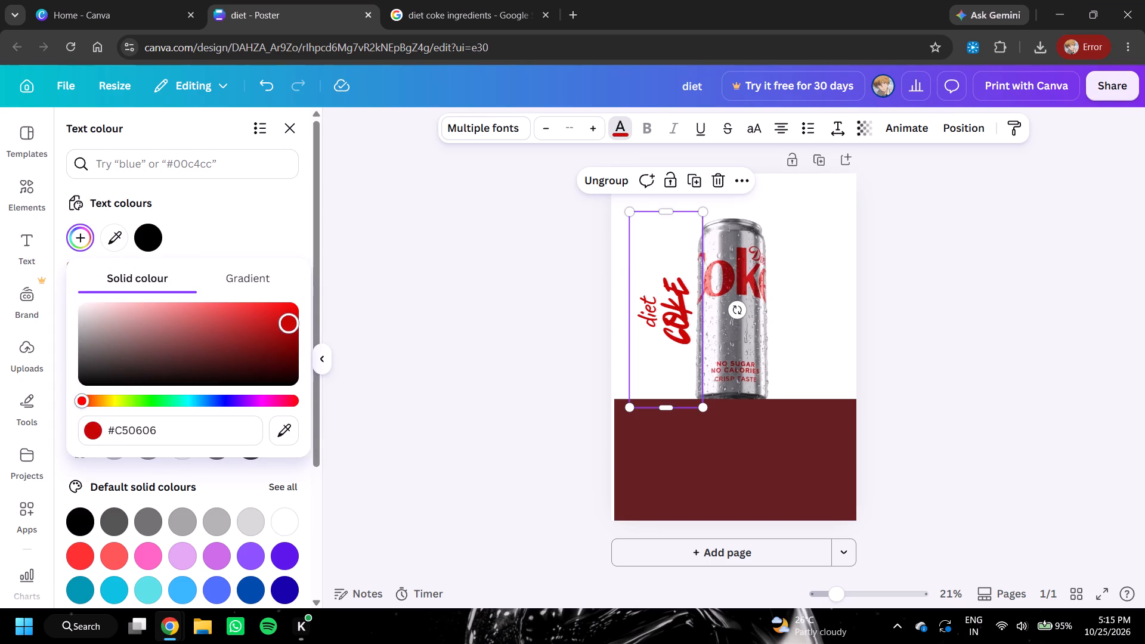
drag(292, 321, 293, 318)
click(454, 342)
click(454, 342)
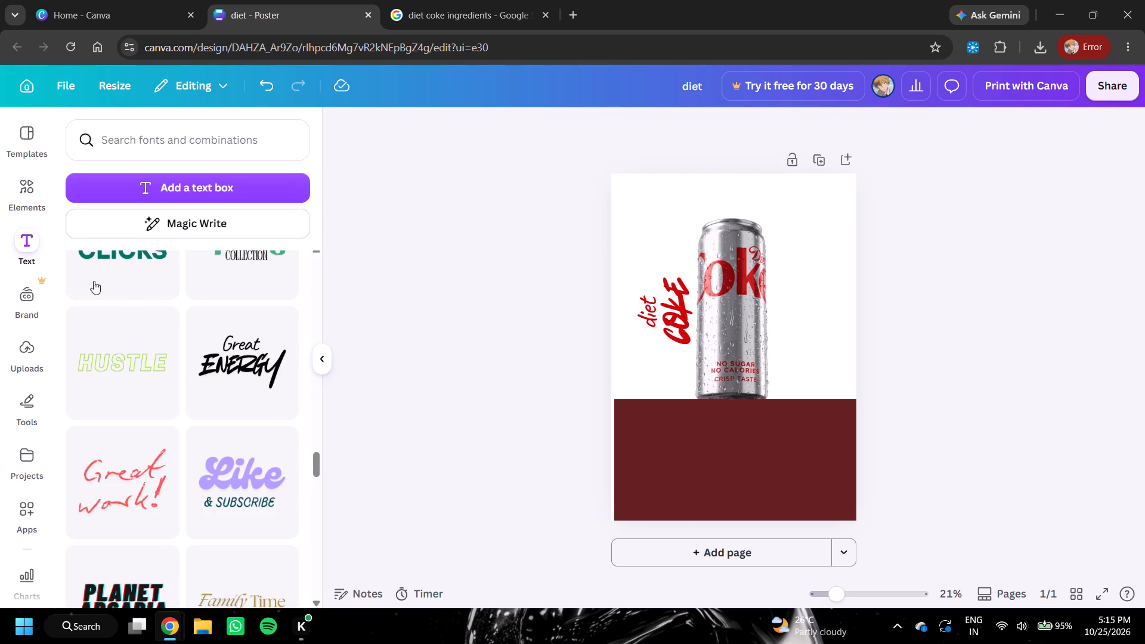
Search the elements library for "water drops".
double_click(29, 354)
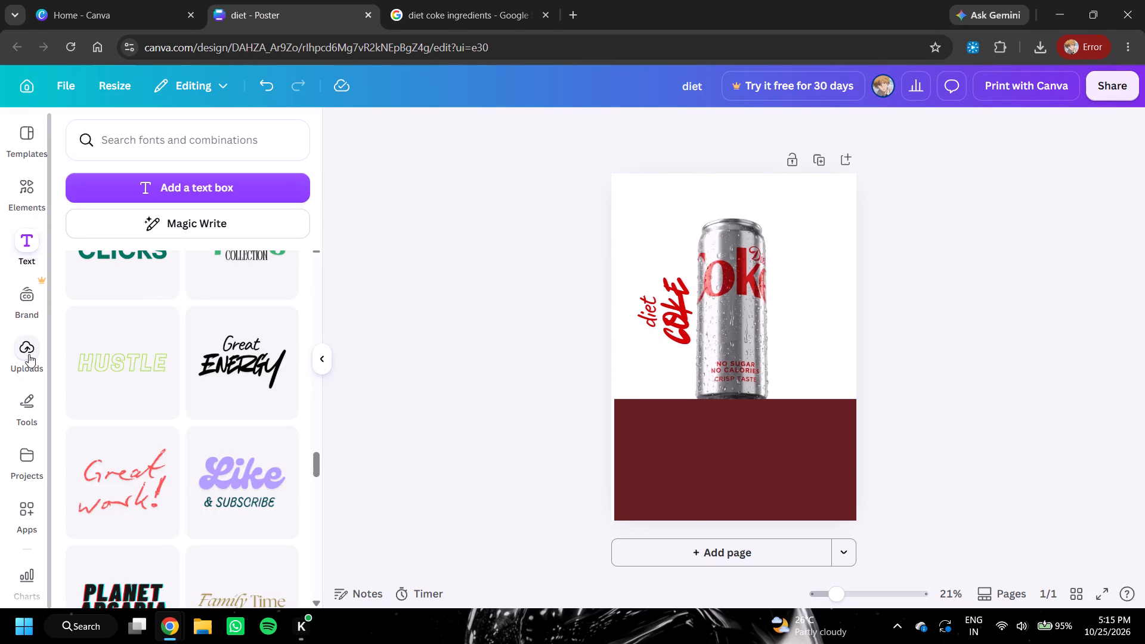
click(29, 323)
double_click(26, 256)
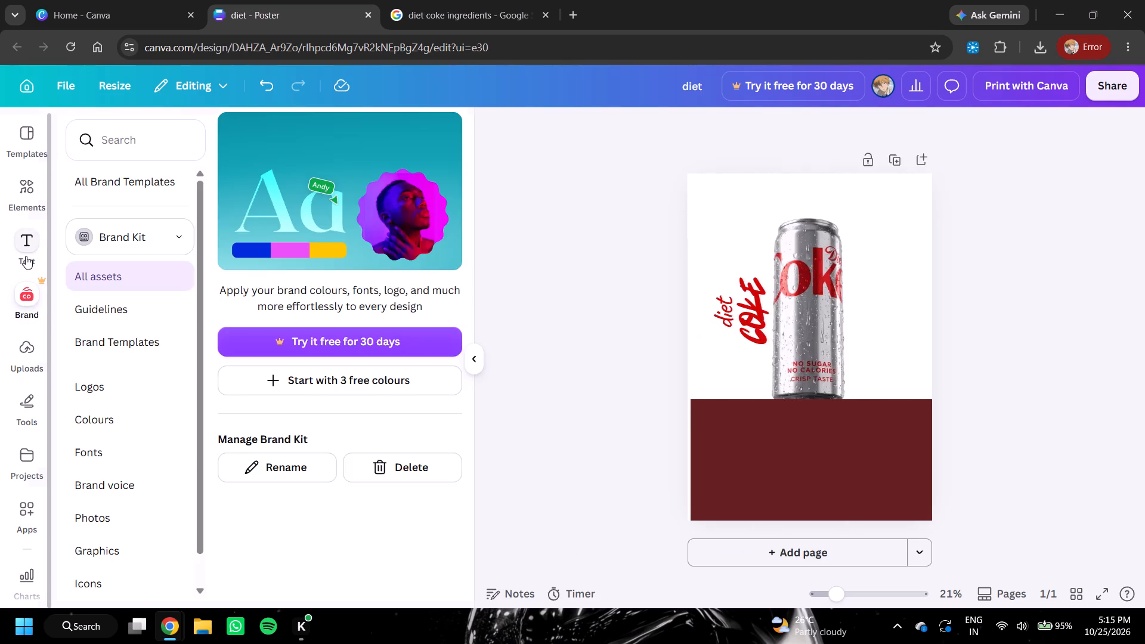
double_click(19, 213)
click(28, 202)
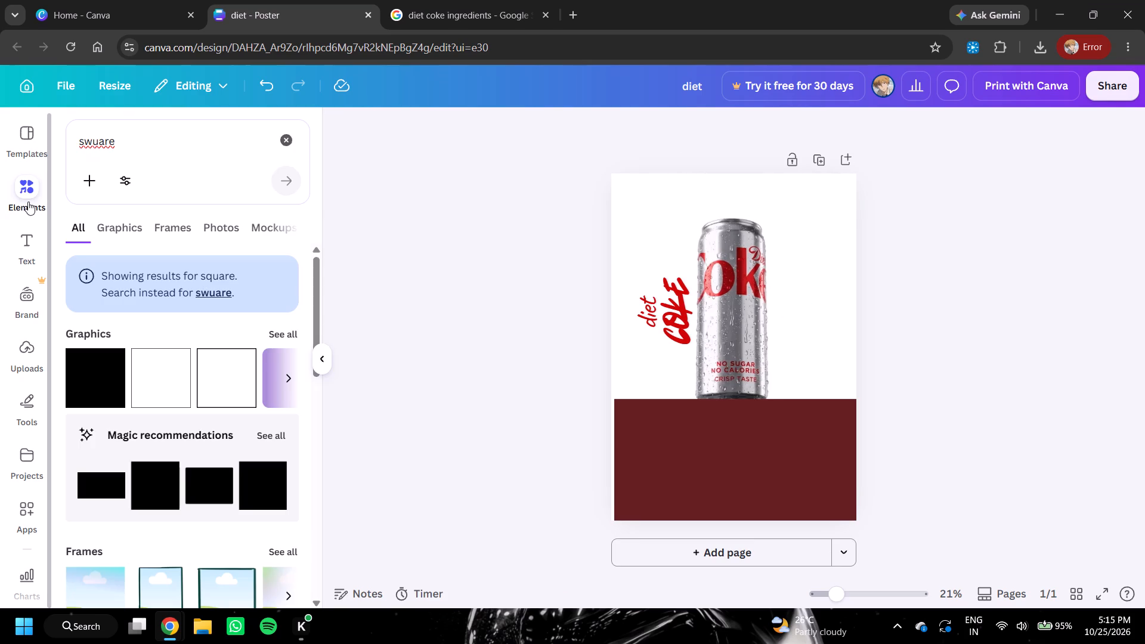
drag(125, 140, 73, 148)
key(BackSpace)
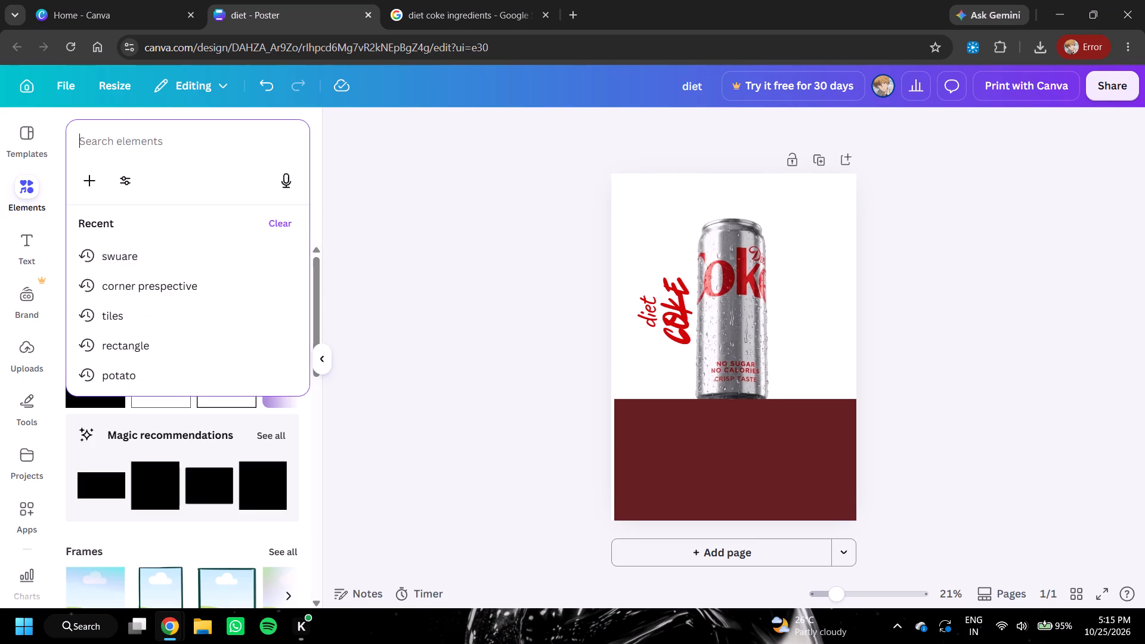
text(water drops)
key(Return)
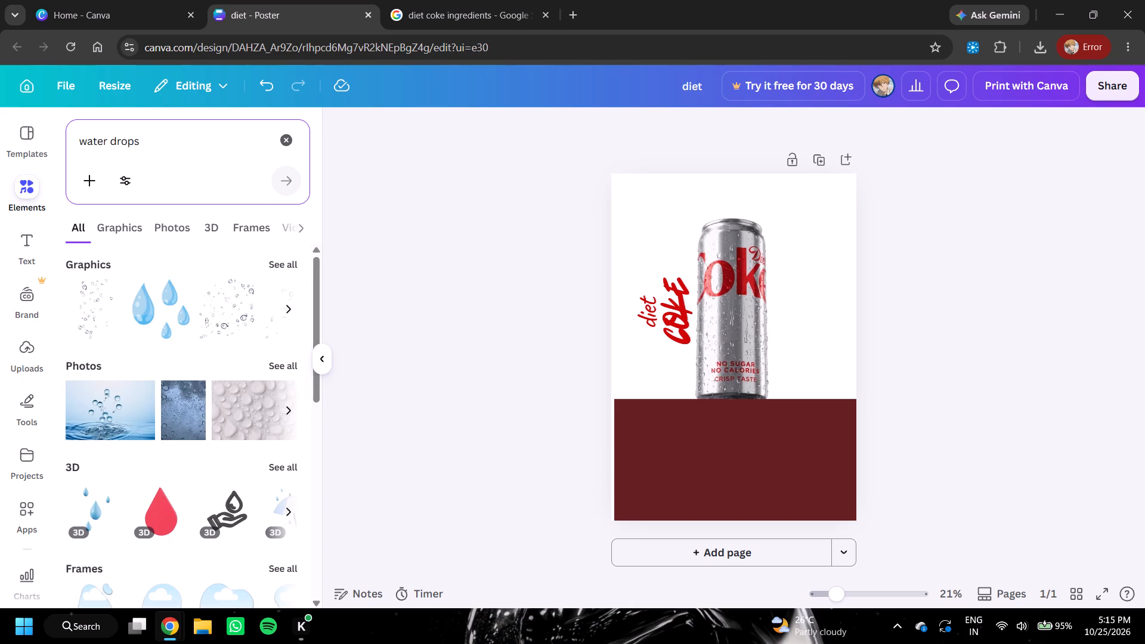
Narrow the "water drops" results to graphics and browse them for realistic droplets that suit the can.
scroll(200, 376, down, 2)
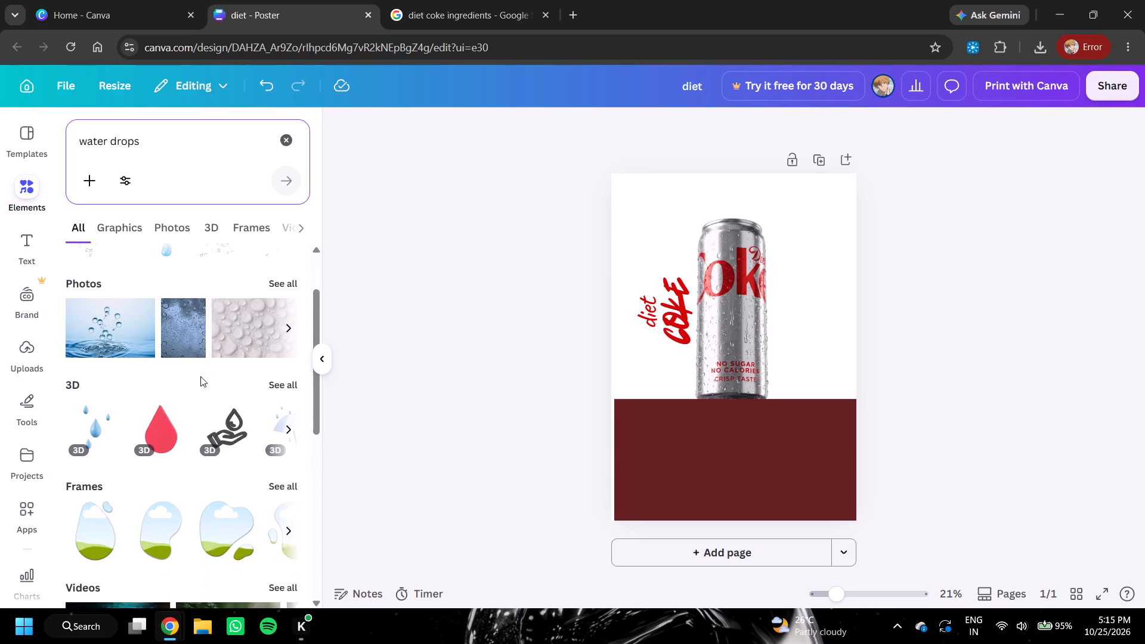
scroll(200, 390, down, 5)
scroll(159, 292, up, 3)
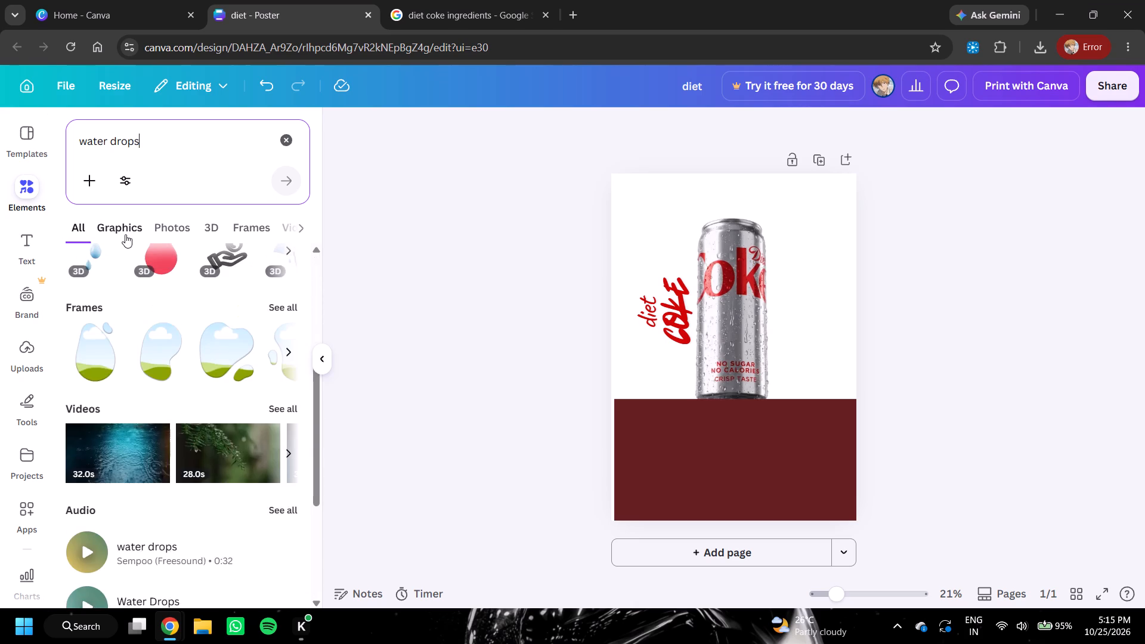
double_click(125, 234)
scroll(161, 323, down, 5)
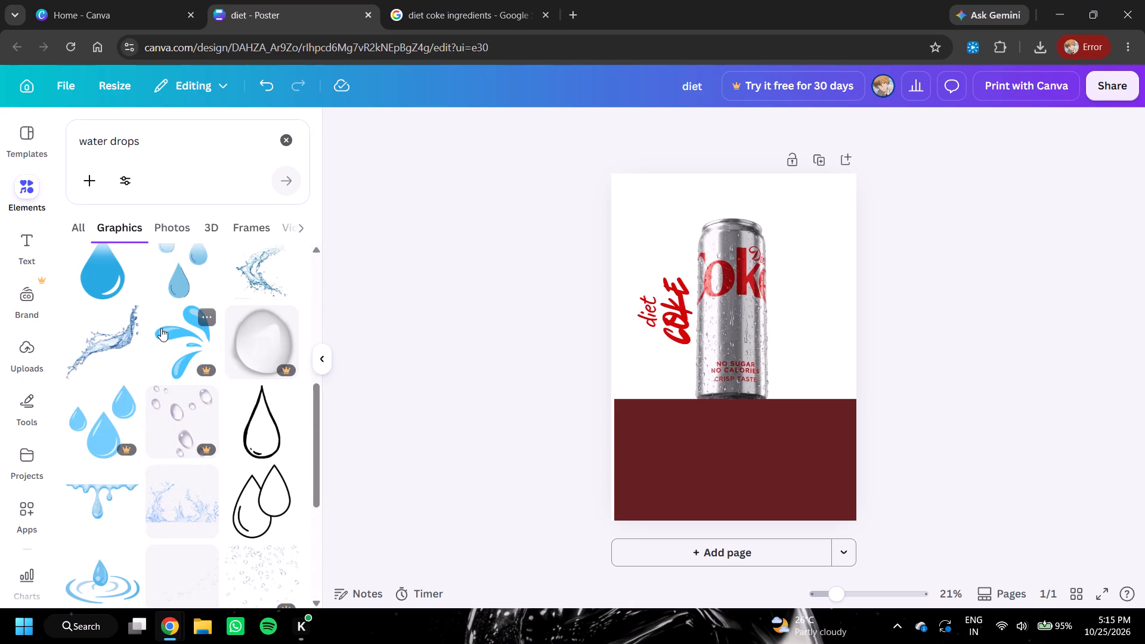
scroll(161, 328, up, 1)
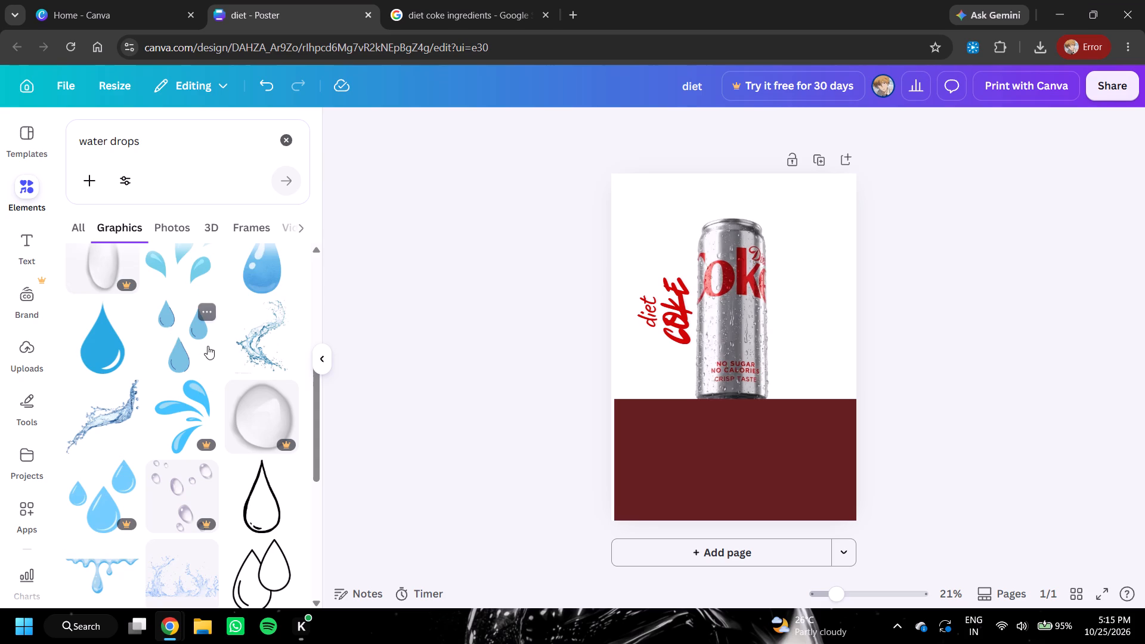
scroll(220, 355, down, 3)
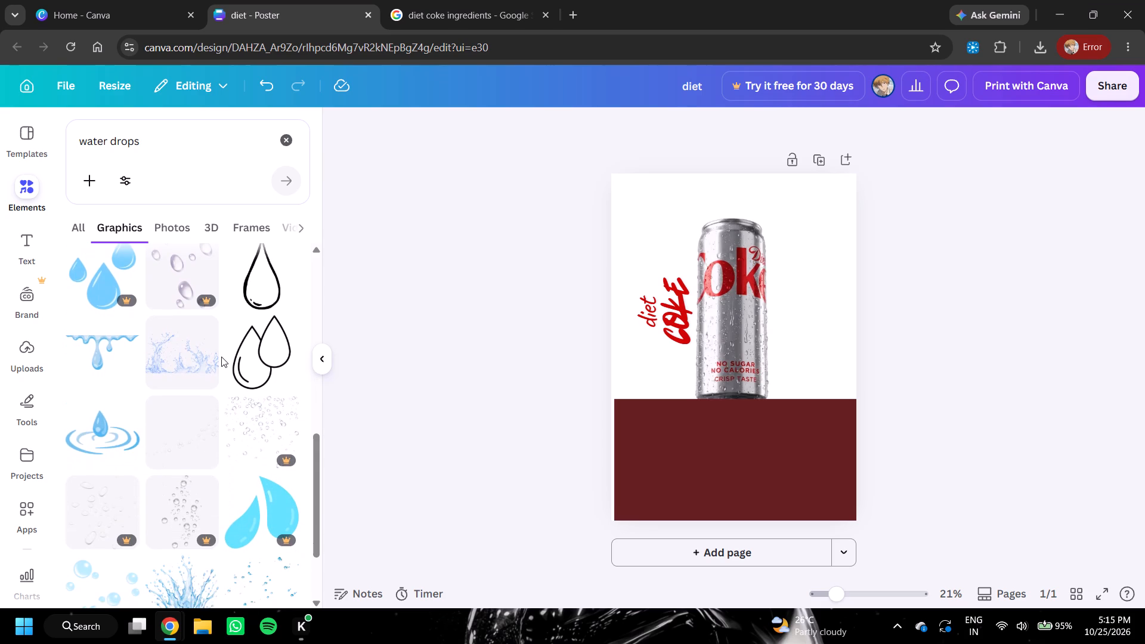
scroll(221, 358, down, 3)
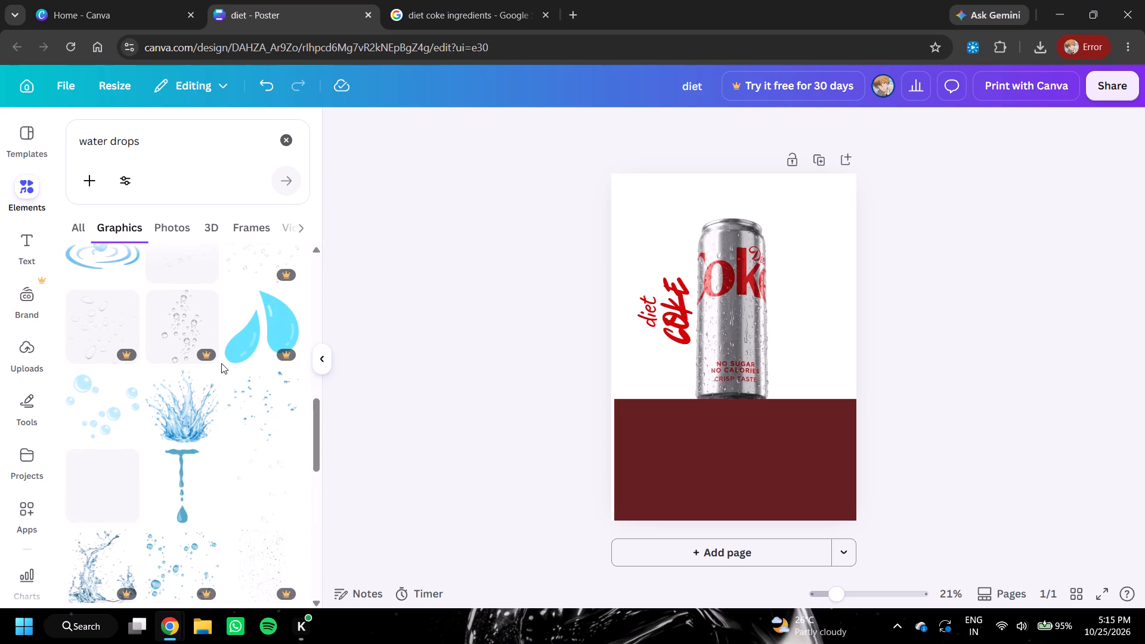
scroll(221, 363, down, 9)
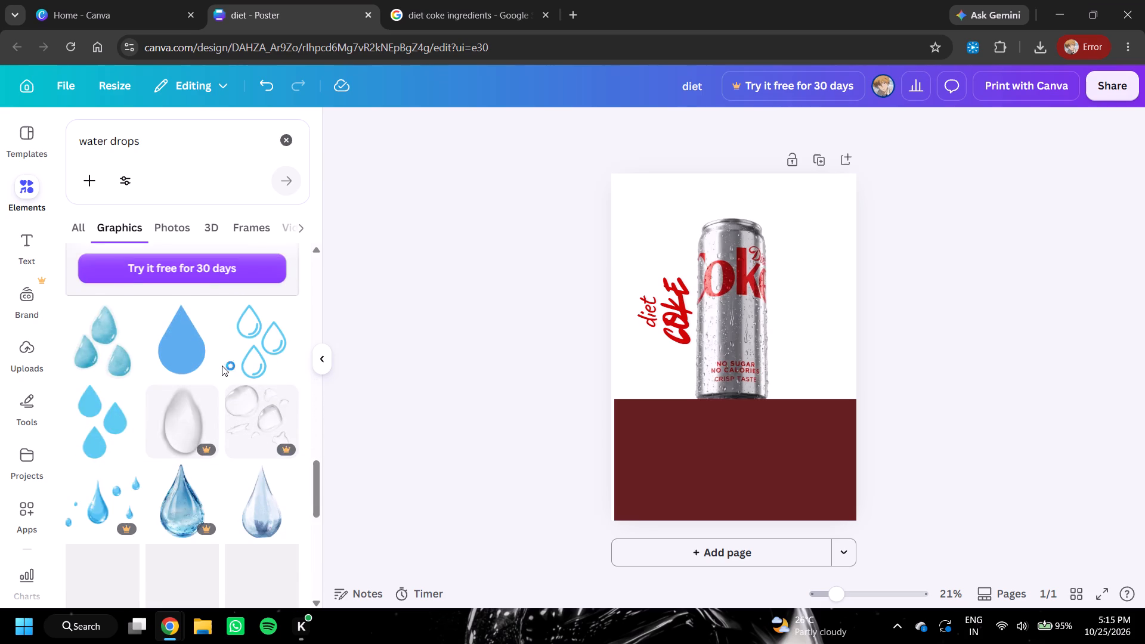
scroll(222, 366, down, 3)
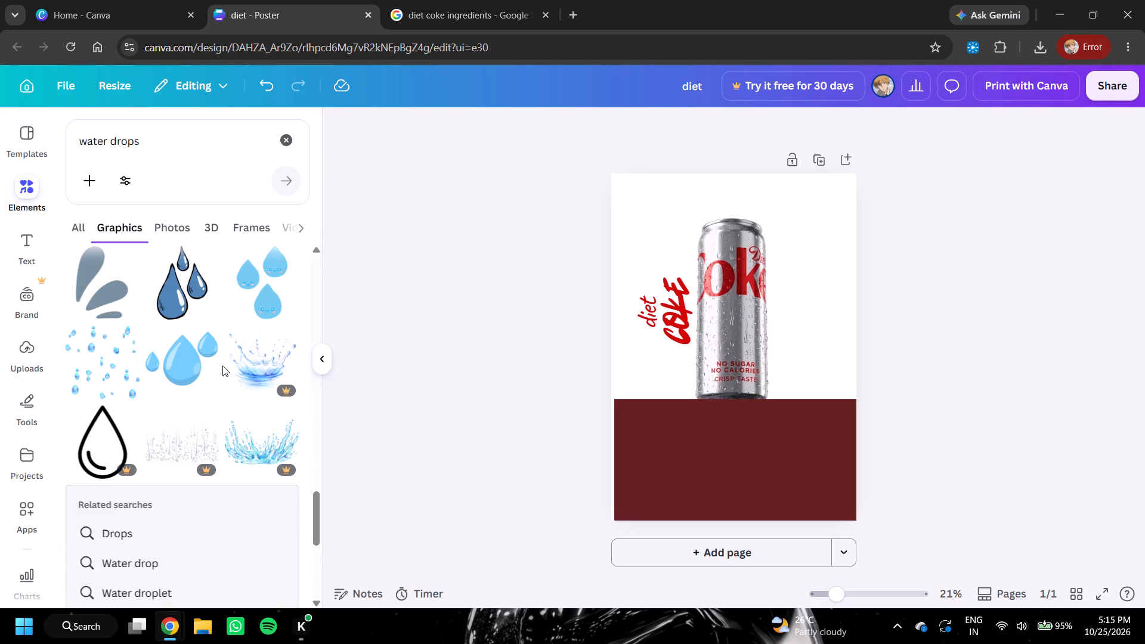
scroll(213, 349, up, 5)
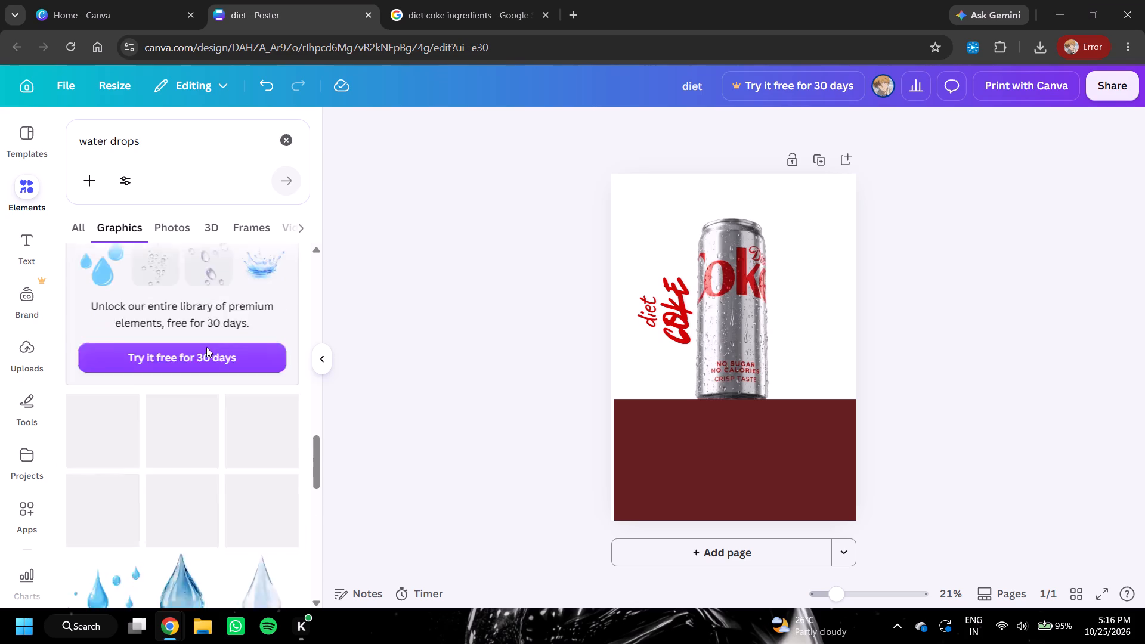
scroll(206, 347, up, 19)
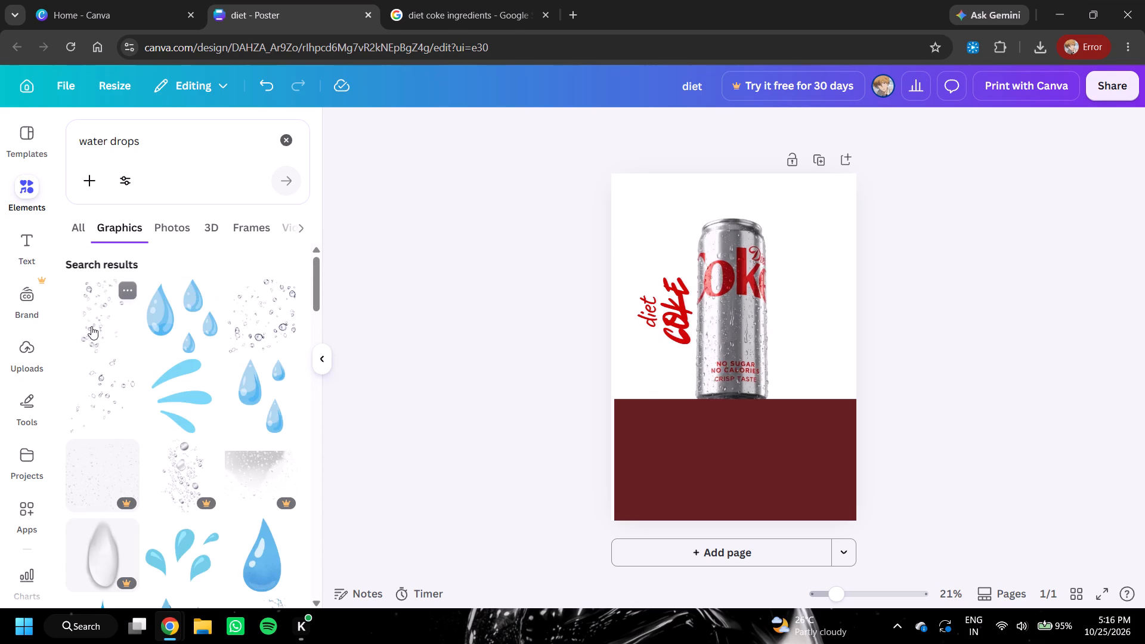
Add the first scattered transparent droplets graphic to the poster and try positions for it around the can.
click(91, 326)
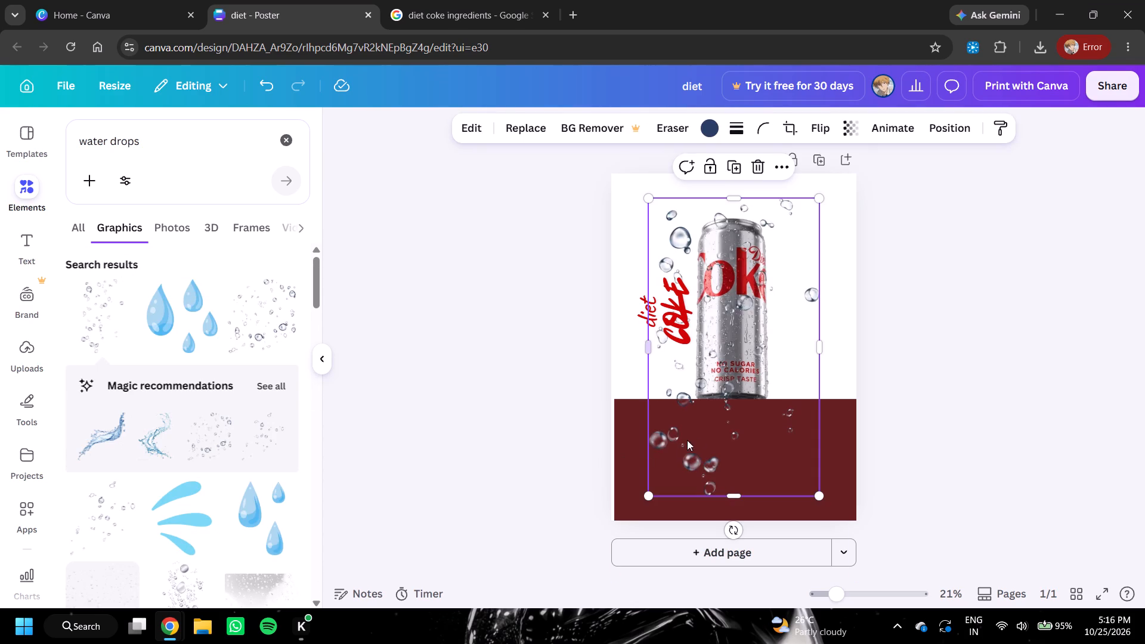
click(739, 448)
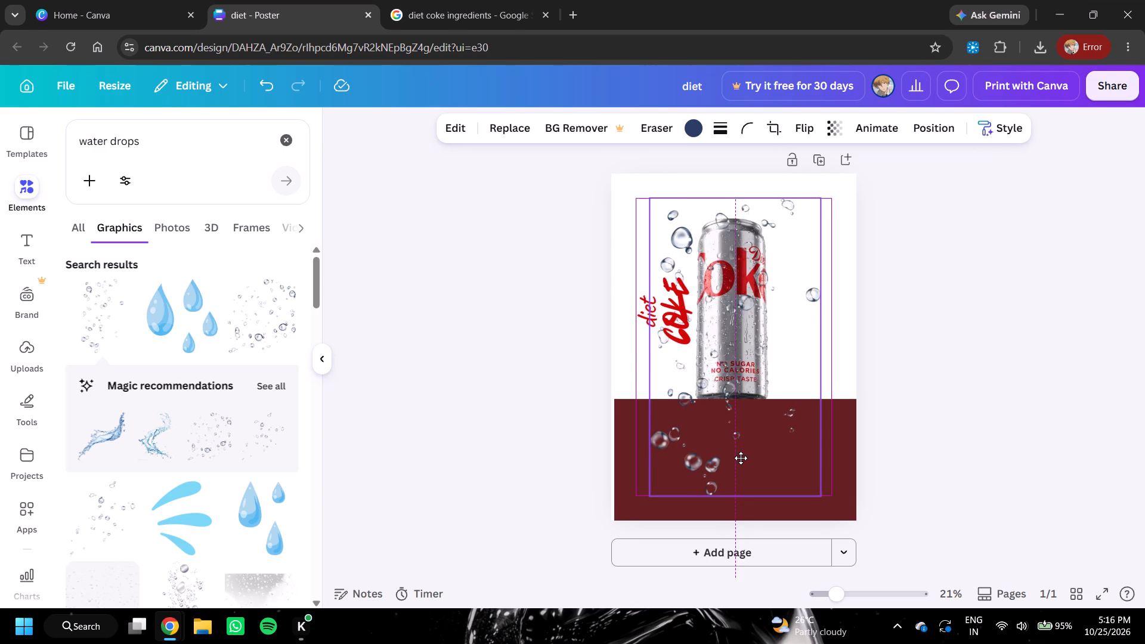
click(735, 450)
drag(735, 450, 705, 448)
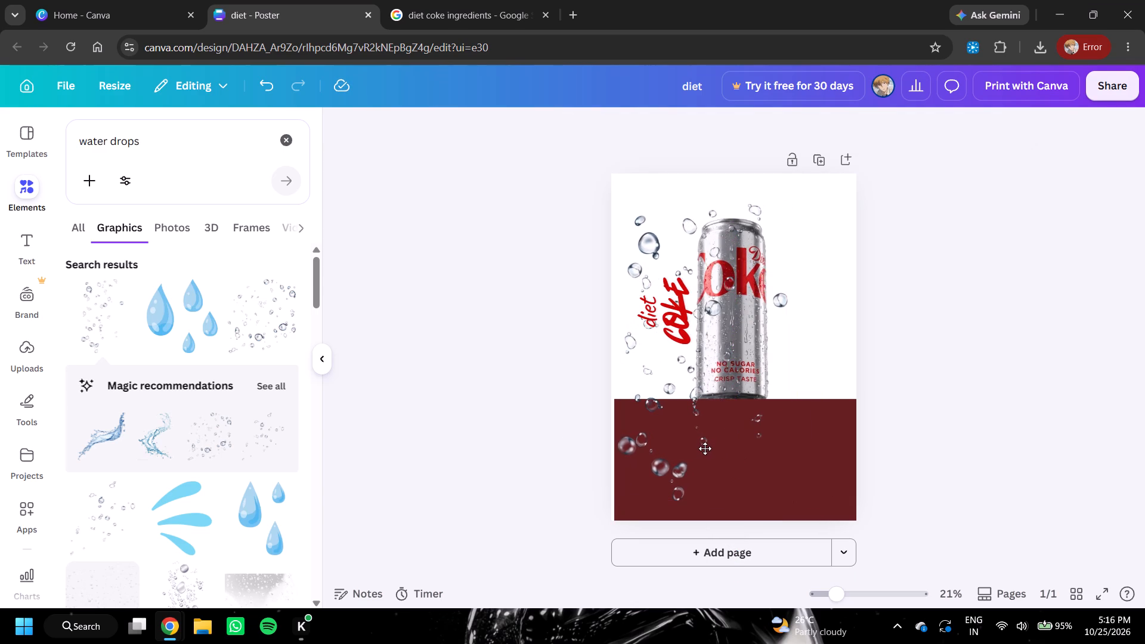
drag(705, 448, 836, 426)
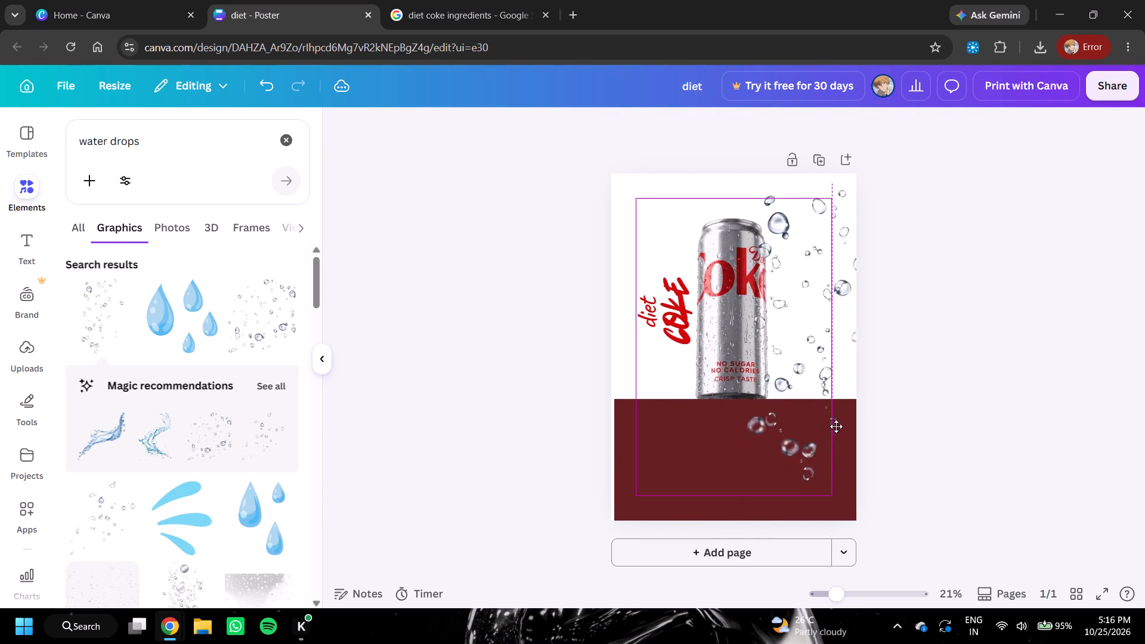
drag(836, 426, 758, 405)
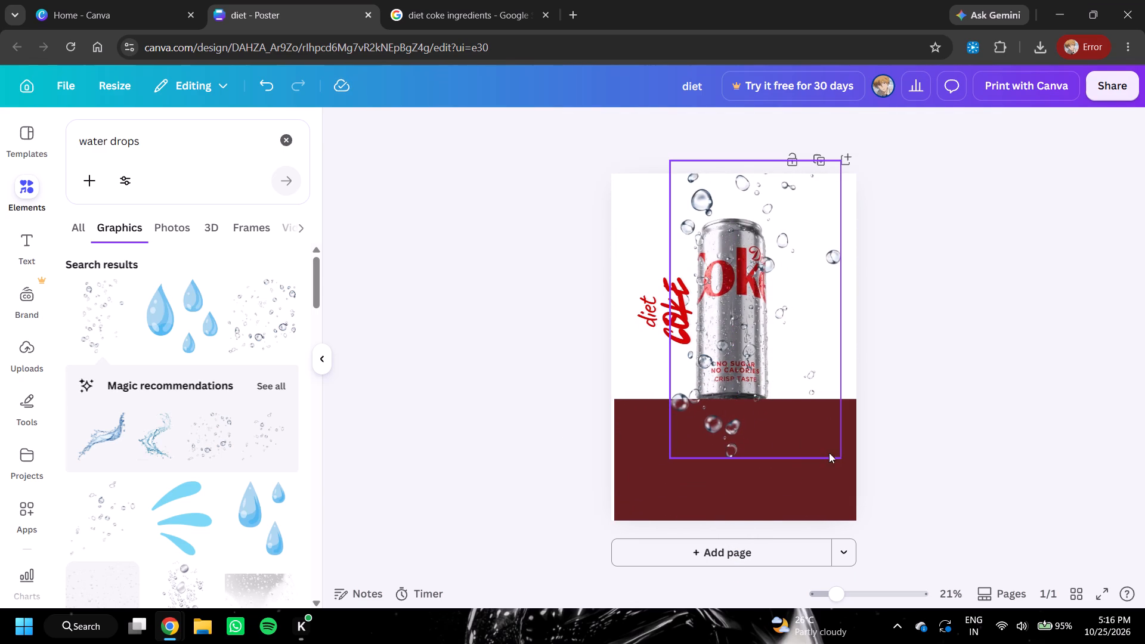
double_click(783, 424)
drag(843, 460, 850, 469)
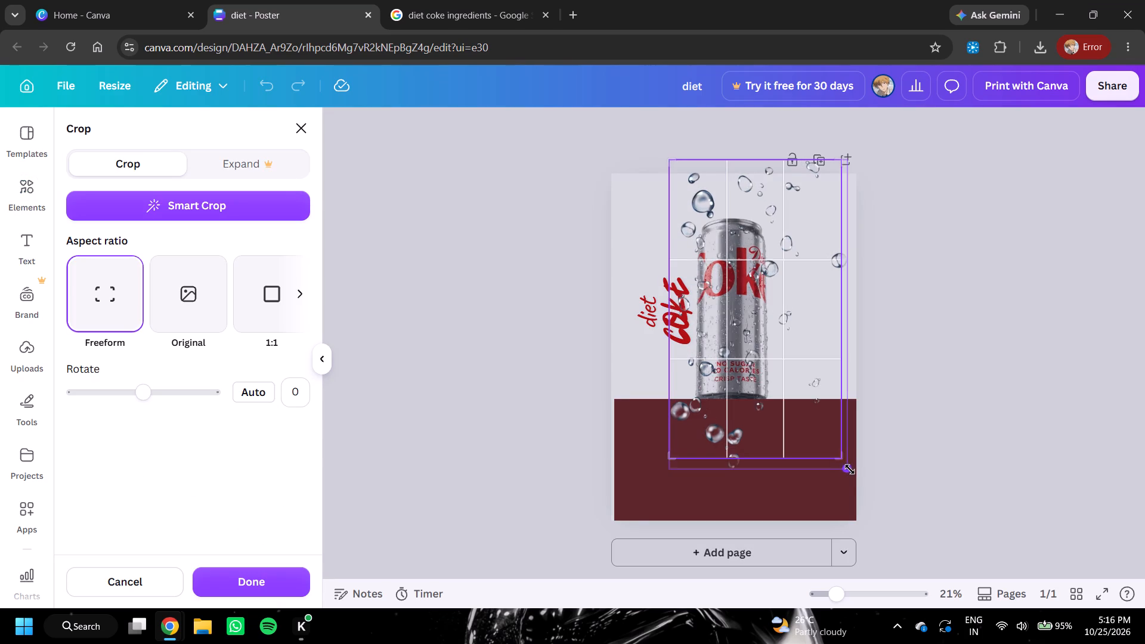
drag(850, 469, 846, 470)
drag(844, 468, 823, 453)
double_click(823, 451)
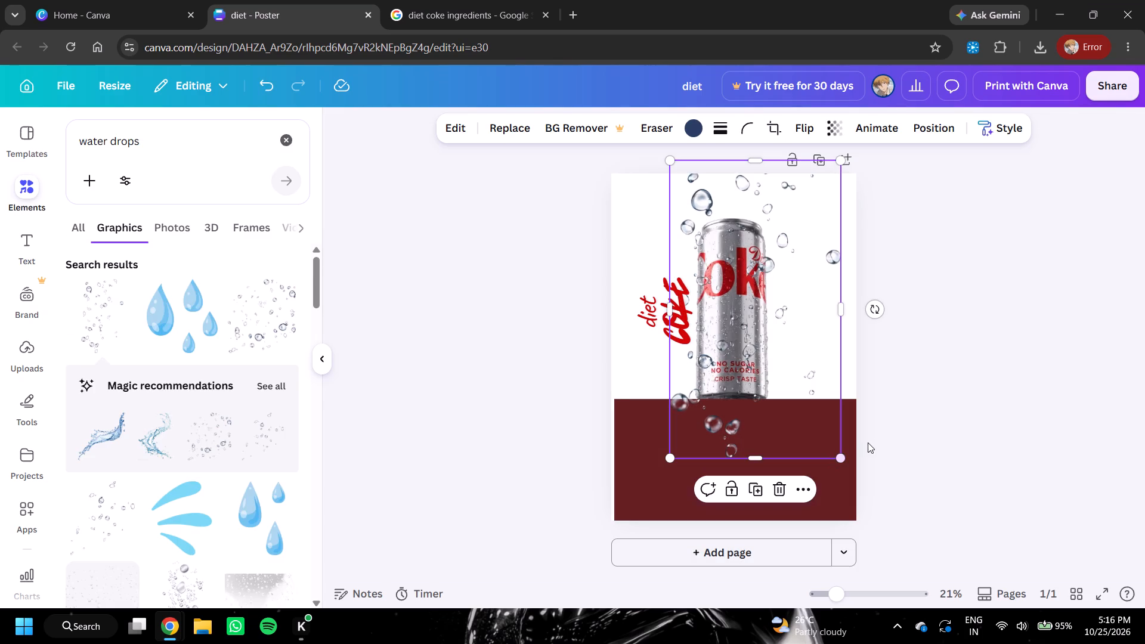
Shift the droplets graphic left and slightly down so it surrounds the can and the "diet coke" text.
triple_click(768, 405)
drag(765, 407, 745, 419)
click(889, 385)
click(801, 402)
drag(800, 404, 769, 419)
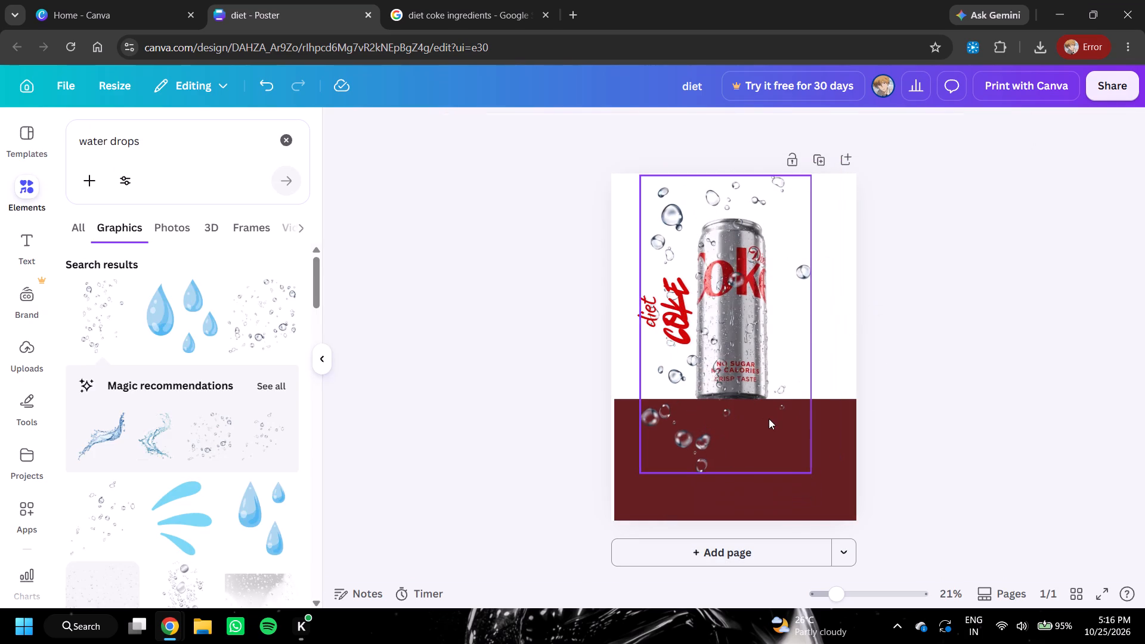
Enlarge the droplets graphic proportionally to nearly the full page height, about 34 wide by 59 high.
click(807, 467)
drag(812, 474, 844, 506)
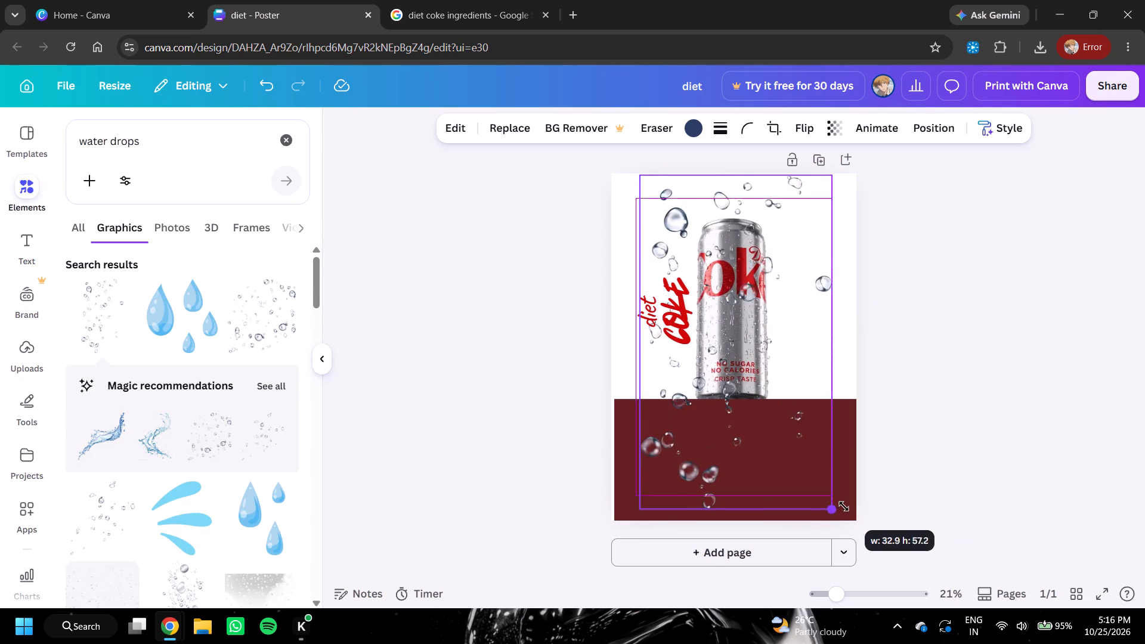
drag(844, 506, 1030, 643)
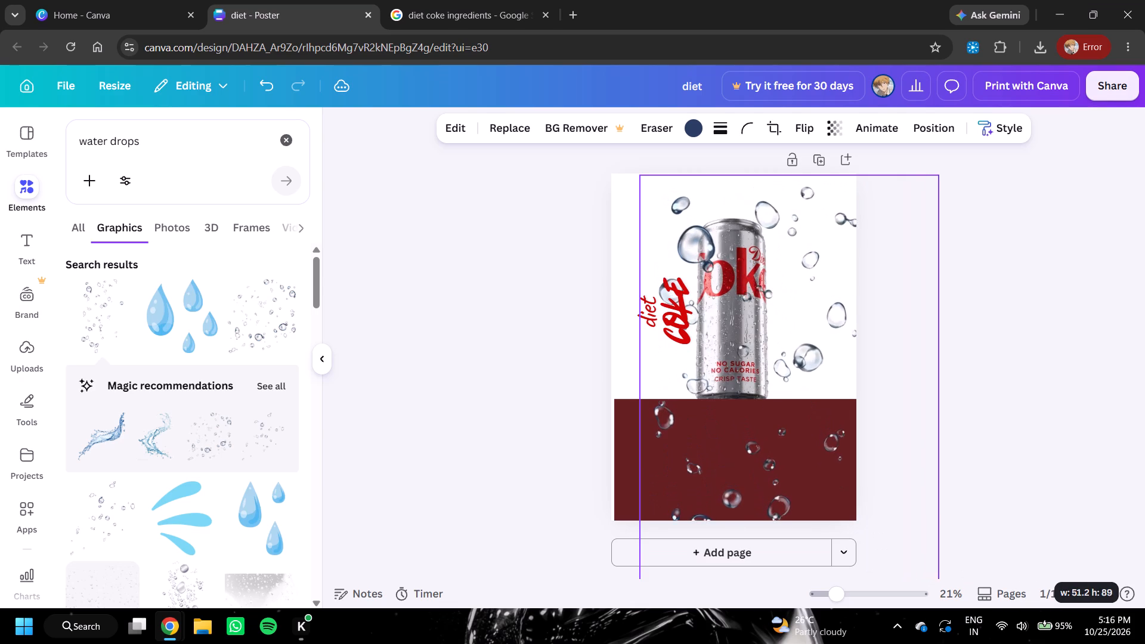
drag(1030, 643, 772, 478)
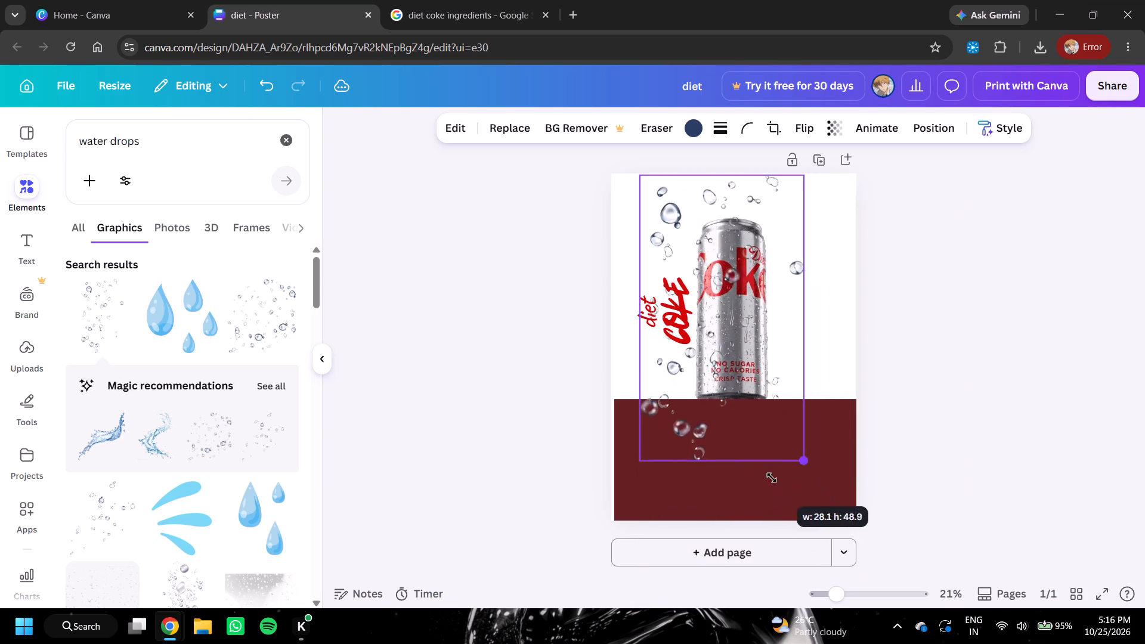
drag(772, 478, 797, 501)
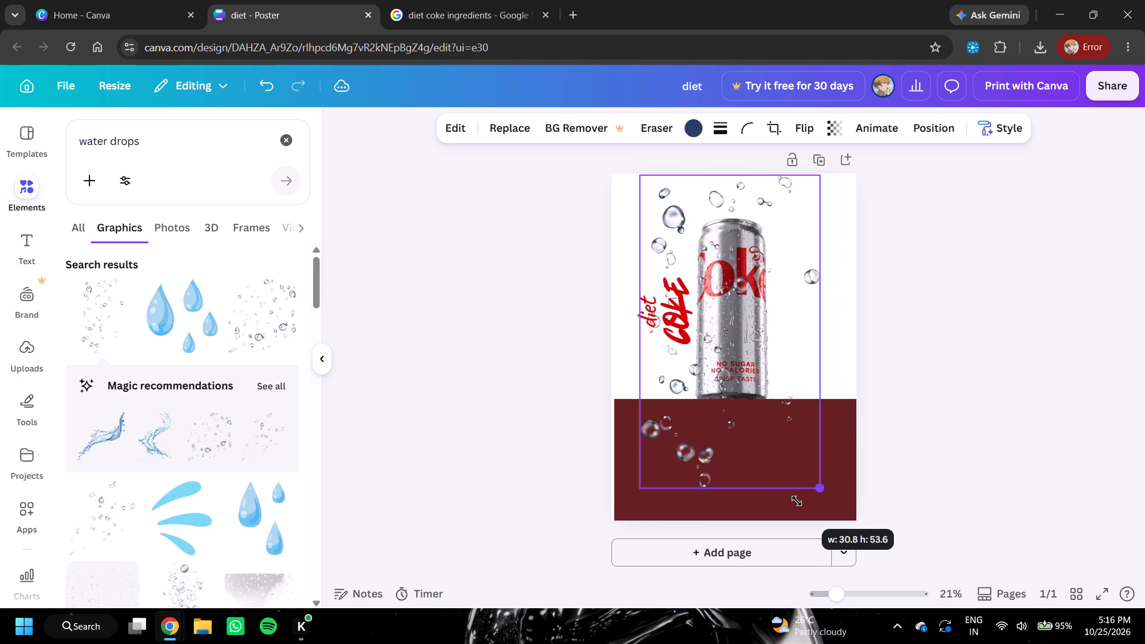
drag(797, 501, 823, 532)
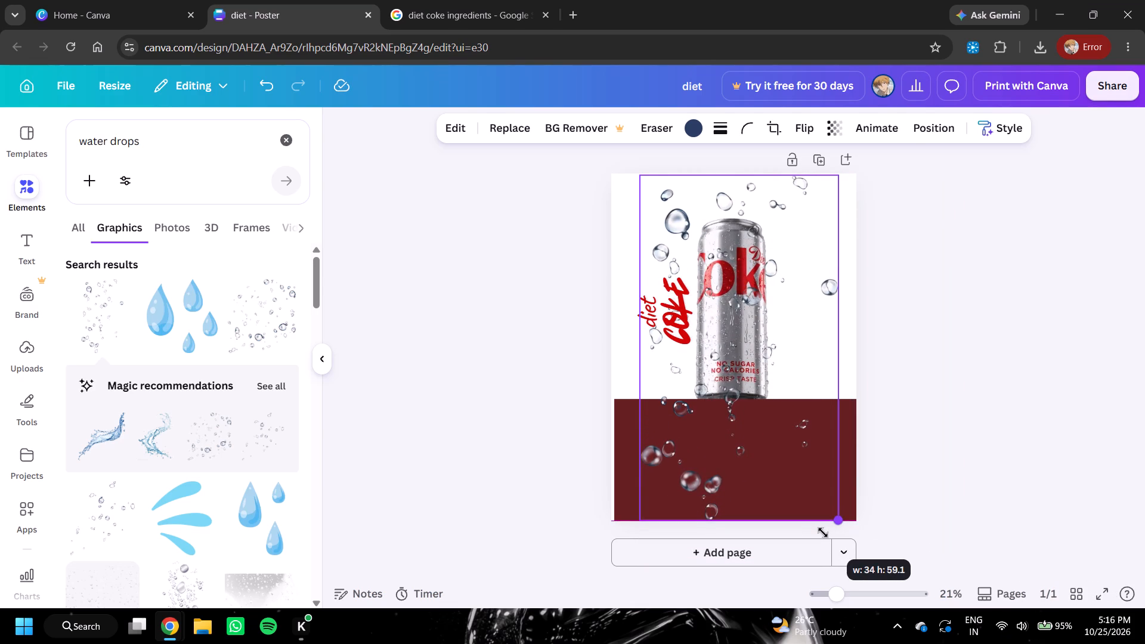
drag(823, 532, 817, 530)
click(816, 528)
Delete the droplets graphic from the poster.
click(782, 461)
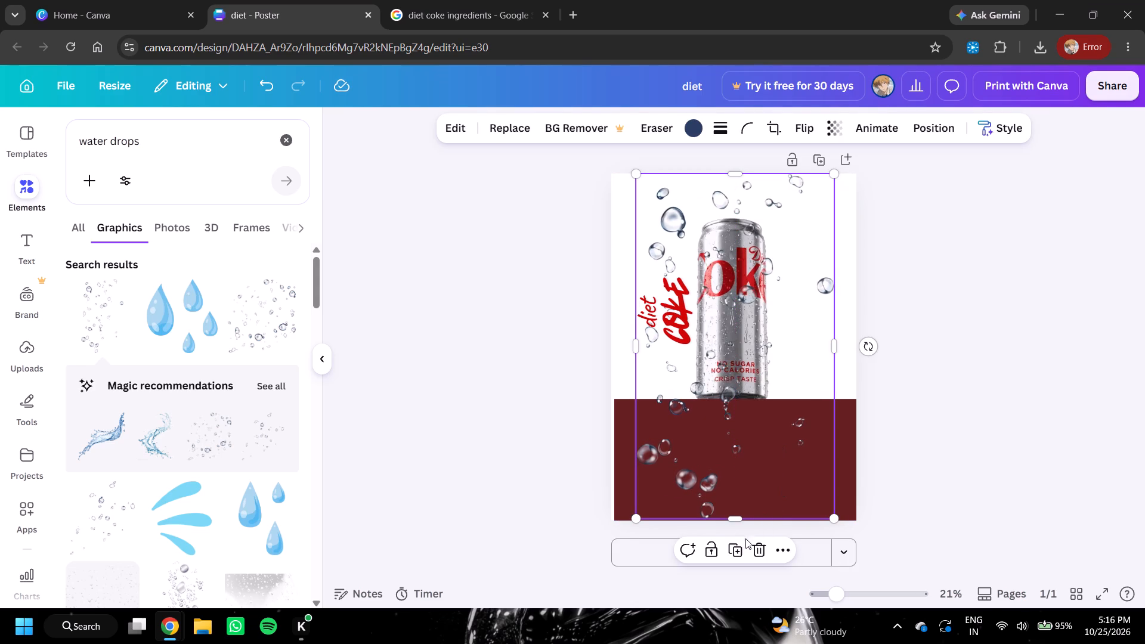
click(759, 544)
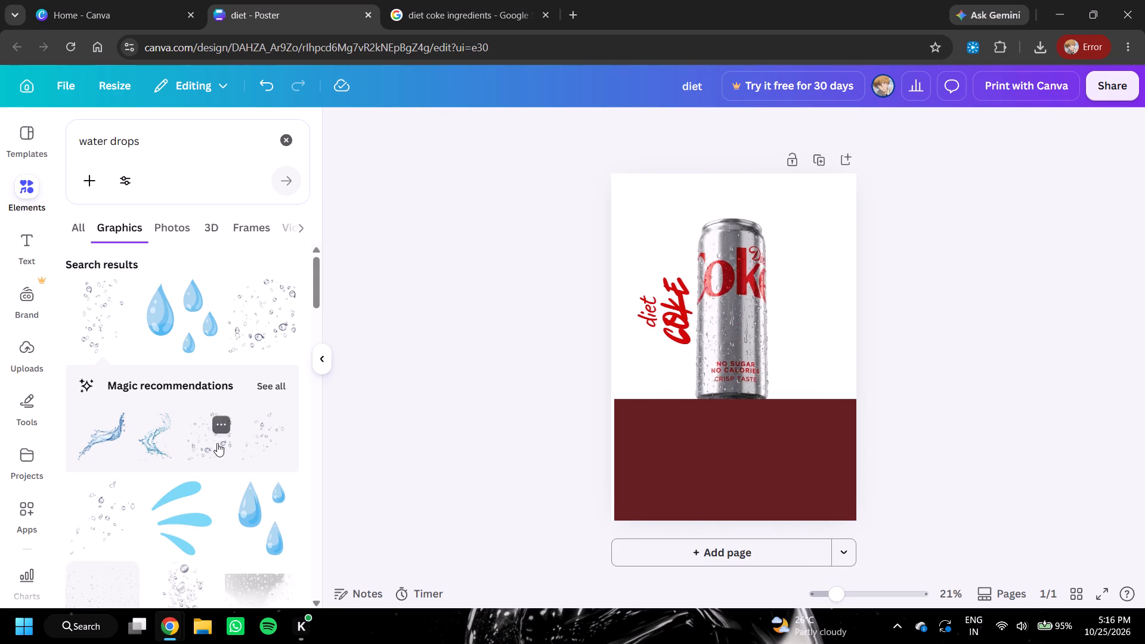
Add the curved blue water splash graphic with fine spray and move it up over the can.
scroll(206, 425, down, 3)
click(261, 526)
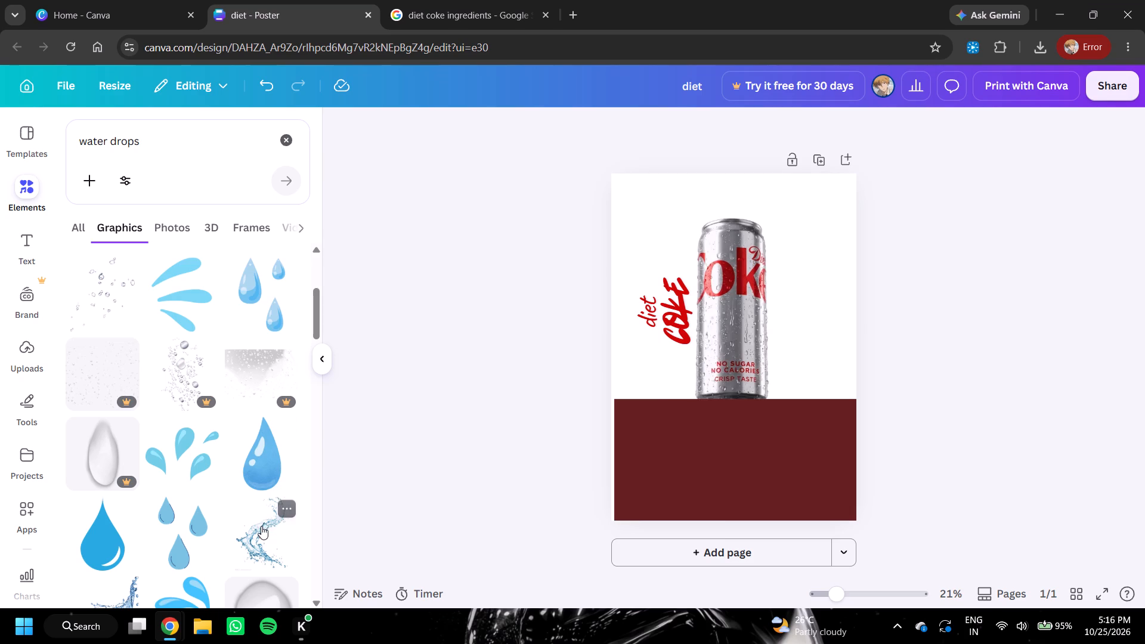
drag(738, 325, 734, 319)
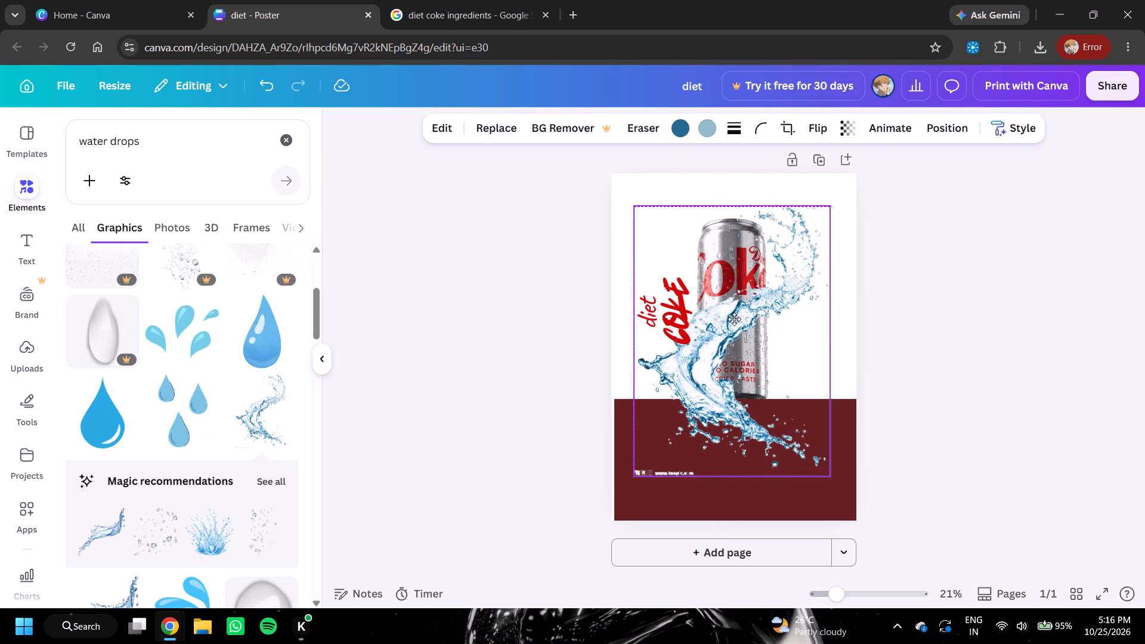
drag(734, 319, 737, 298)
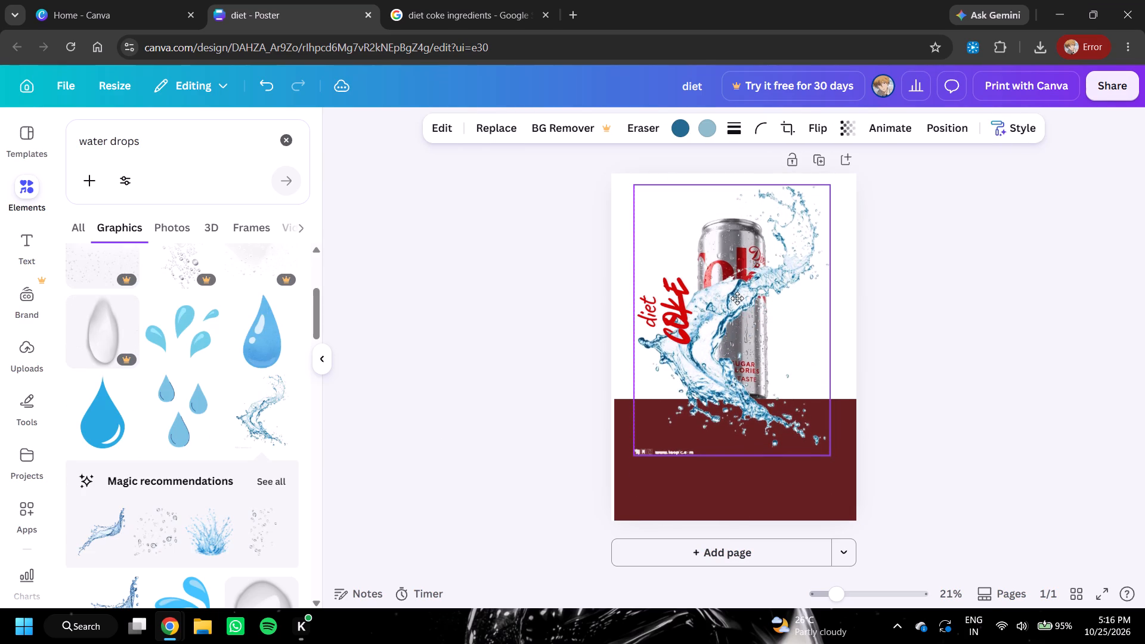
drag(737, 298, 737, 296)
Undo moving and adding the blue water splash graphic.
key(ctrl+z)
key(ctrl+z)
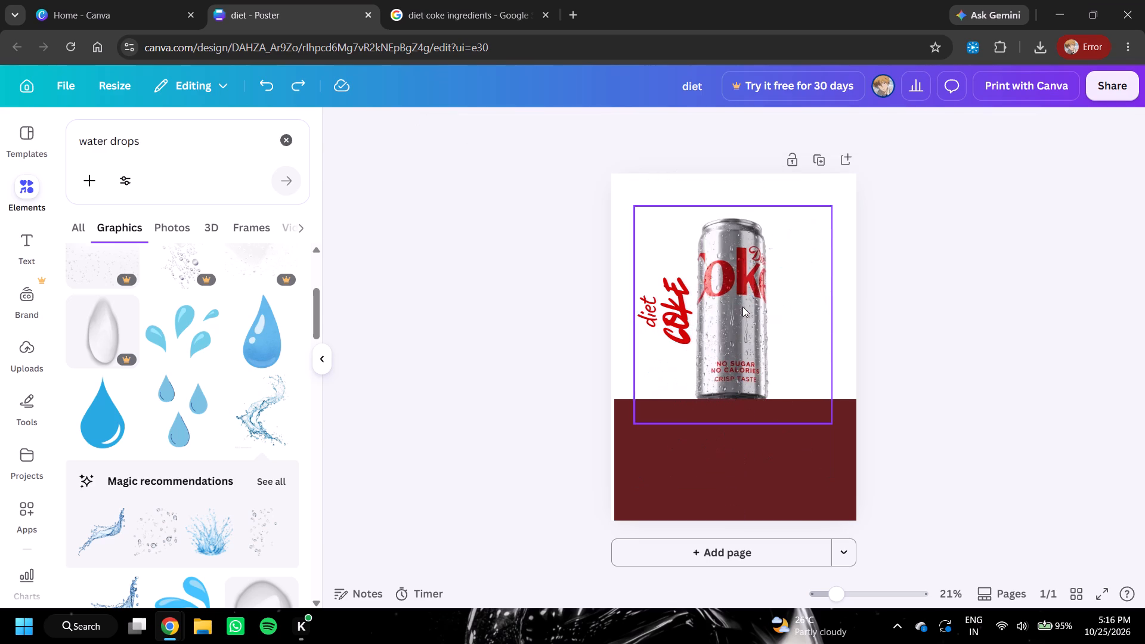
Replace the "water drops" query and search the elements library for "brown water".
drag(160, 136, 75, 133)
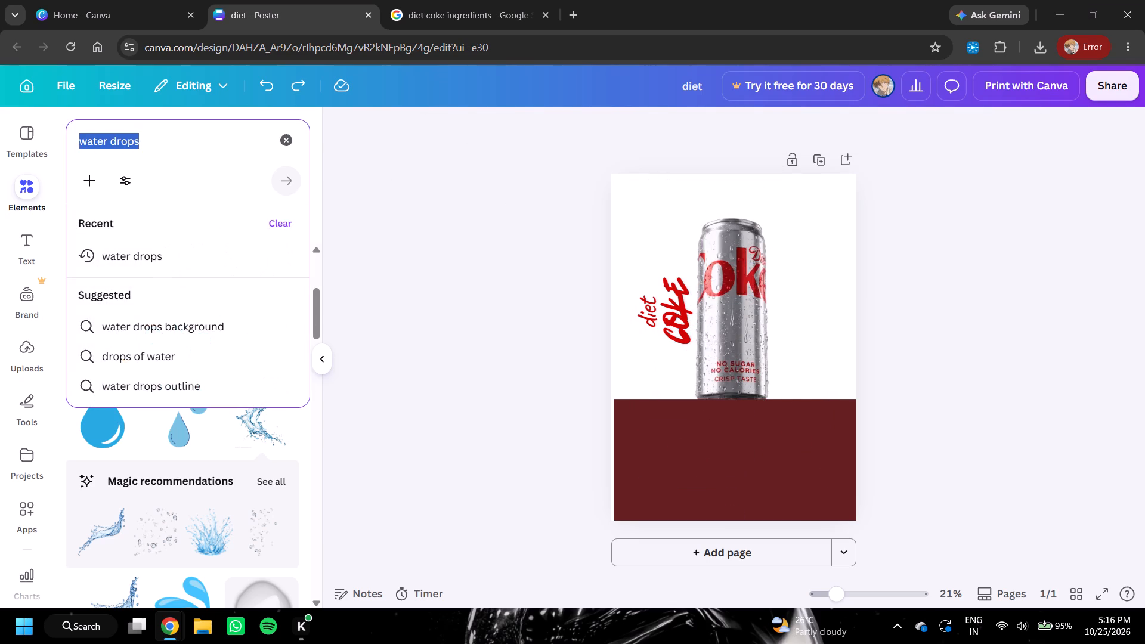
key(BackSpace)
double_click(110, 136)
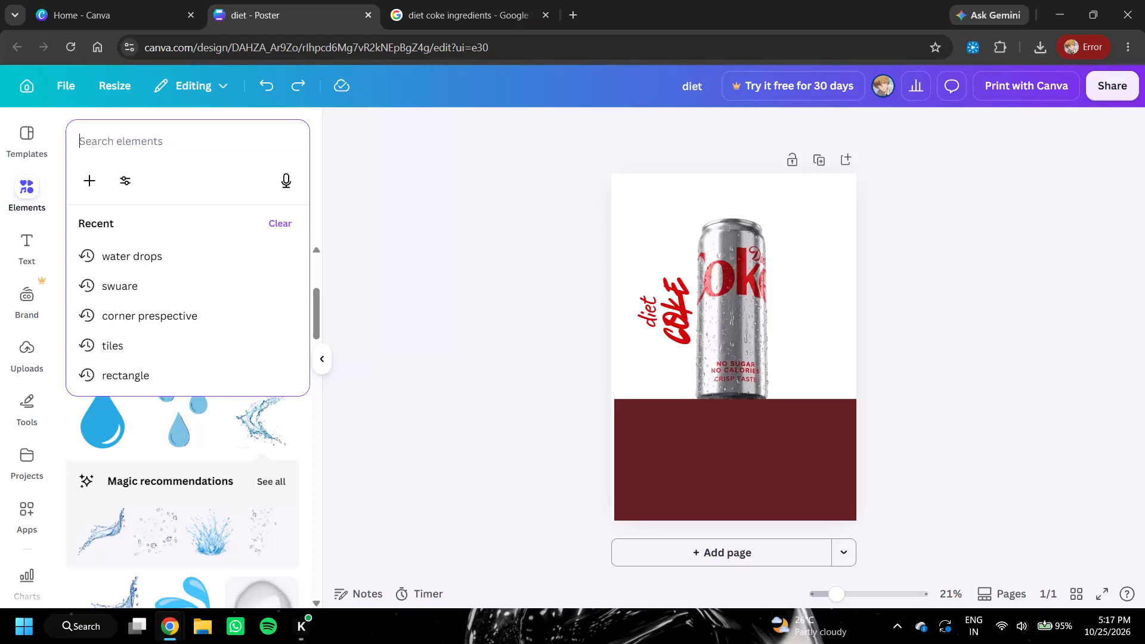
text(be)
key(BackSpace)
text(rown water)
key(Return)
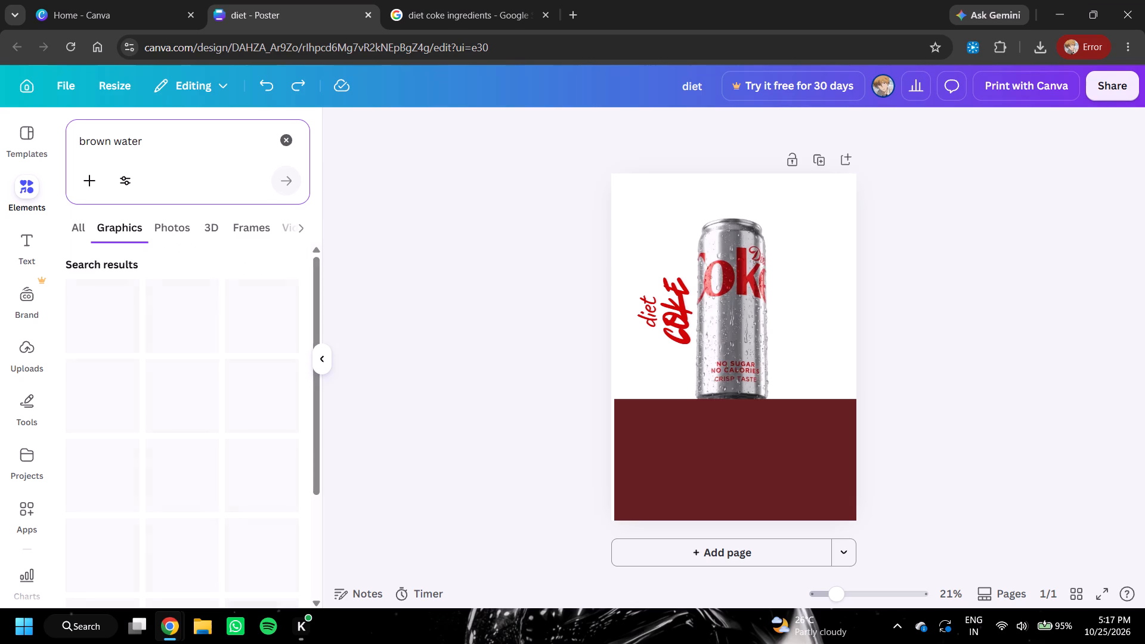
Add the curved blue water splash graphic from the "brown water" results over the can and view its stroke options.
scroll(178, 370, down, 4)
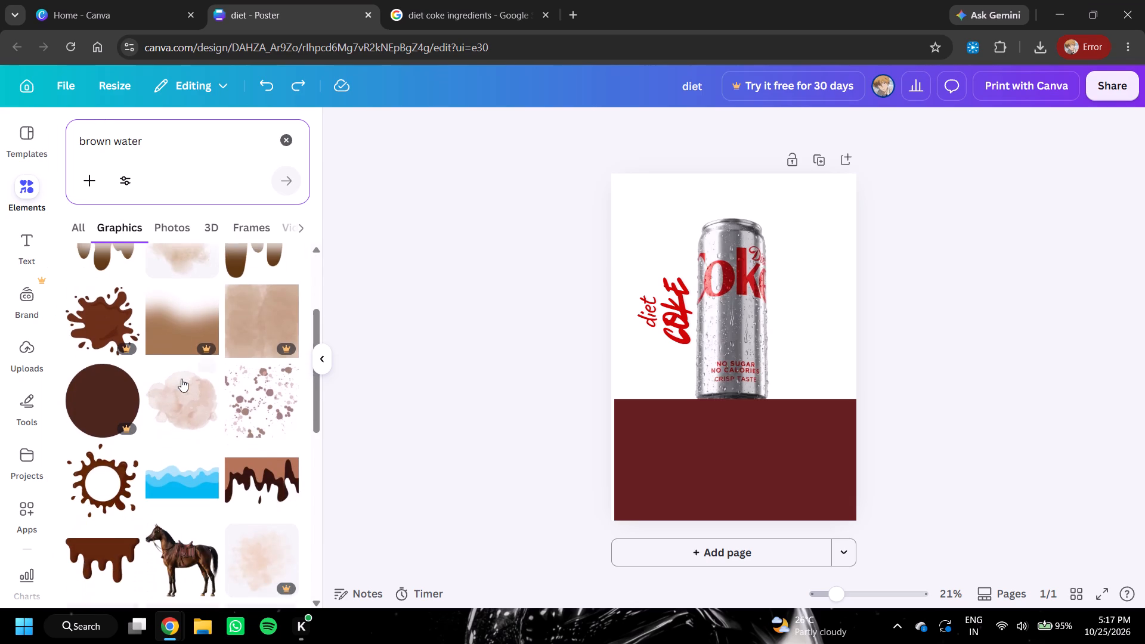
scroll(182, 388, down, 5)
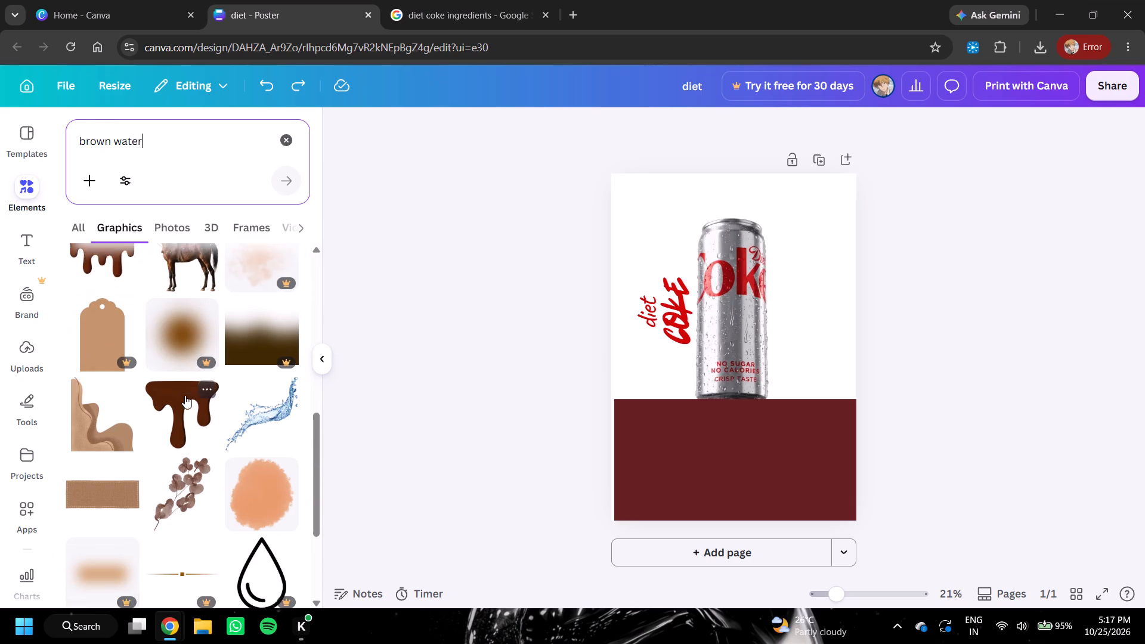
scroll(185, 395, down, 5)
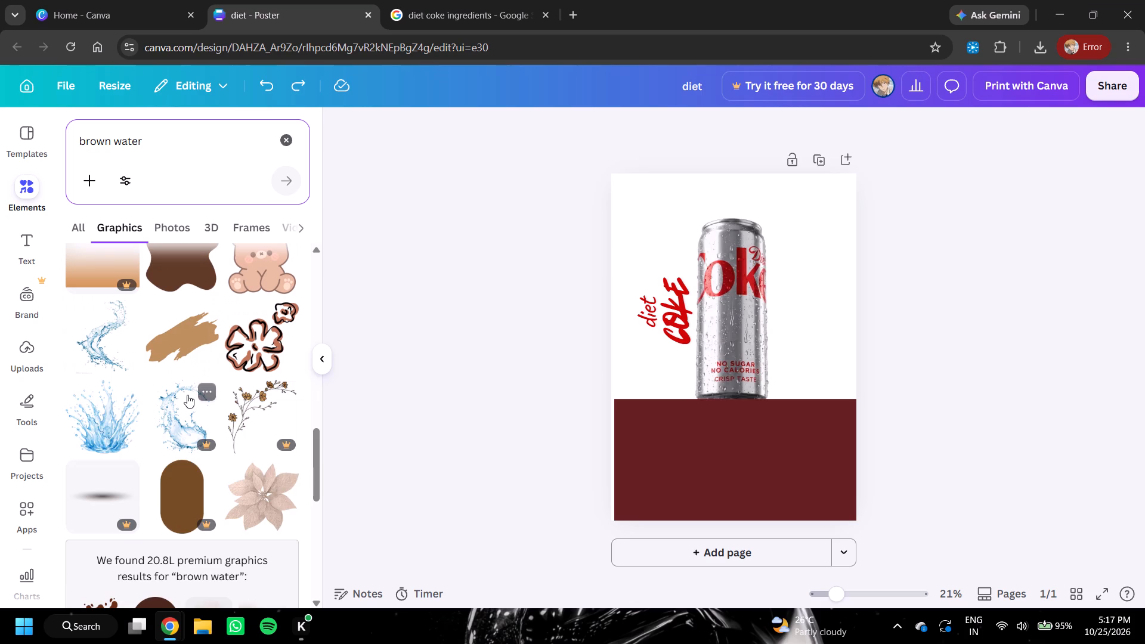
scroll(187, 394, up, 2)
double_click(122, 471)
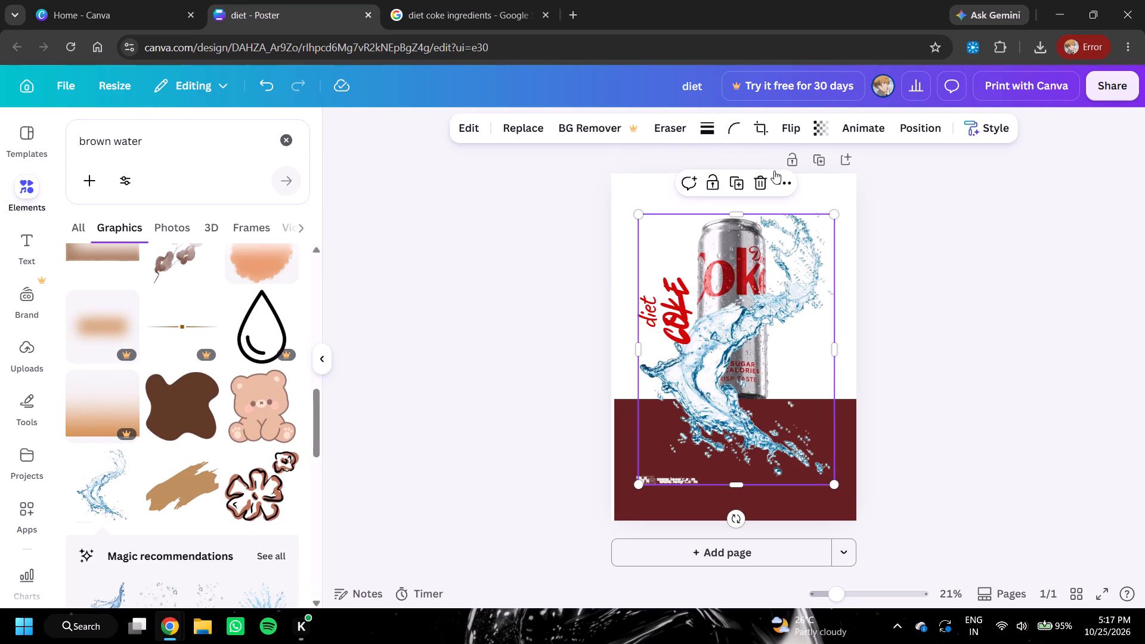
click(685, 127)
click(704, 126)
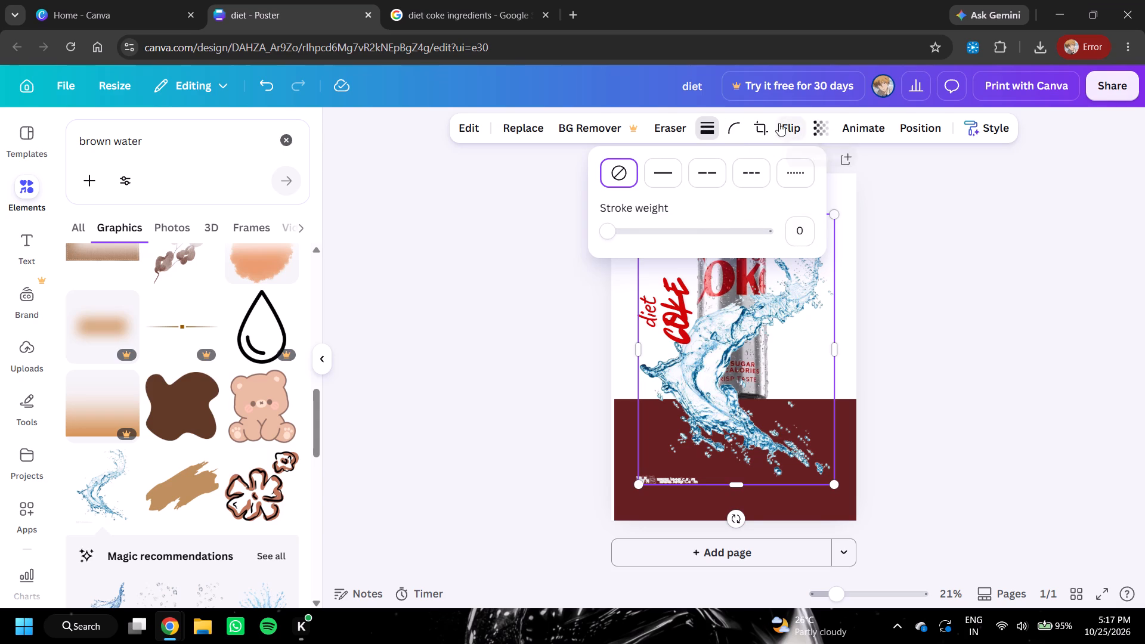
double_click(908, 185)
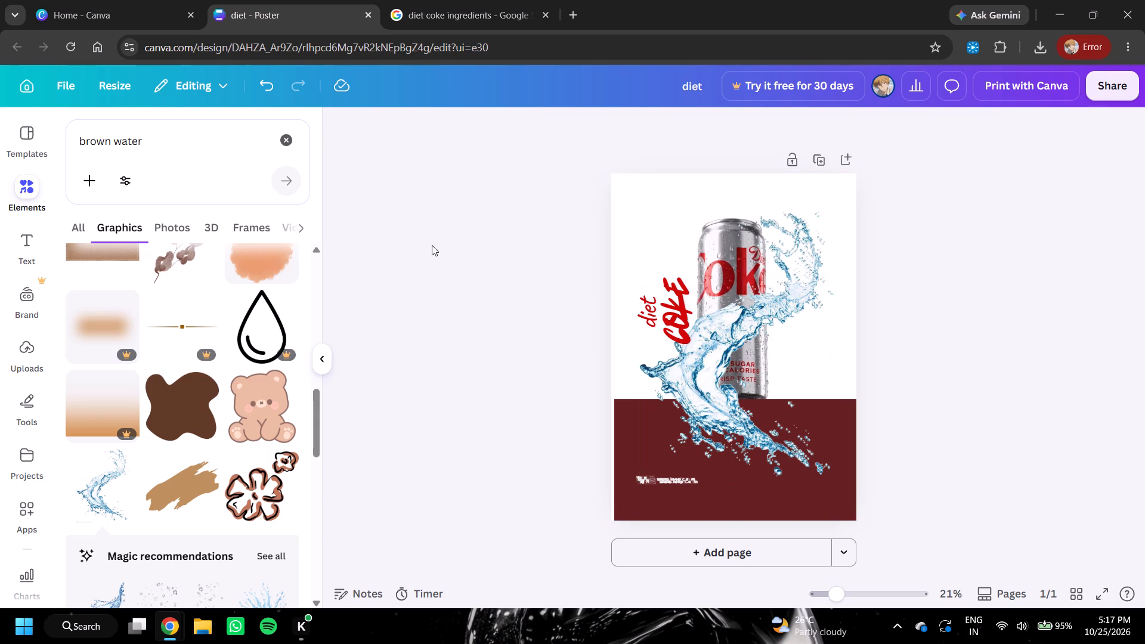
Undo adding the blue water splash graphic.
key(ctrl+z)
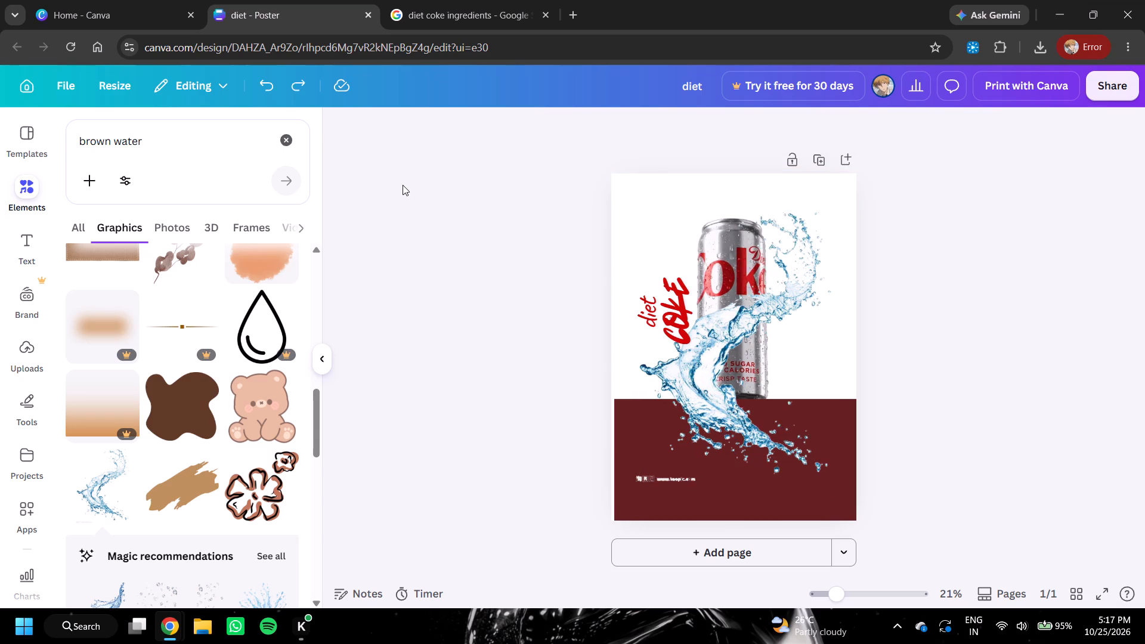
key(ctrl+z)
Replace the "brown water" query and search the elements library for "coke".
click(157, 127)
drag(157, 127, 129, 132)
drag(119, 135, 47, 143)
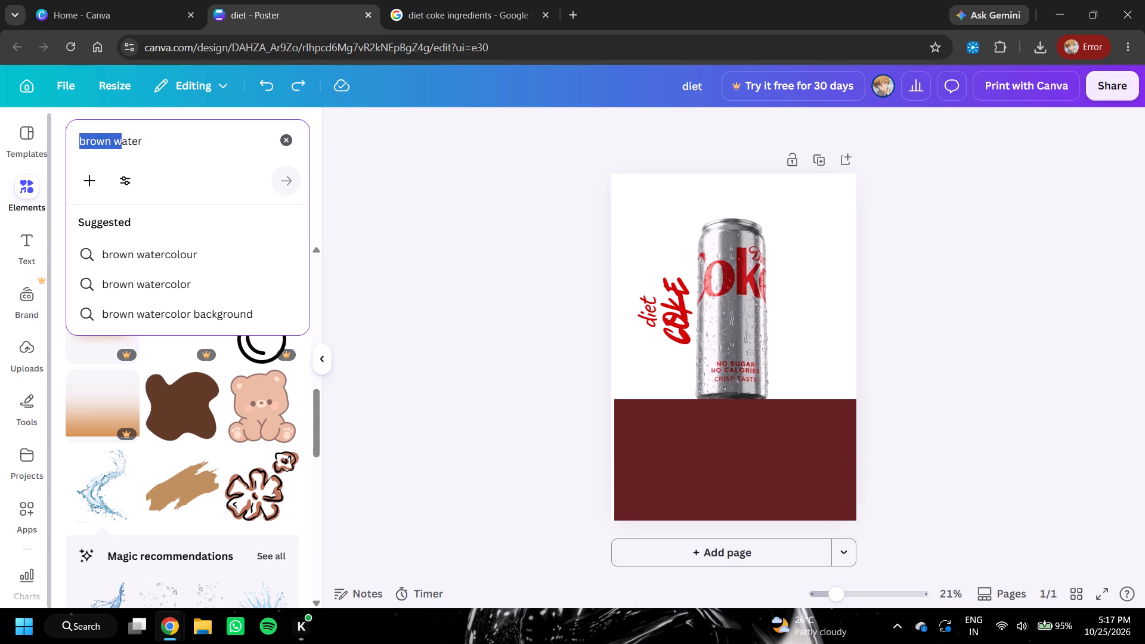
drag(177, 137, 54, 143)
key(BackSpace)
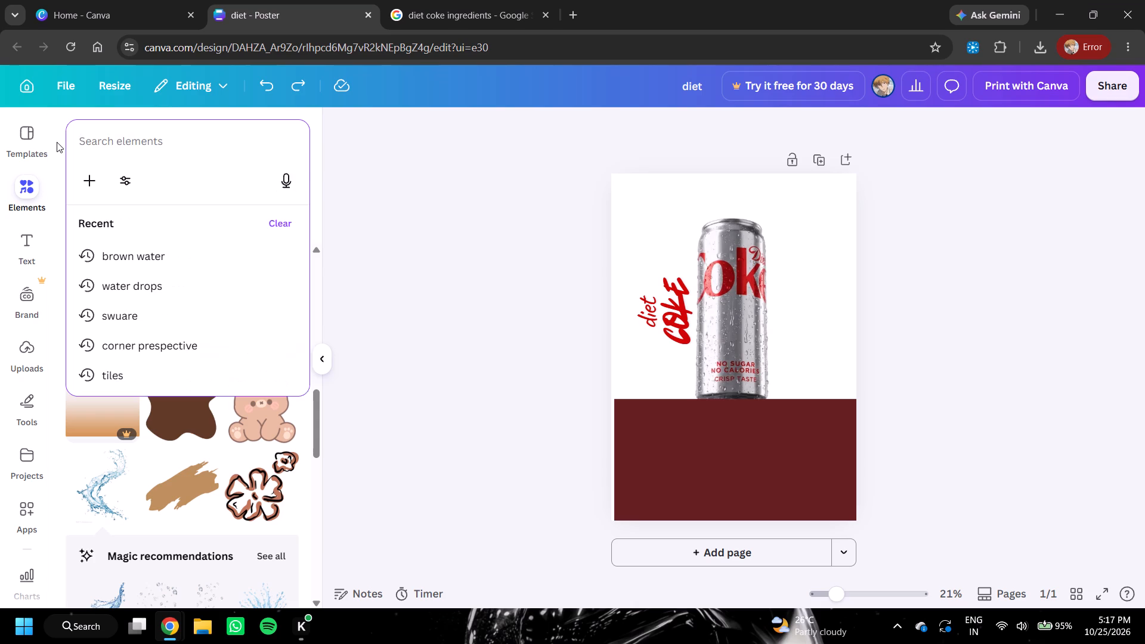
text(ci)
key(BackSpace)
text(oke)
key(Return)
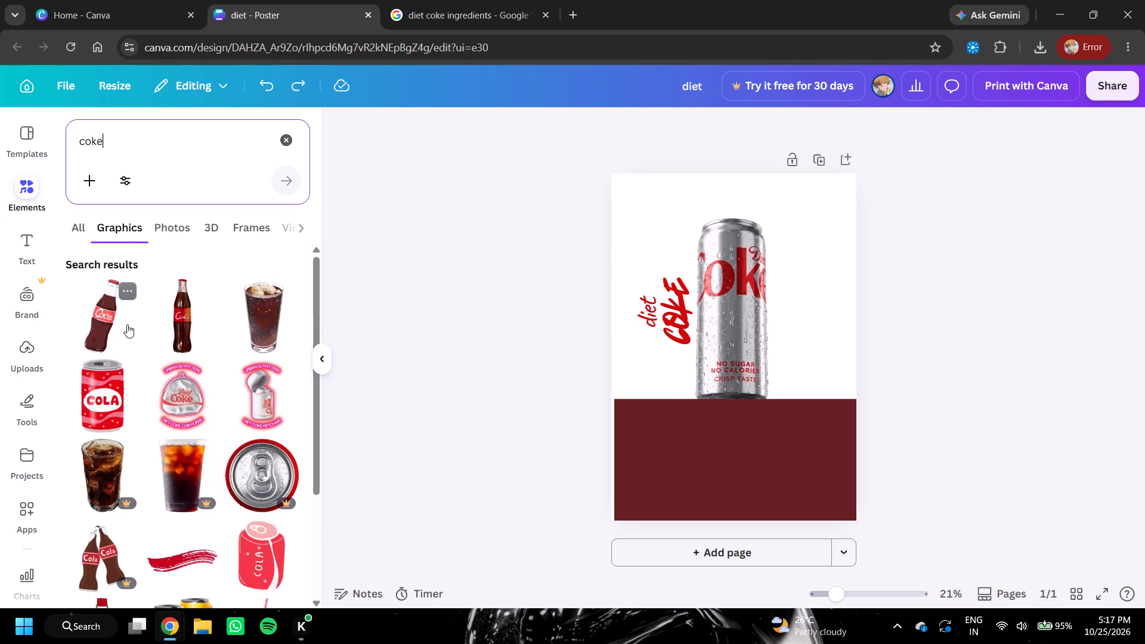
Look through the "coke" graphics for a drink illustration that suits the poster.
scroll(148, 366, down, 1)
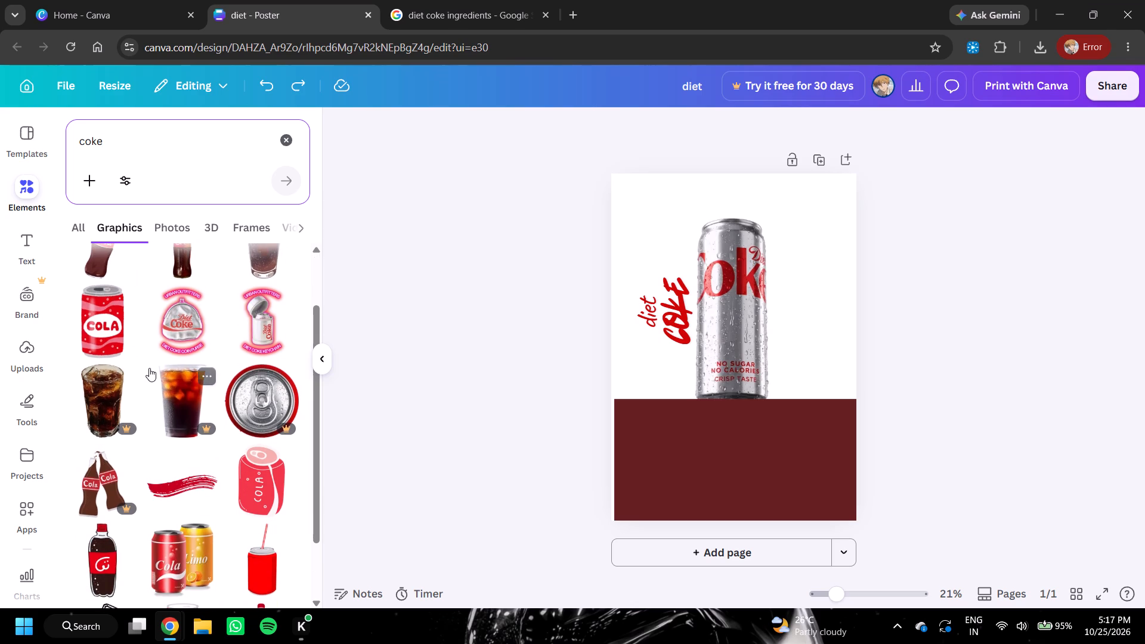
scroll(150, 368, down, 3)
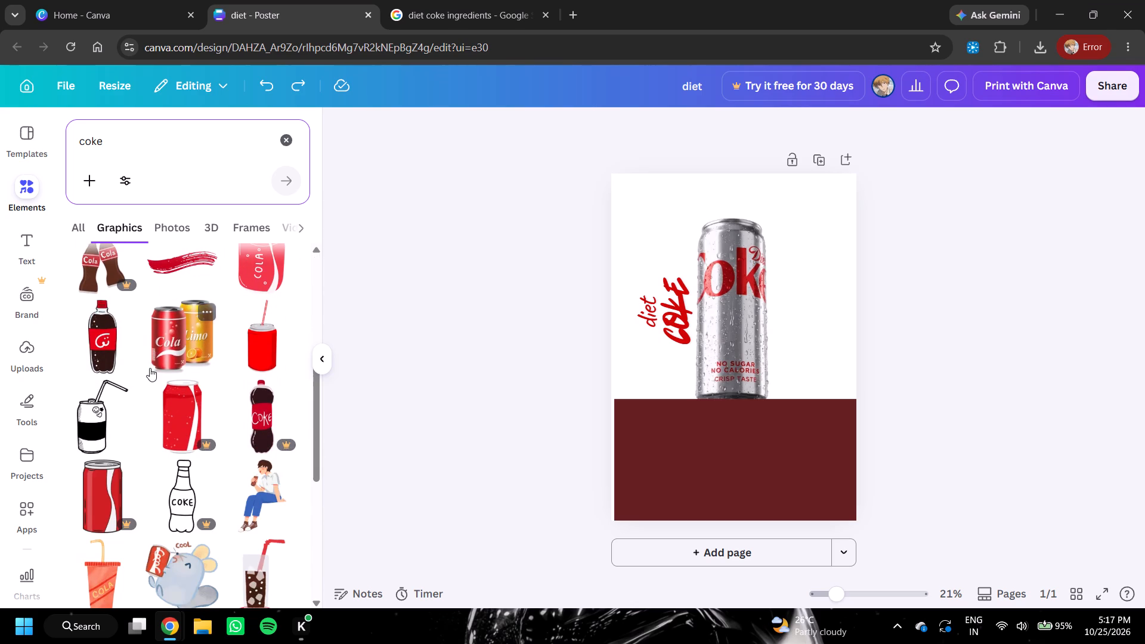
scroll(150, 368, down, 3)
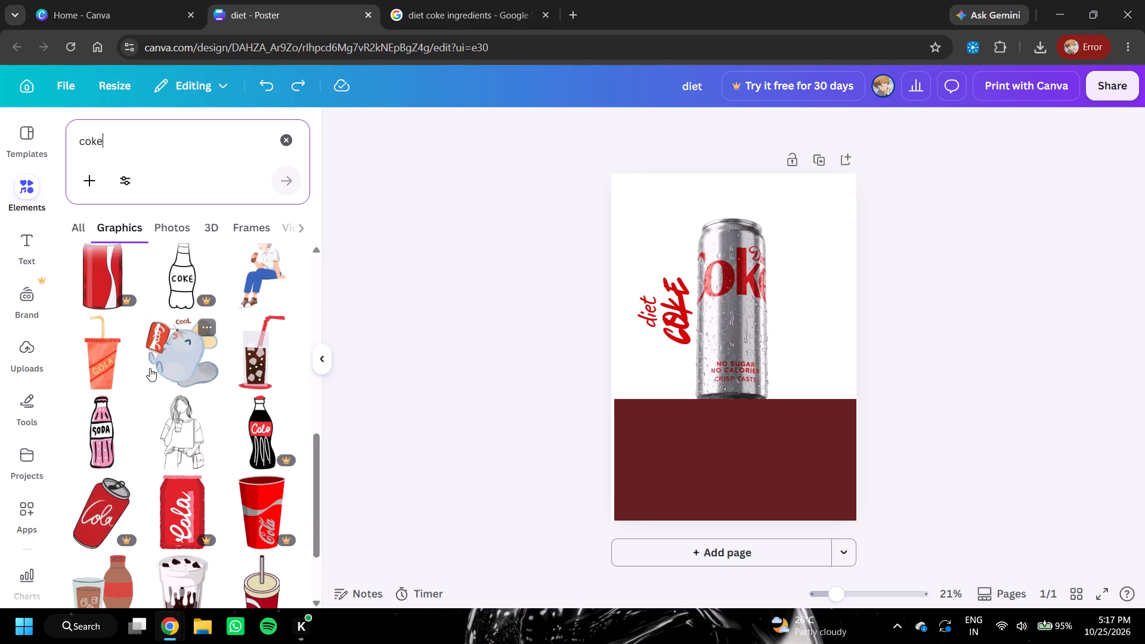
scroll(150, 370, down, 3)
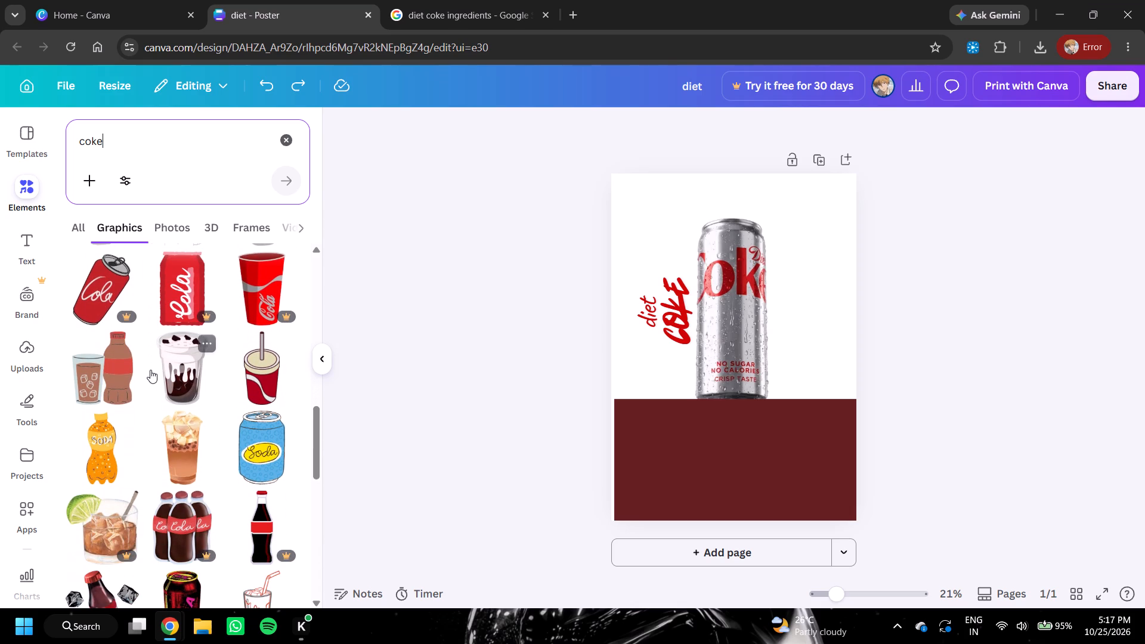
scroll(150, 370, down, 3)
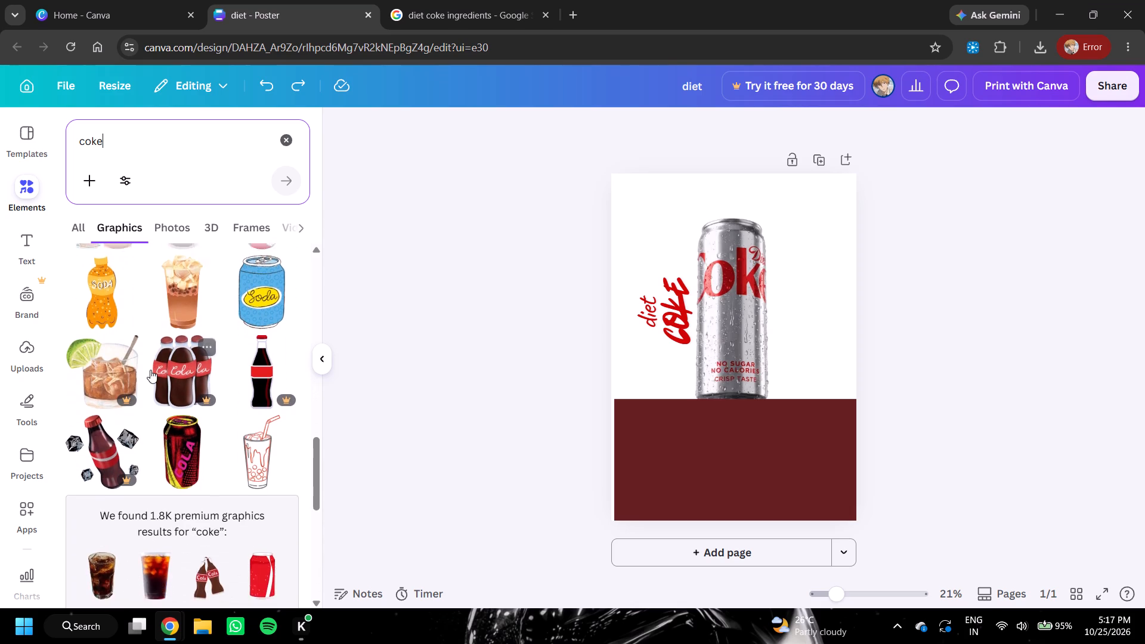
scroll(151, 369, down, 3)
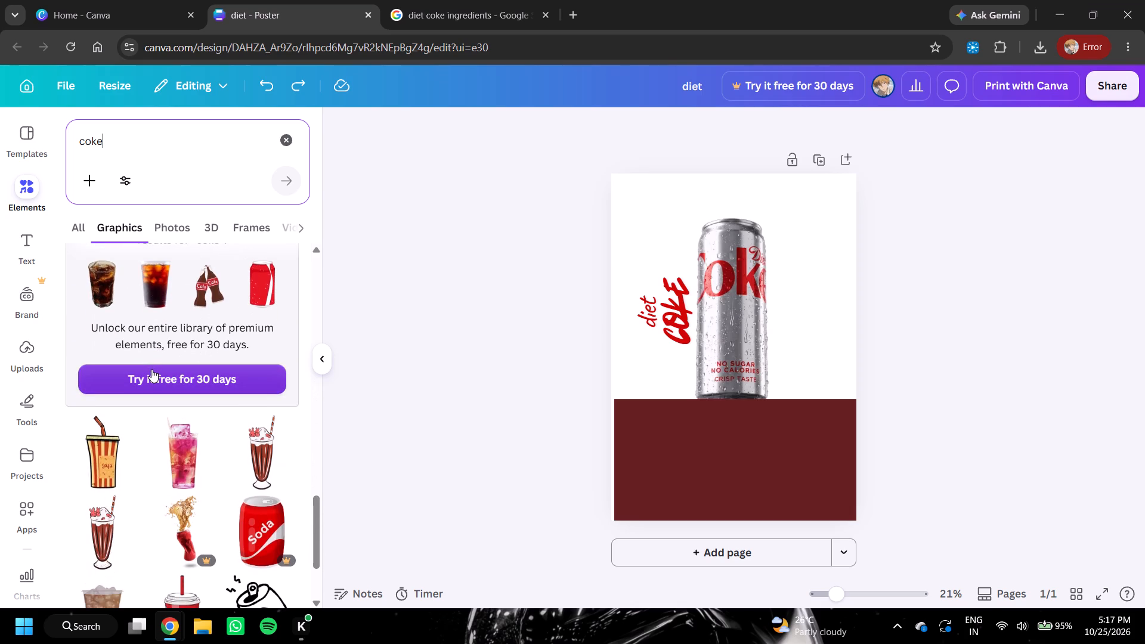
scroll(151, 369, down, 6)
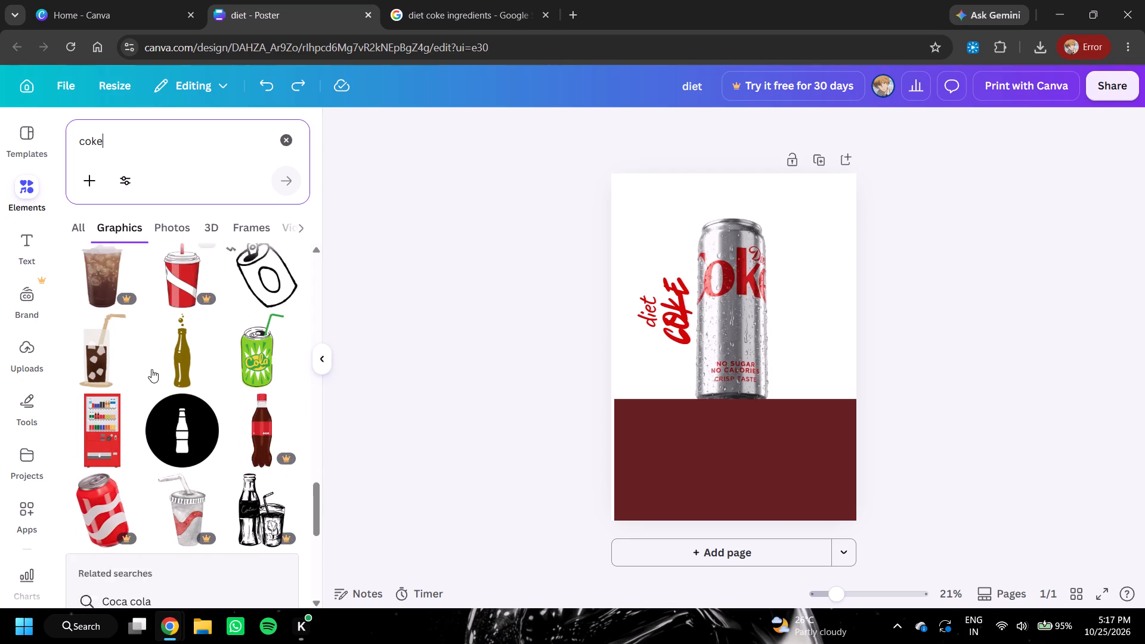
scroll(151, 369, down, 3)
scroll(153, 368, up, 2)
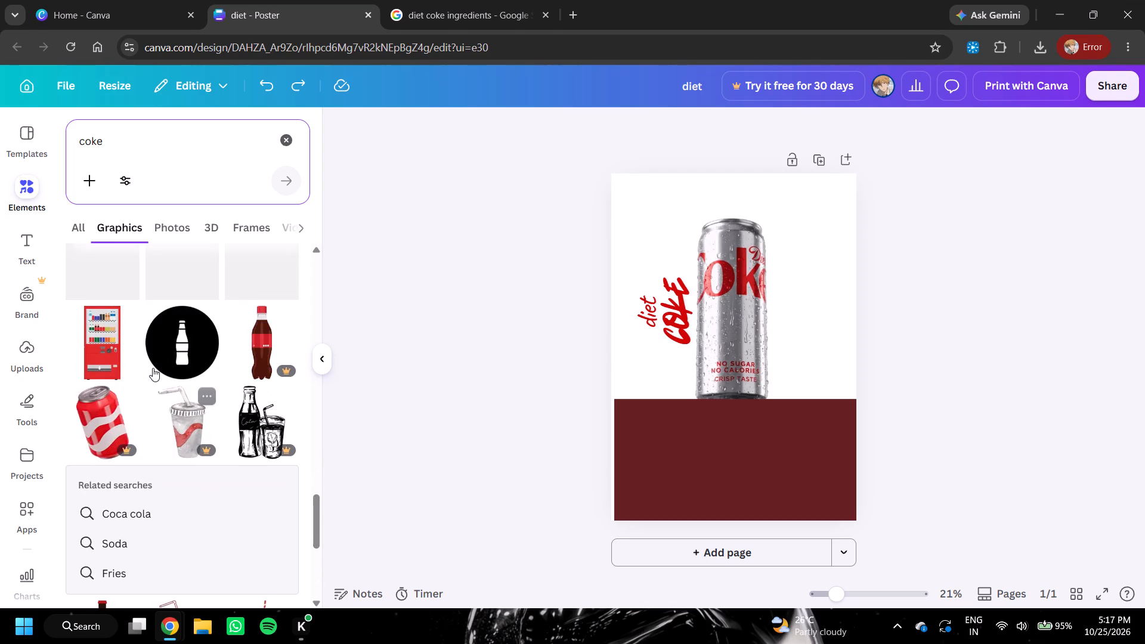
scroll(153, 370, down, 5)
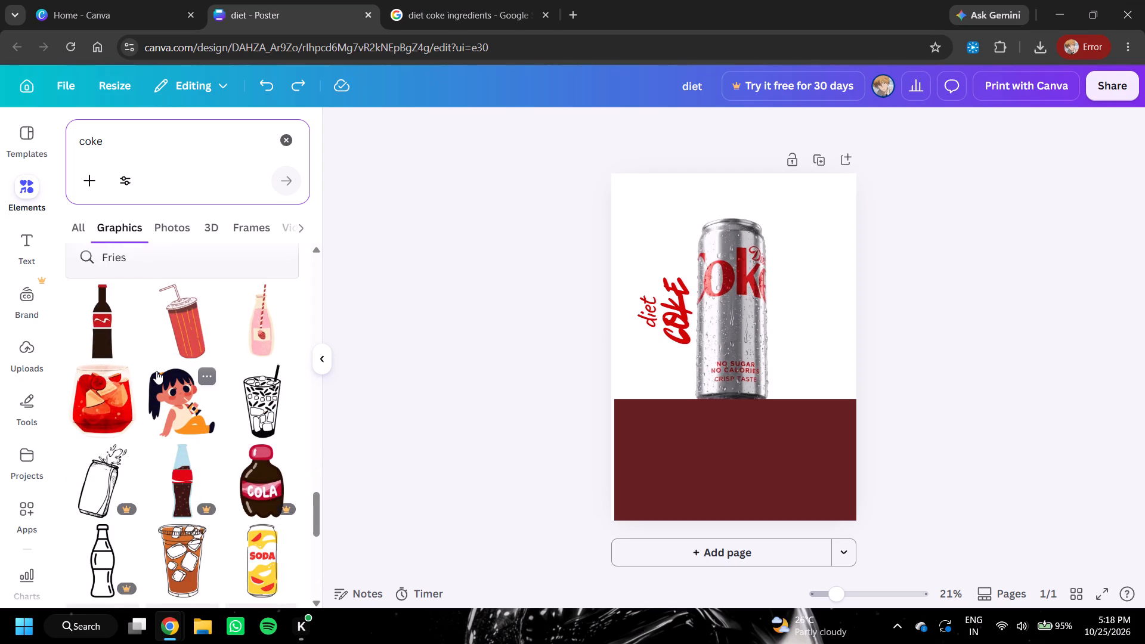
scroll(156, 371, down, 2)
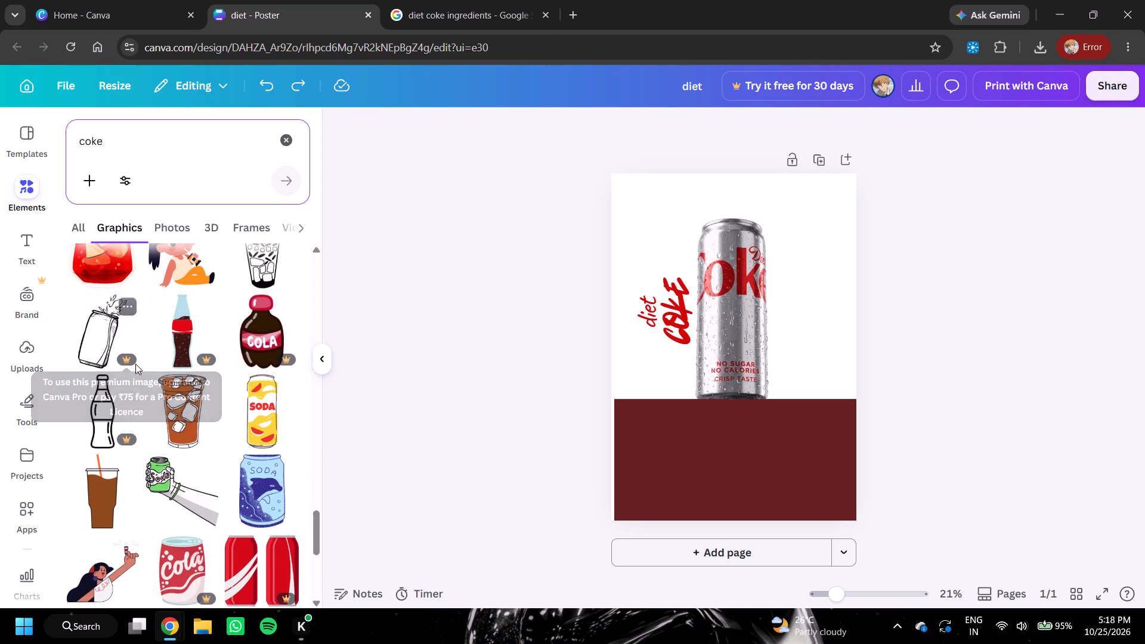
Add the black outline soda can graphic with a splash and place it beside the Diet Coke can, overlapping the maroon block.
click(95, 345)
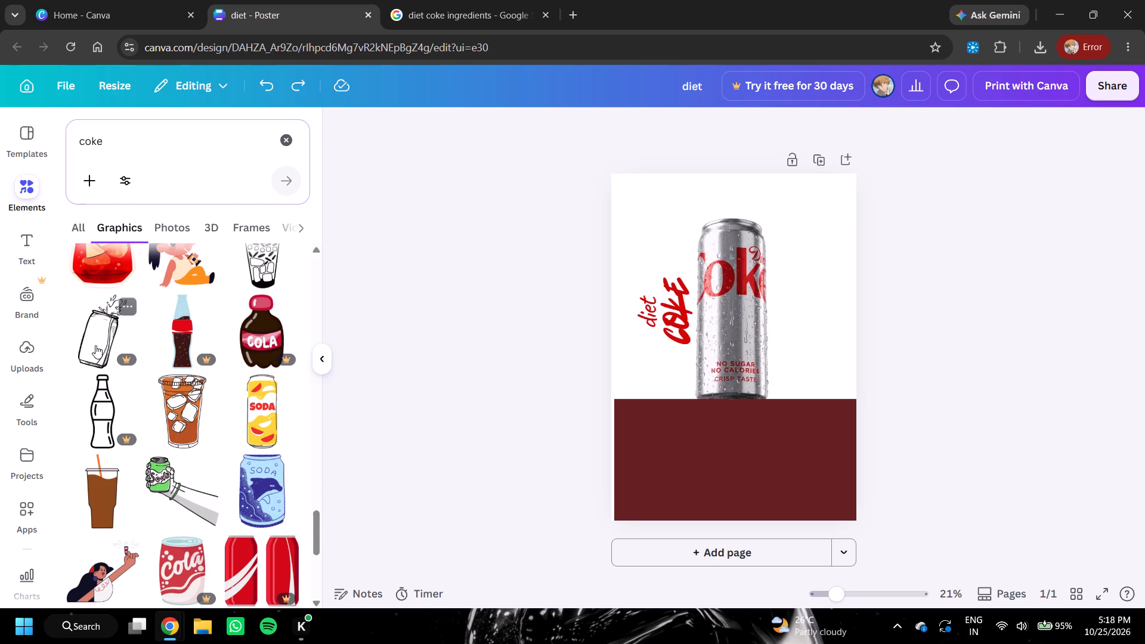
drag(759, 381, 778, 458)
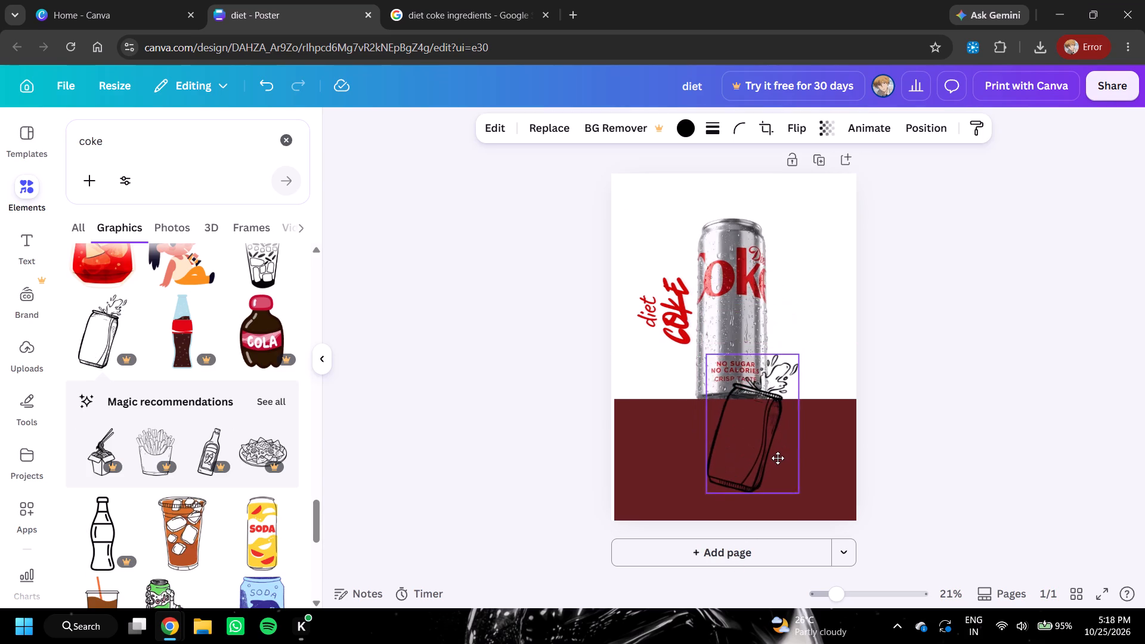
drag(778, 458, 791, 428)
drag(791, 427, 819, 376)
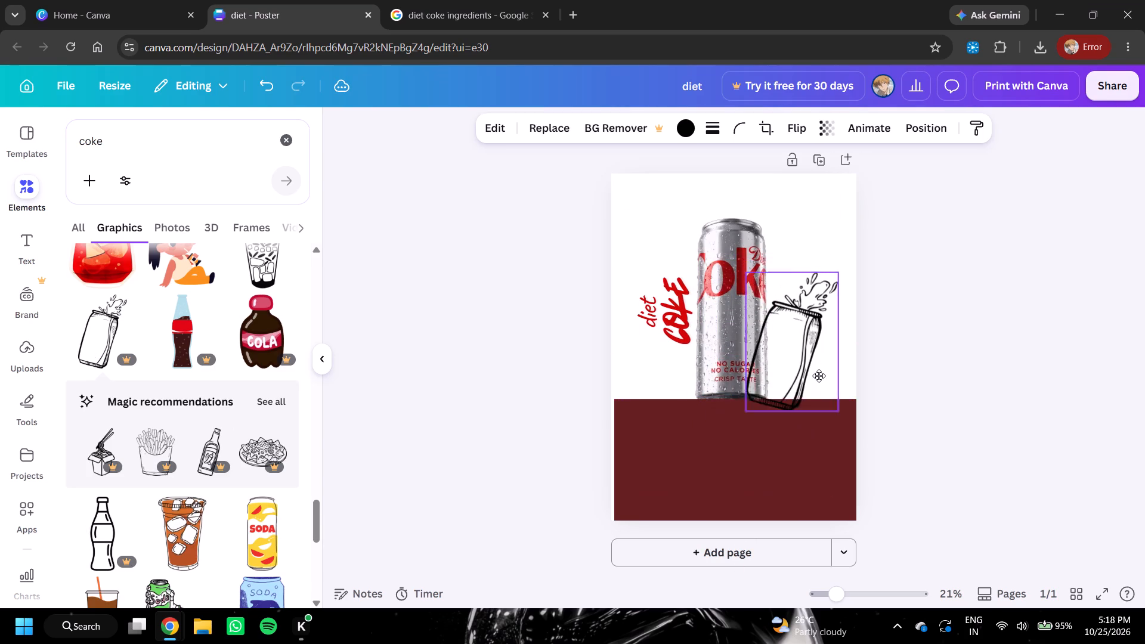
drag(819, 376, 829, 387)
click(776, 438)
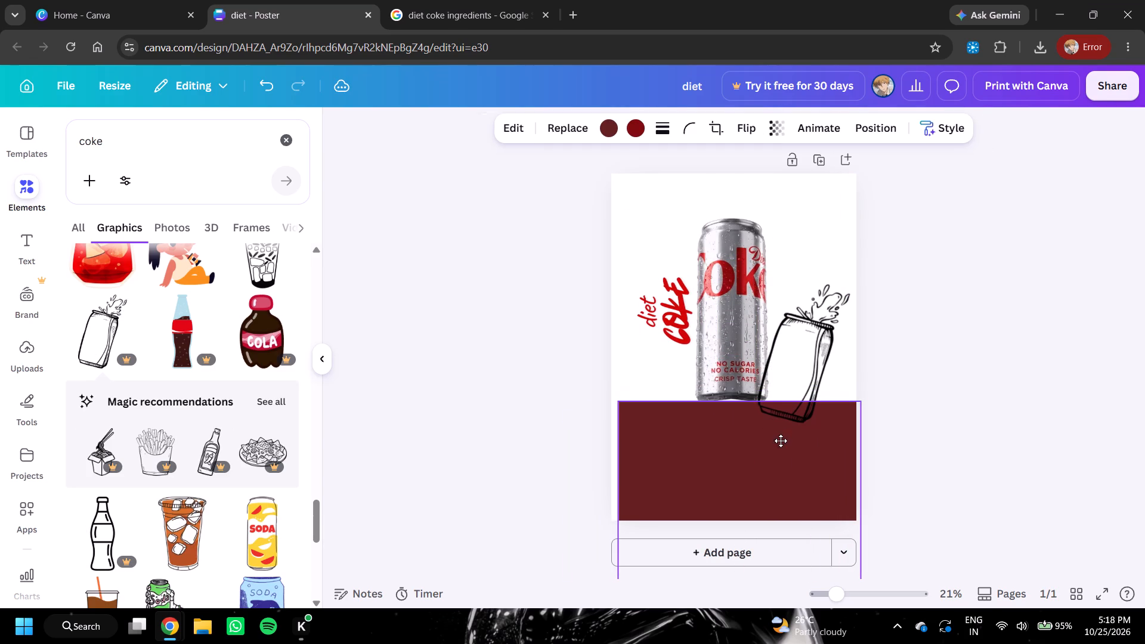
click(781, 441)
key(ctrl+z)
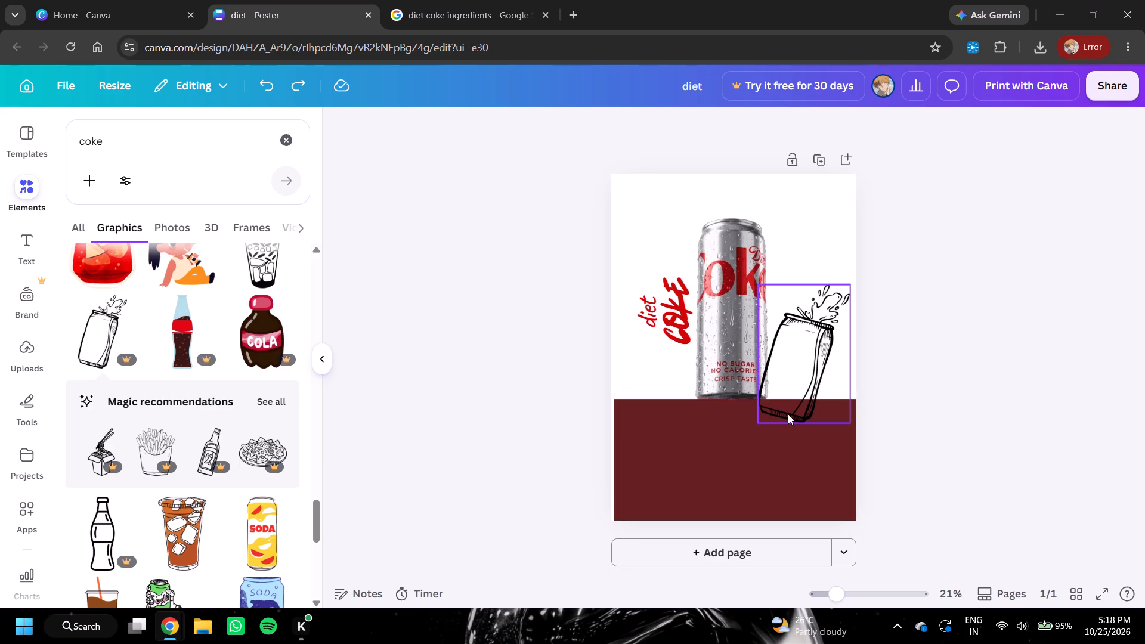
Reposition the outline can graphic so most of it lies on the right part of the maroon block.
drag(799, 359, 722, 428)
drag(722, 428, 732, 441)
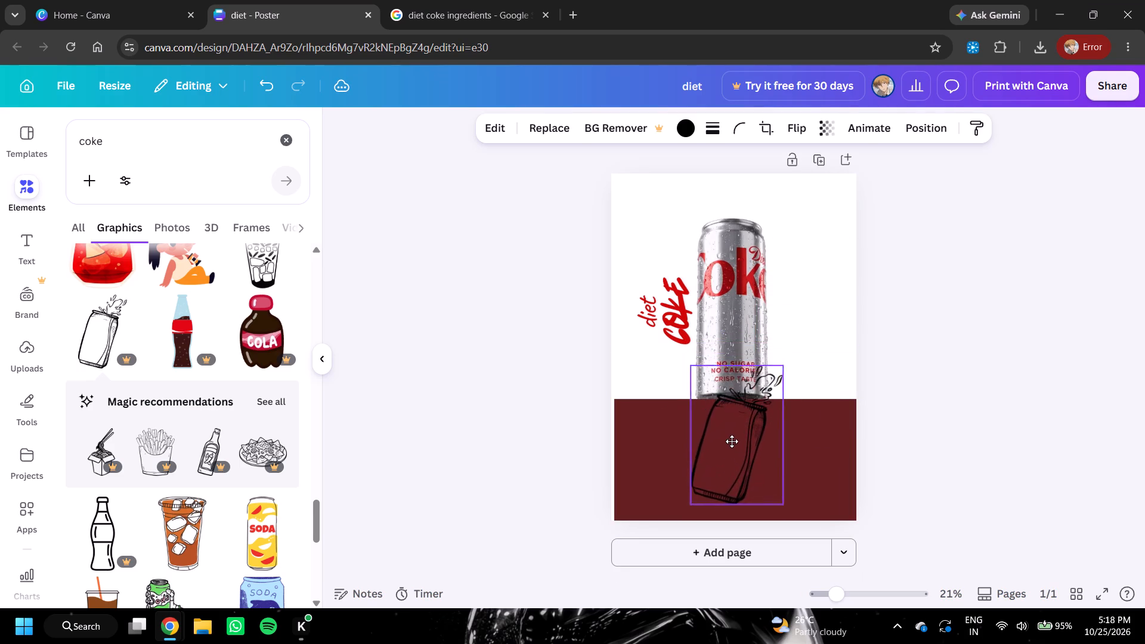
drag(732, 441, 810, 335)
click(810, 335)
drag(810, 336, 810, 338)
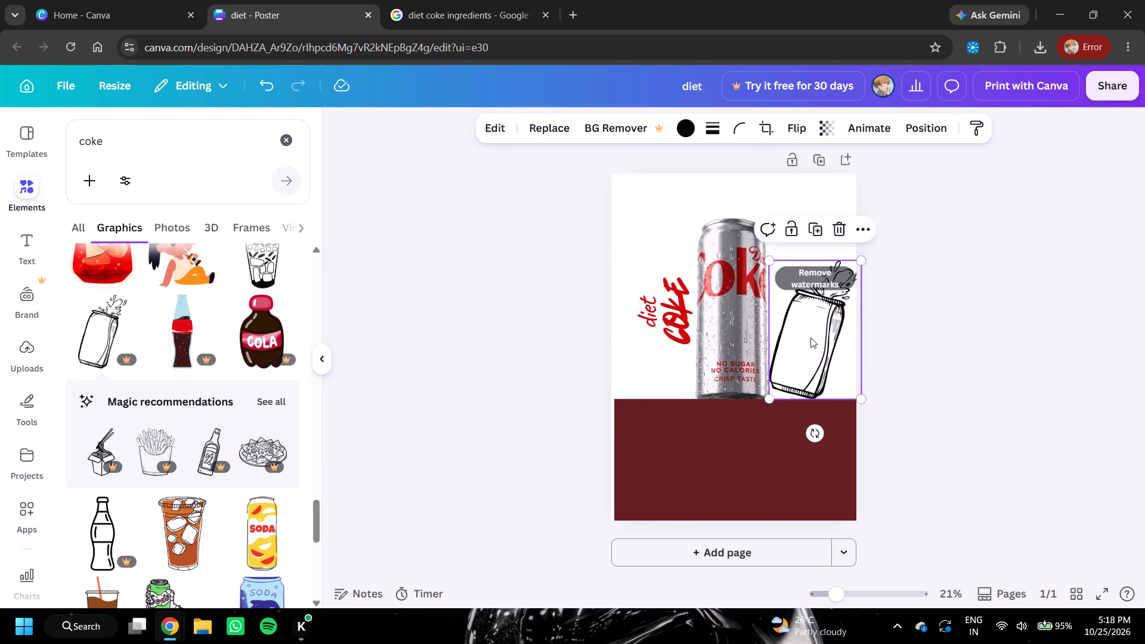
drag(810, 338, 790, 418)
Change the outline can graphic's colour from black to white.
double_click(686, 120)
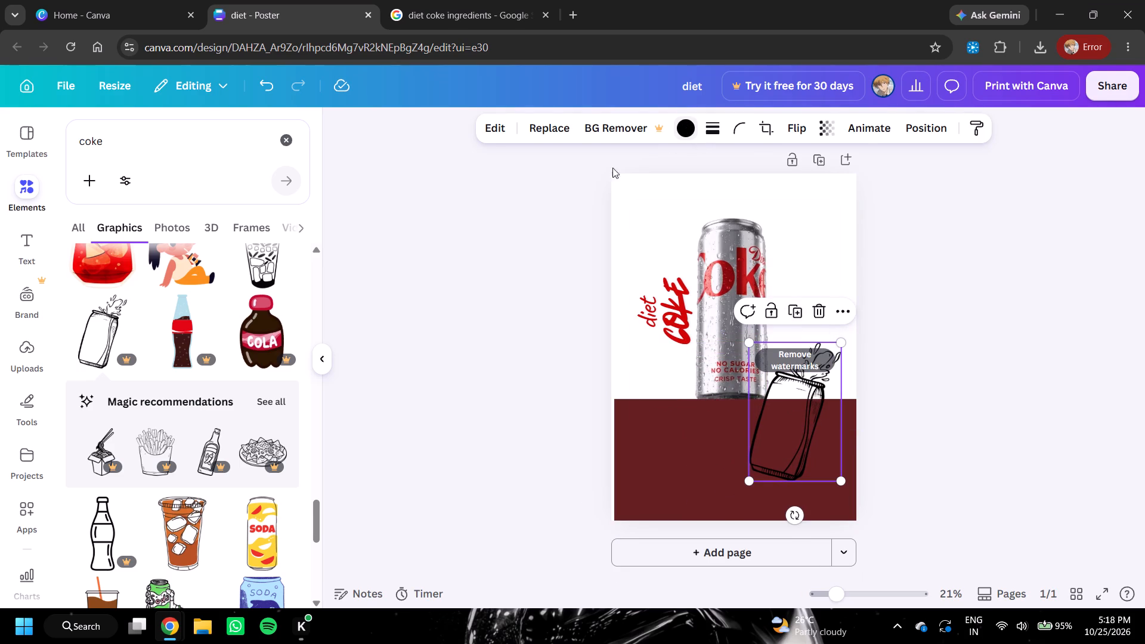
click(693, 123)
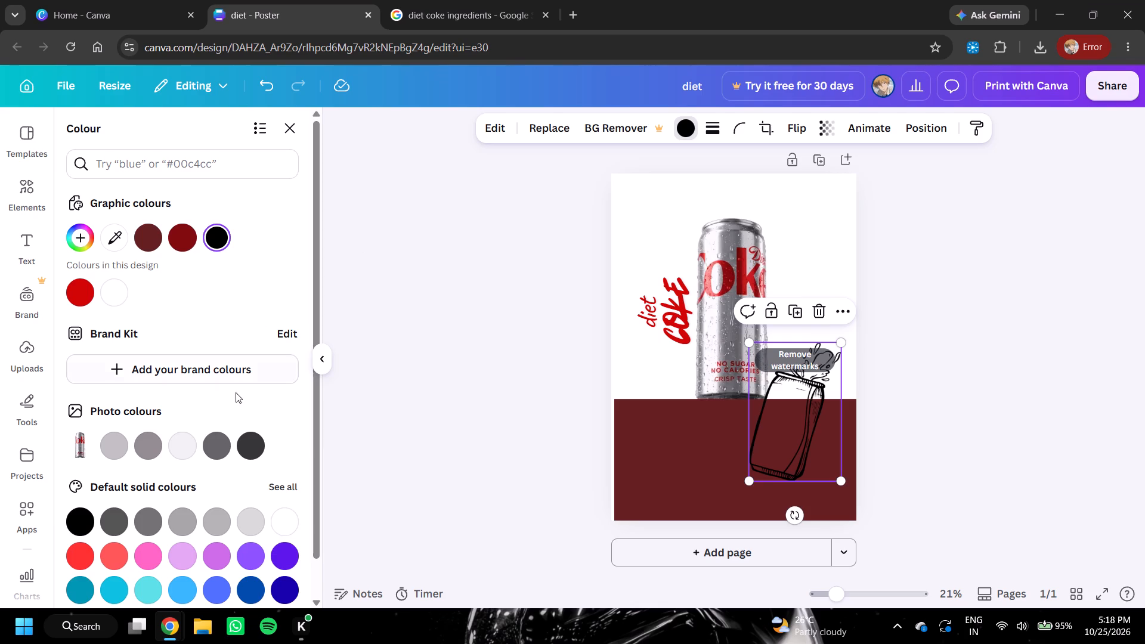
click(284, 521)
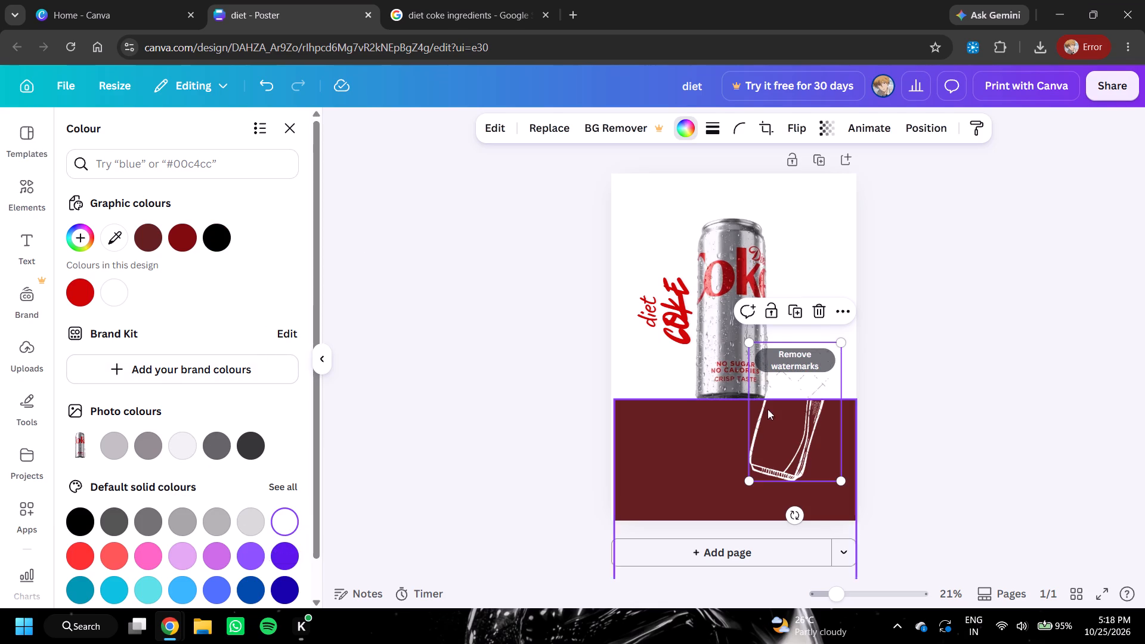
click(953, 333)
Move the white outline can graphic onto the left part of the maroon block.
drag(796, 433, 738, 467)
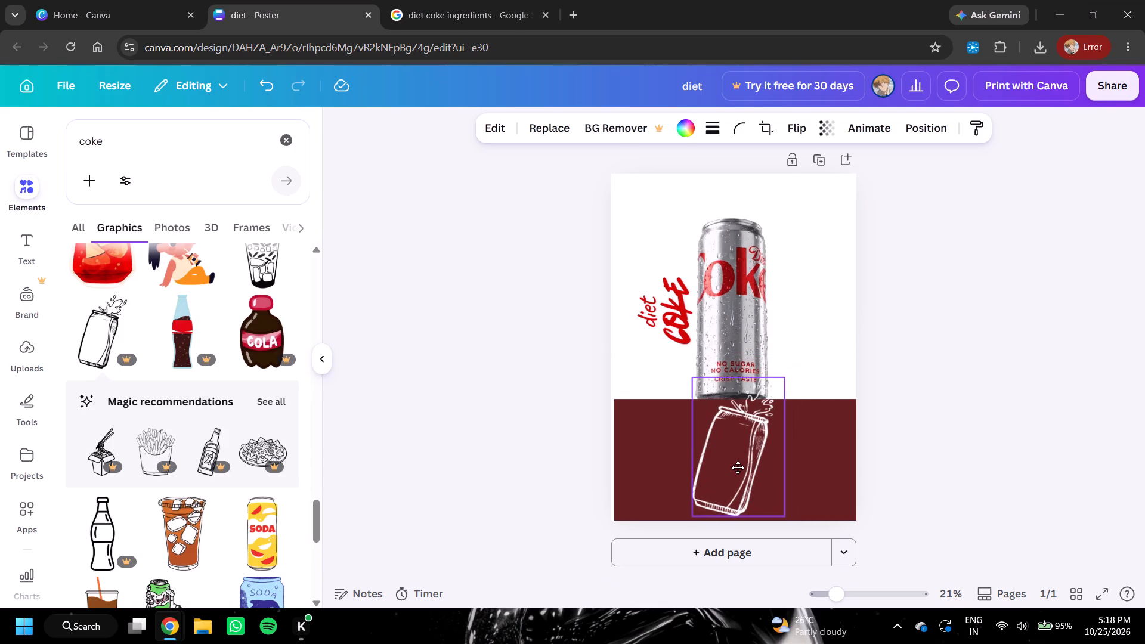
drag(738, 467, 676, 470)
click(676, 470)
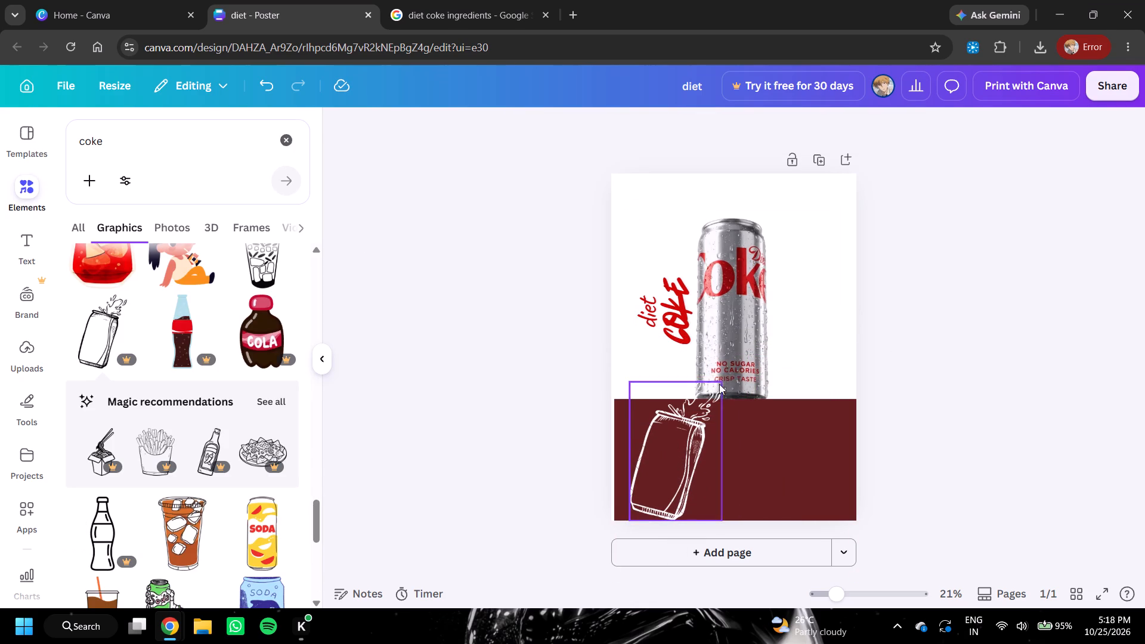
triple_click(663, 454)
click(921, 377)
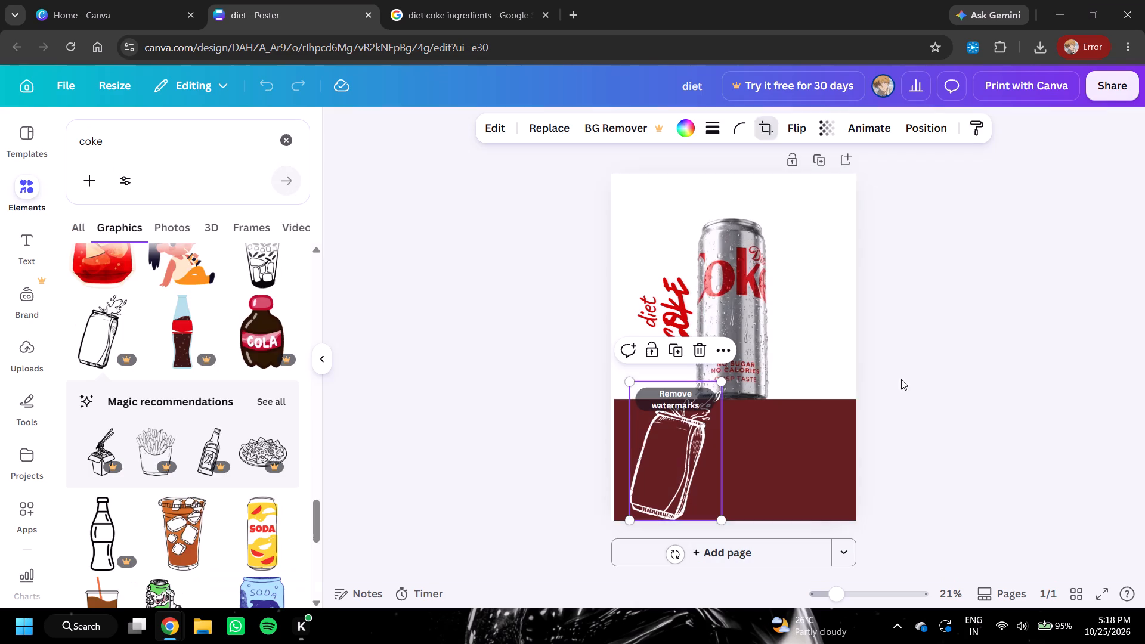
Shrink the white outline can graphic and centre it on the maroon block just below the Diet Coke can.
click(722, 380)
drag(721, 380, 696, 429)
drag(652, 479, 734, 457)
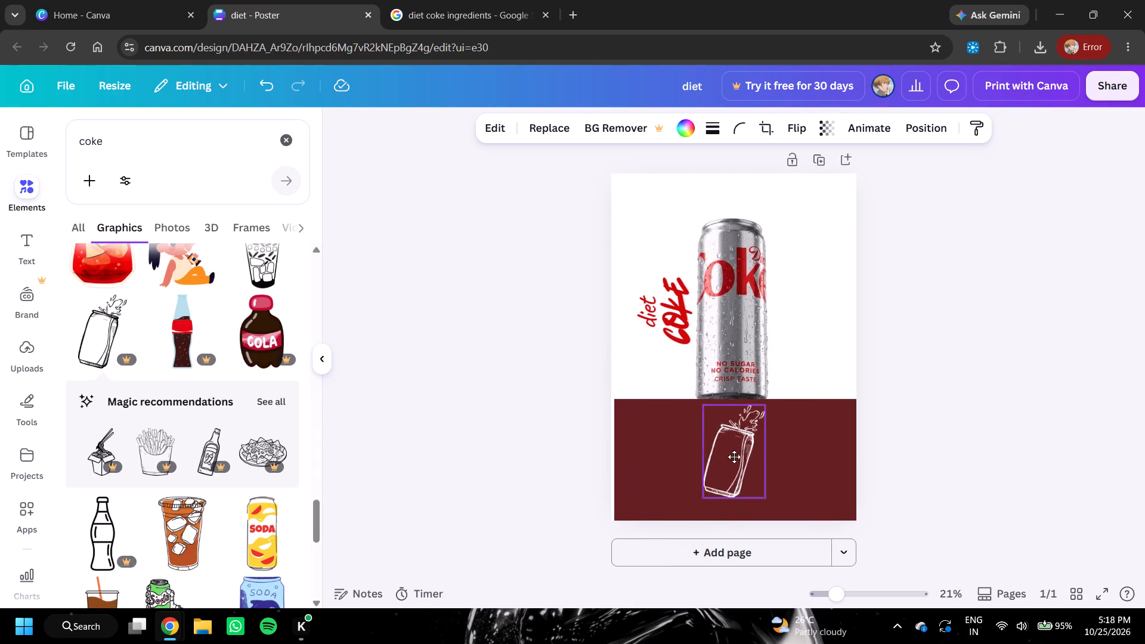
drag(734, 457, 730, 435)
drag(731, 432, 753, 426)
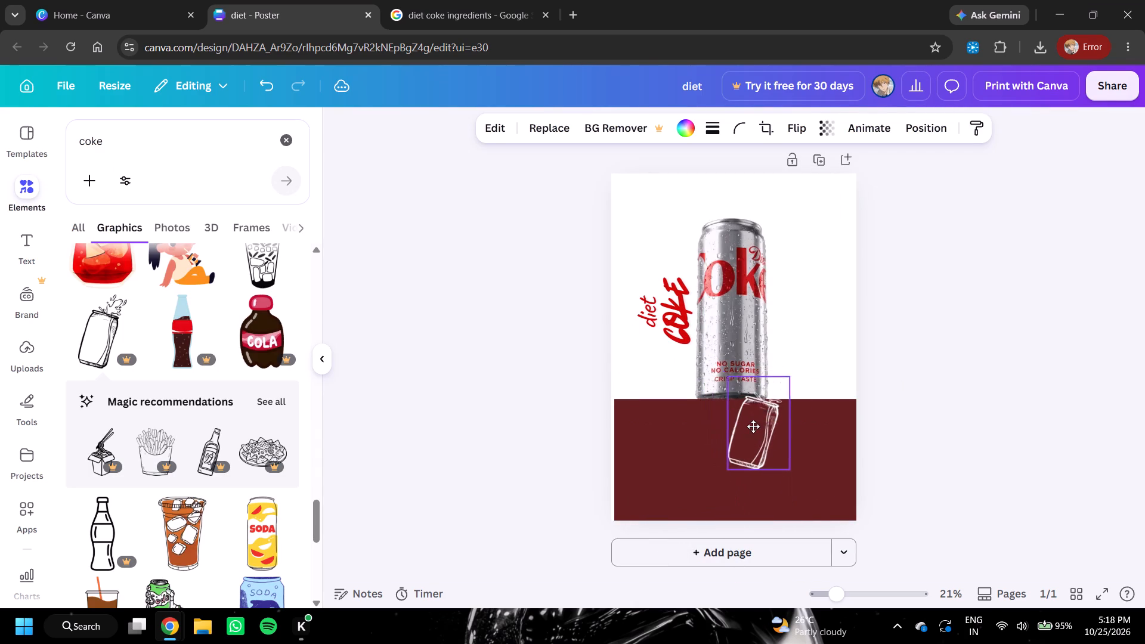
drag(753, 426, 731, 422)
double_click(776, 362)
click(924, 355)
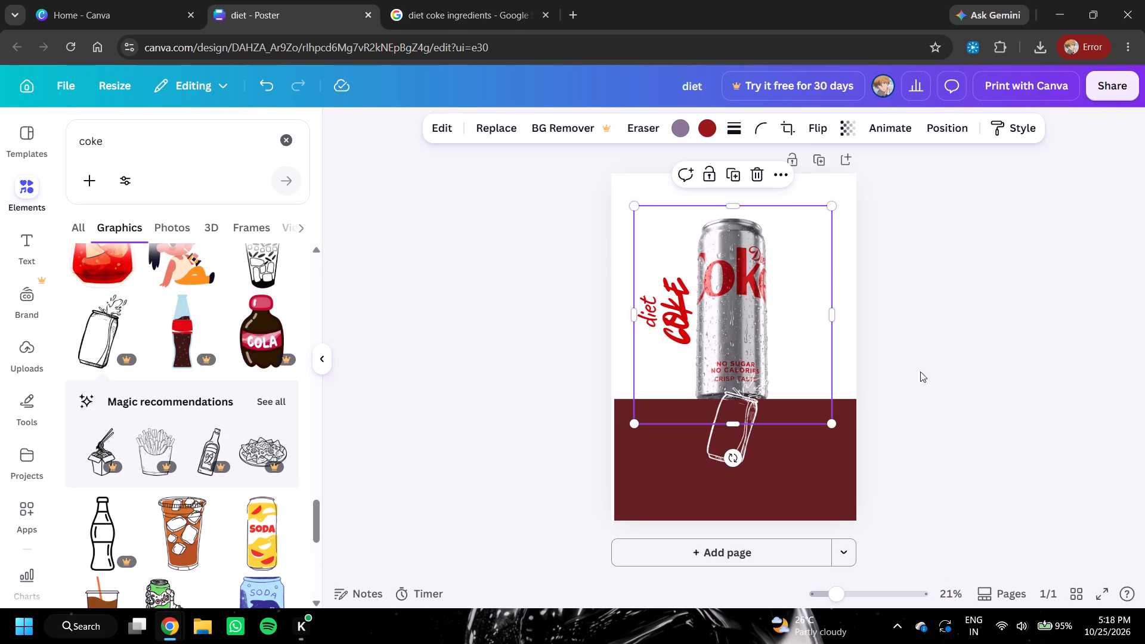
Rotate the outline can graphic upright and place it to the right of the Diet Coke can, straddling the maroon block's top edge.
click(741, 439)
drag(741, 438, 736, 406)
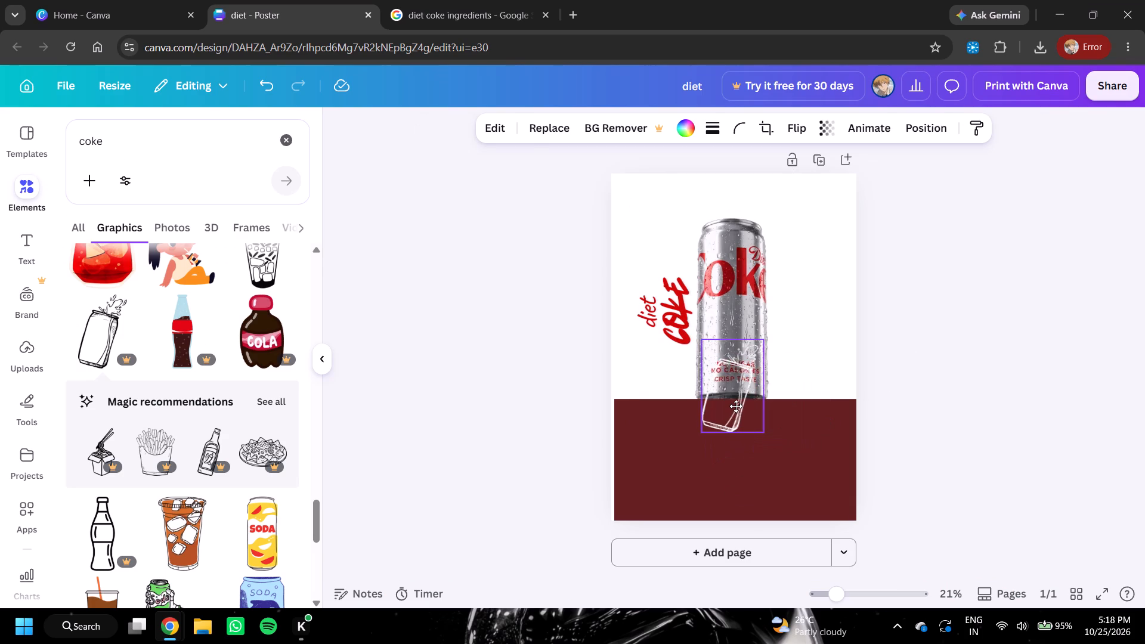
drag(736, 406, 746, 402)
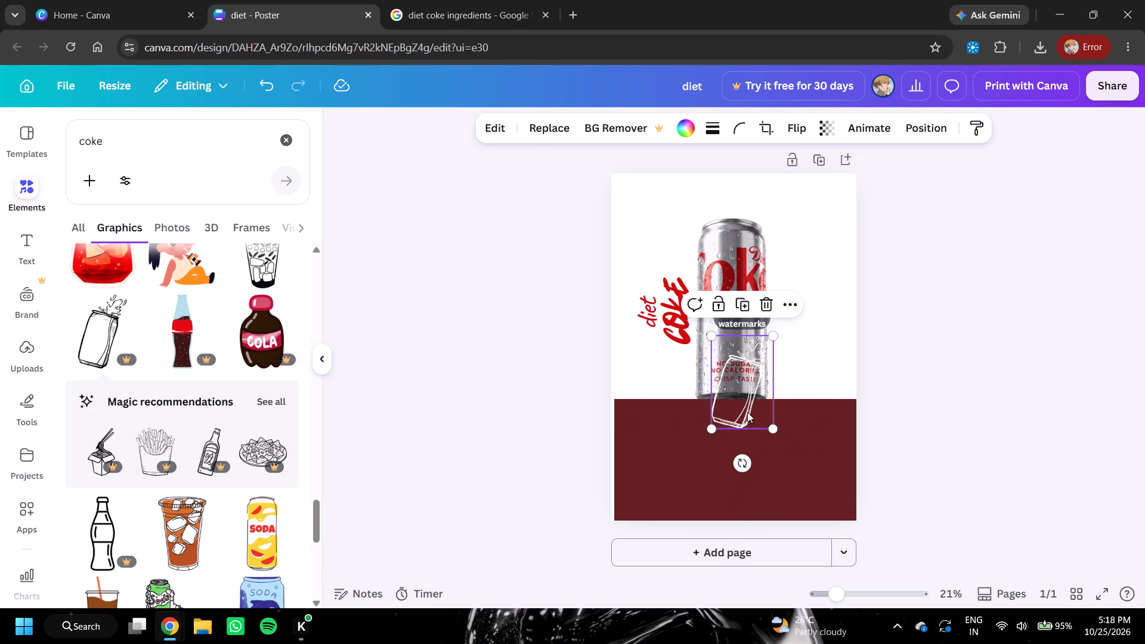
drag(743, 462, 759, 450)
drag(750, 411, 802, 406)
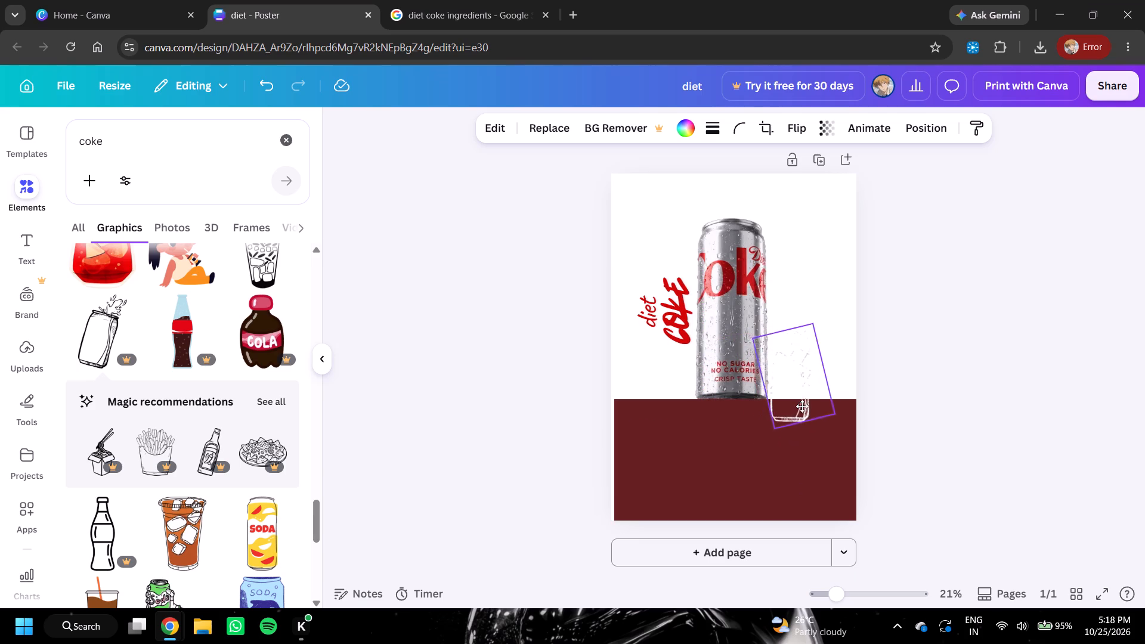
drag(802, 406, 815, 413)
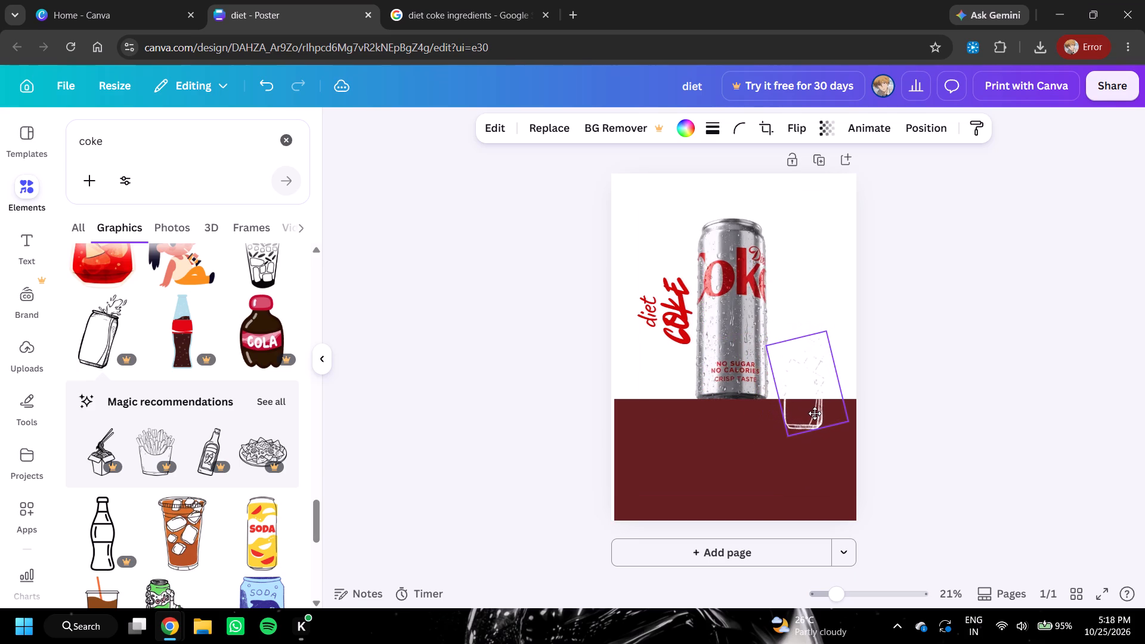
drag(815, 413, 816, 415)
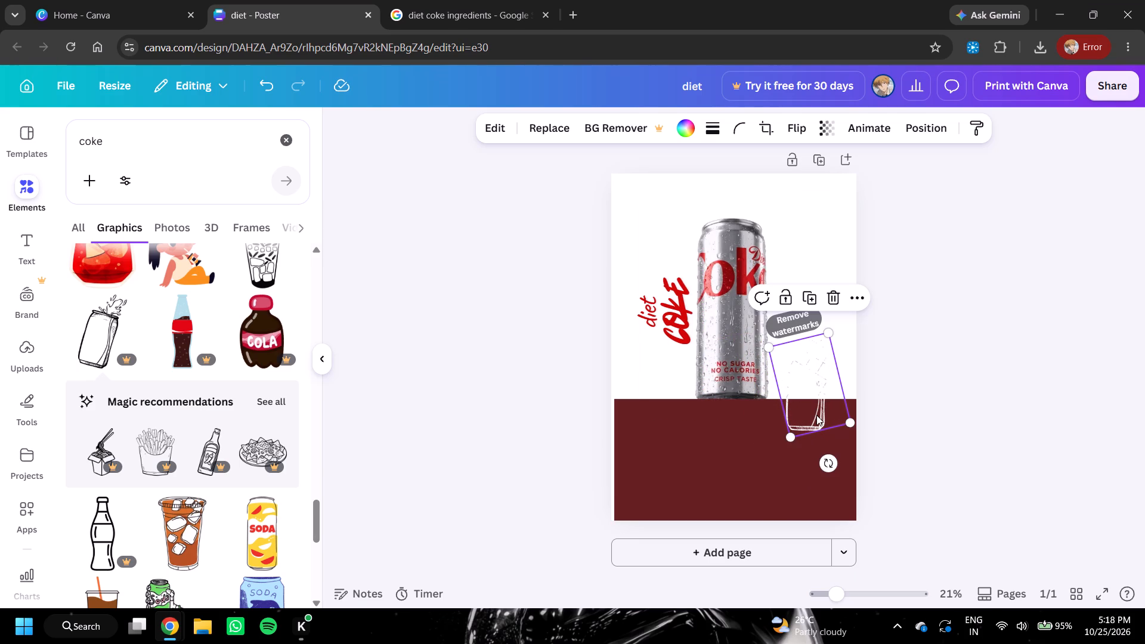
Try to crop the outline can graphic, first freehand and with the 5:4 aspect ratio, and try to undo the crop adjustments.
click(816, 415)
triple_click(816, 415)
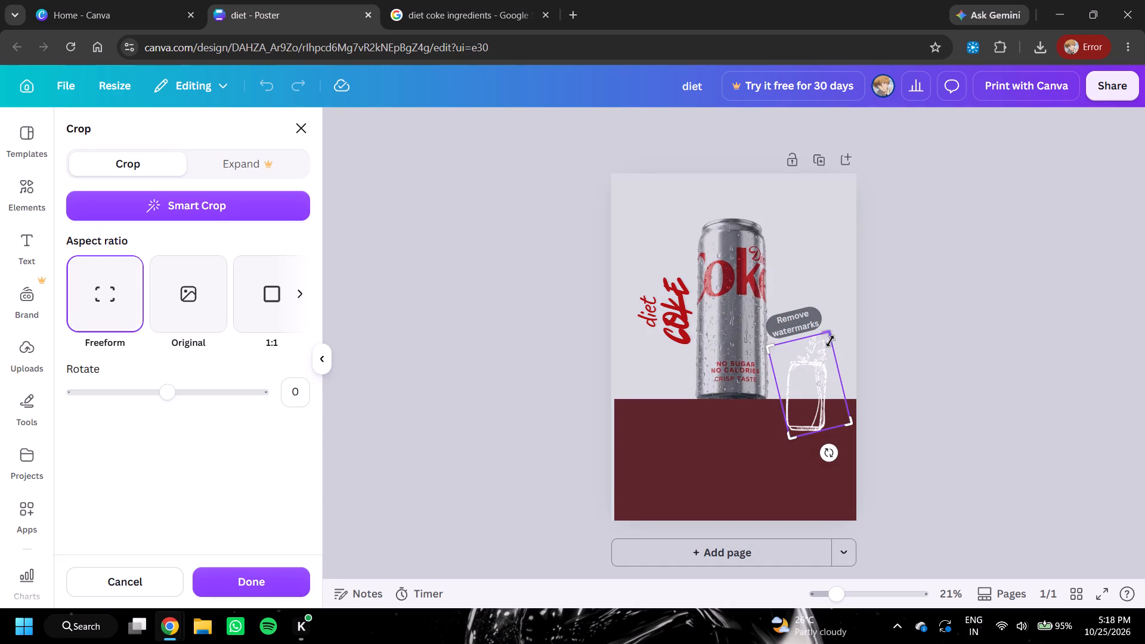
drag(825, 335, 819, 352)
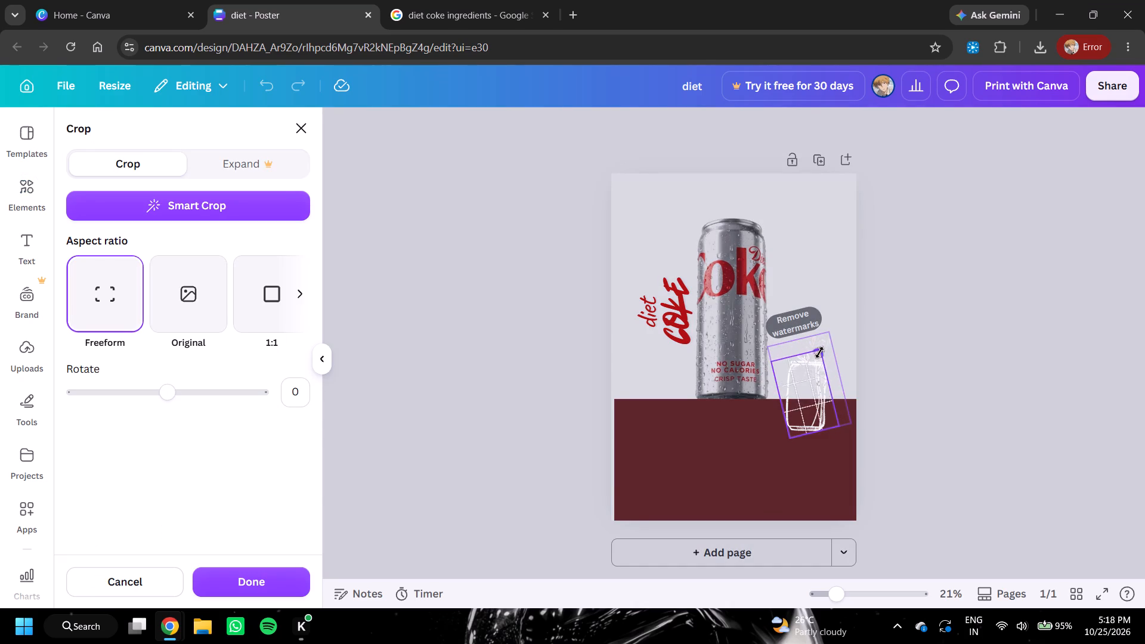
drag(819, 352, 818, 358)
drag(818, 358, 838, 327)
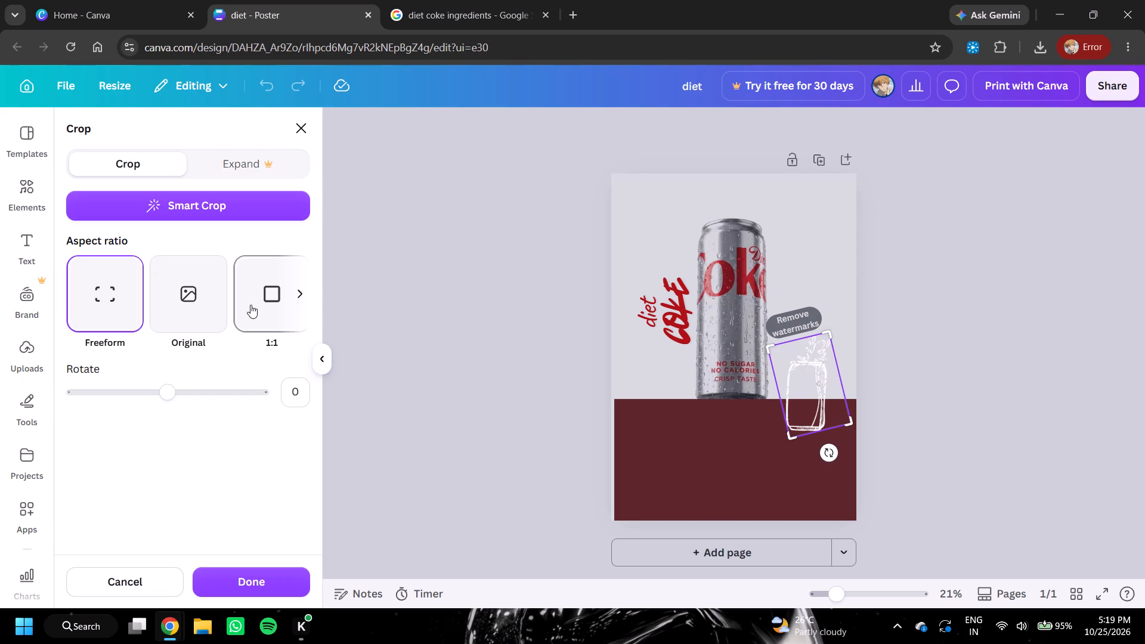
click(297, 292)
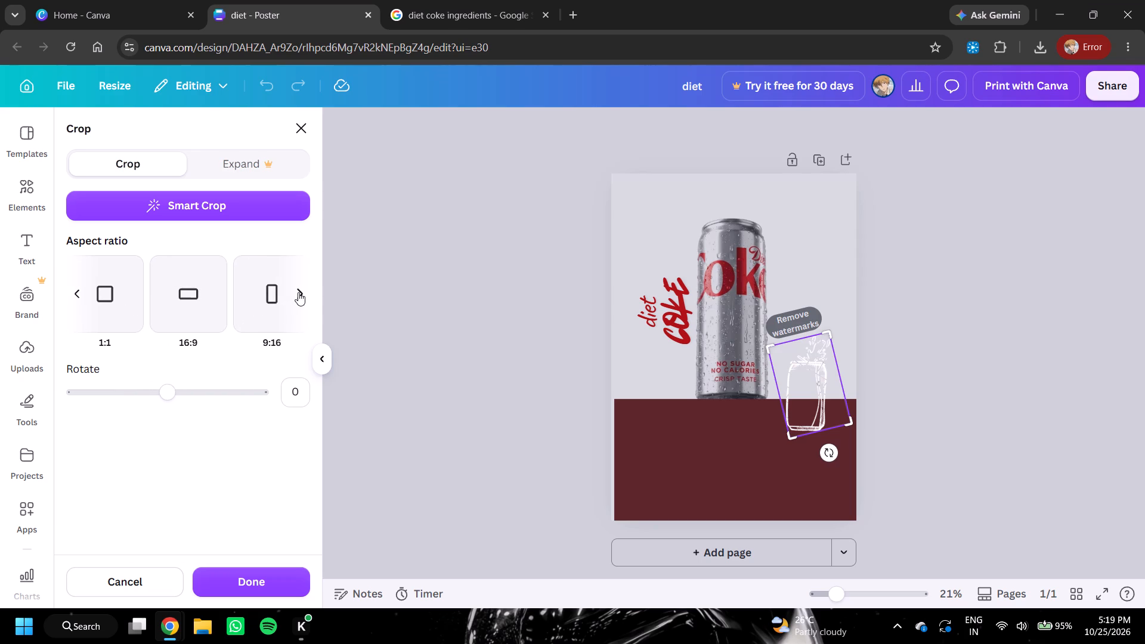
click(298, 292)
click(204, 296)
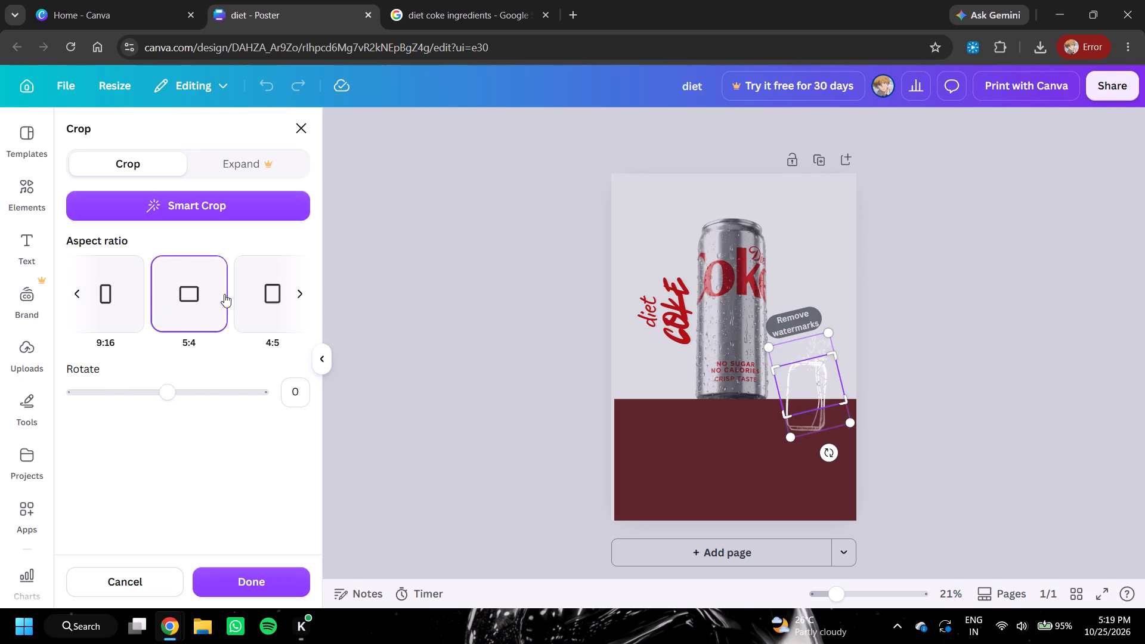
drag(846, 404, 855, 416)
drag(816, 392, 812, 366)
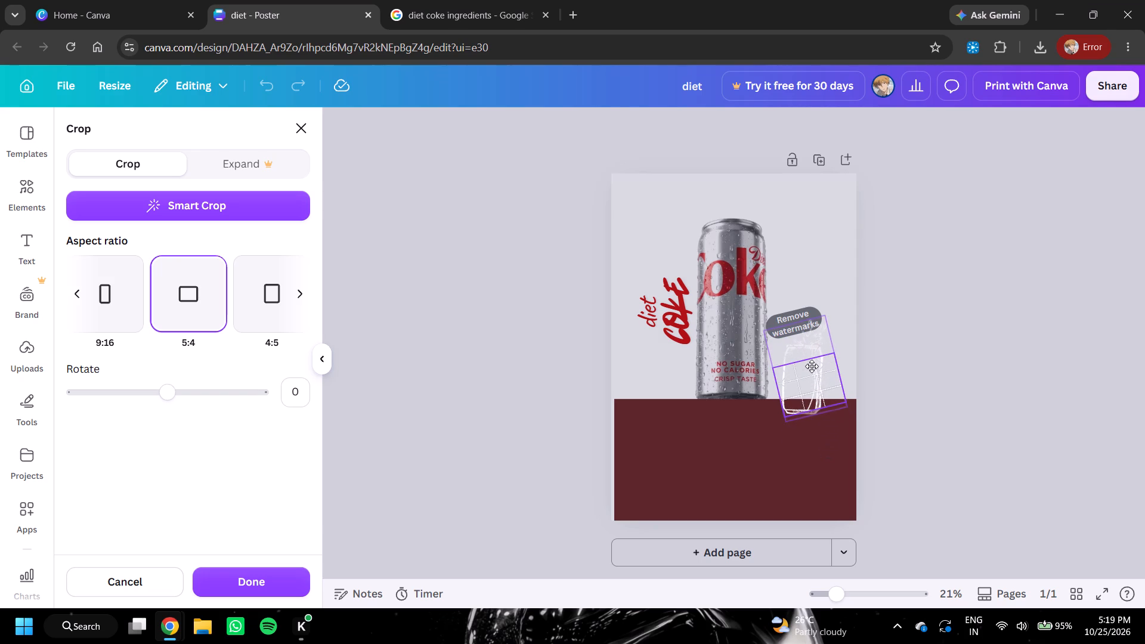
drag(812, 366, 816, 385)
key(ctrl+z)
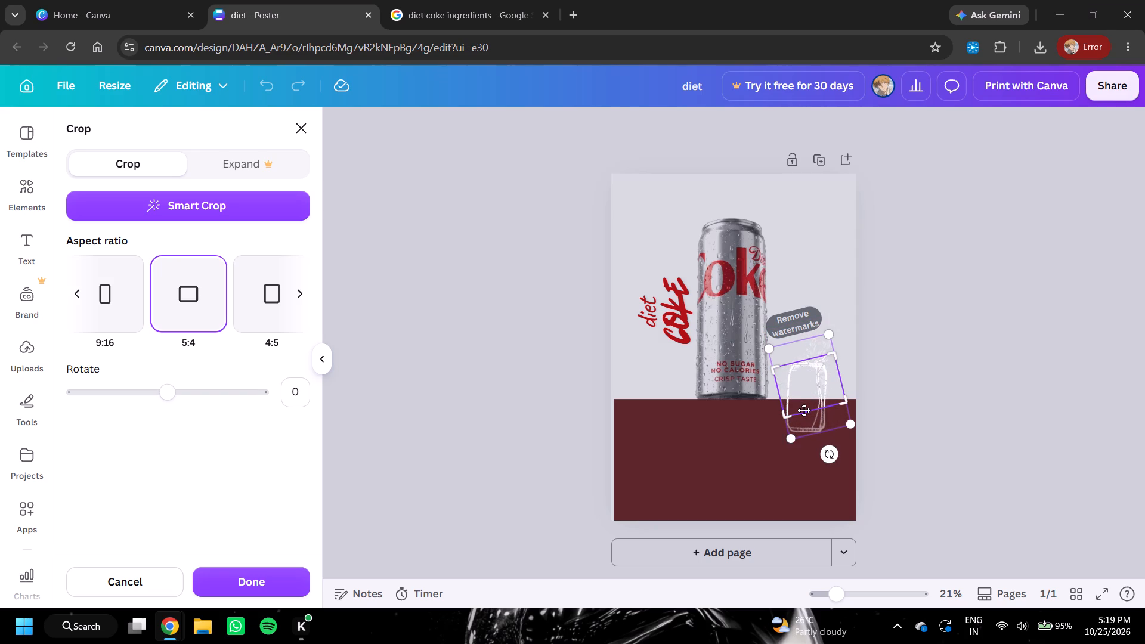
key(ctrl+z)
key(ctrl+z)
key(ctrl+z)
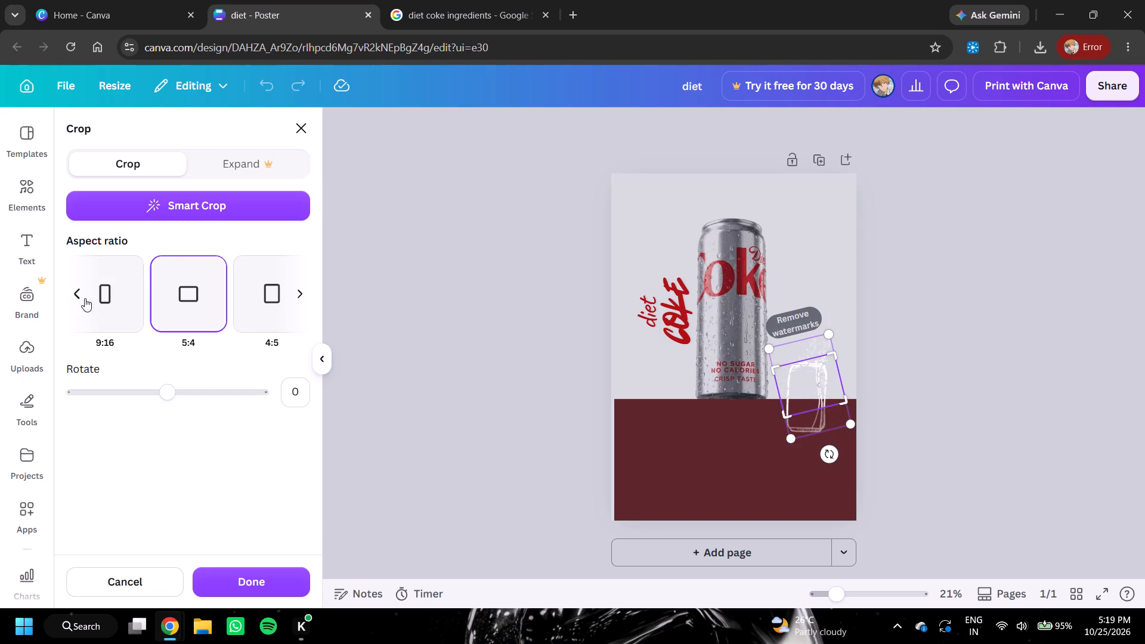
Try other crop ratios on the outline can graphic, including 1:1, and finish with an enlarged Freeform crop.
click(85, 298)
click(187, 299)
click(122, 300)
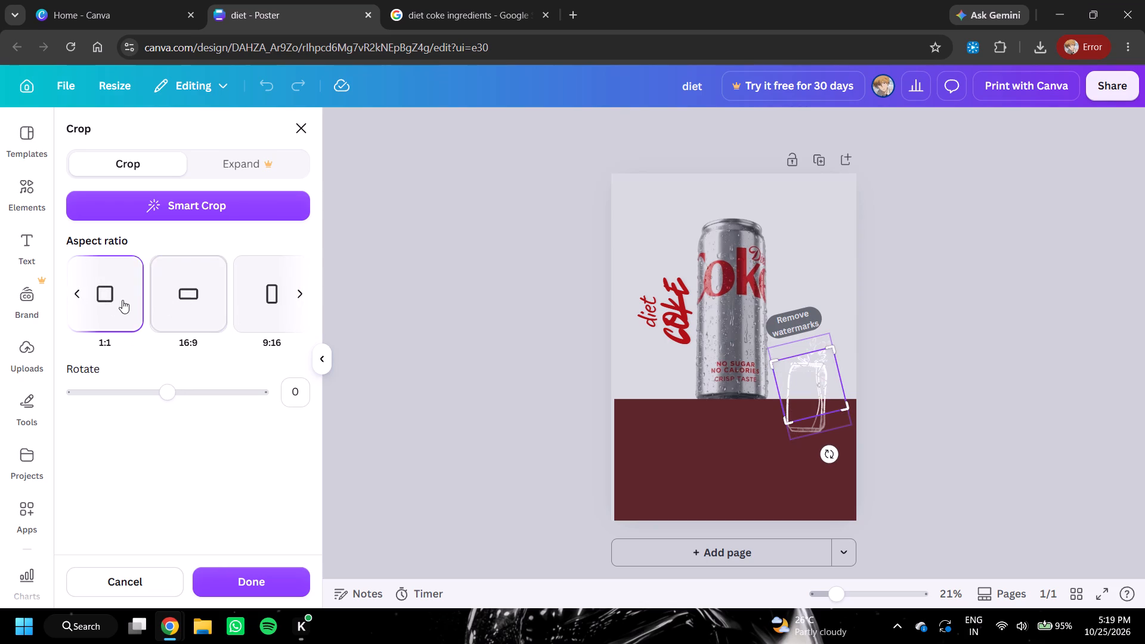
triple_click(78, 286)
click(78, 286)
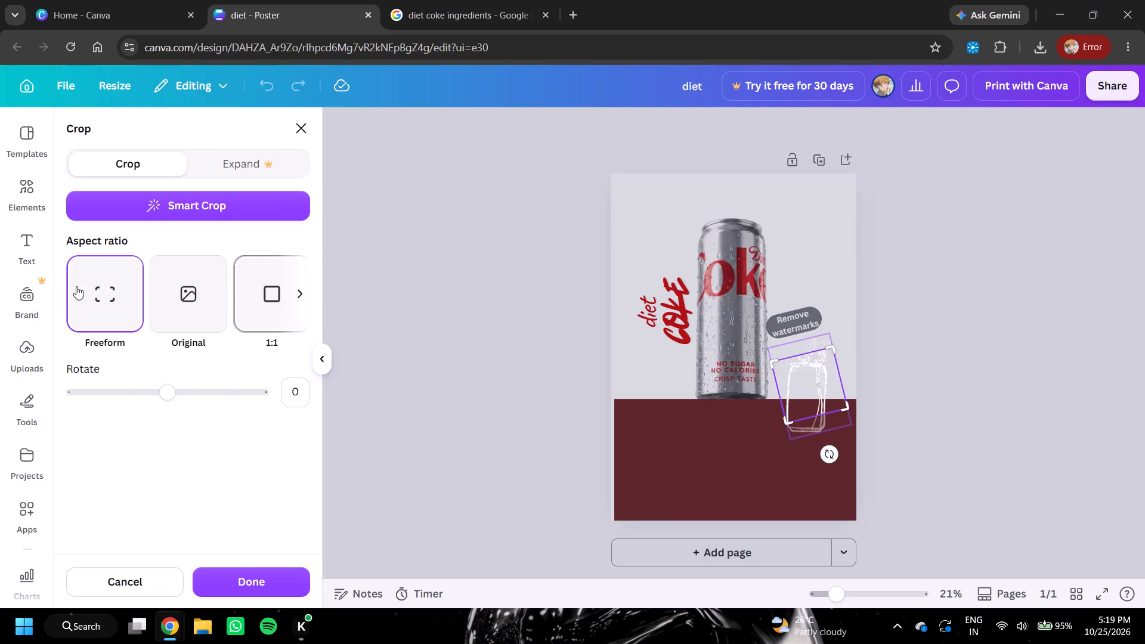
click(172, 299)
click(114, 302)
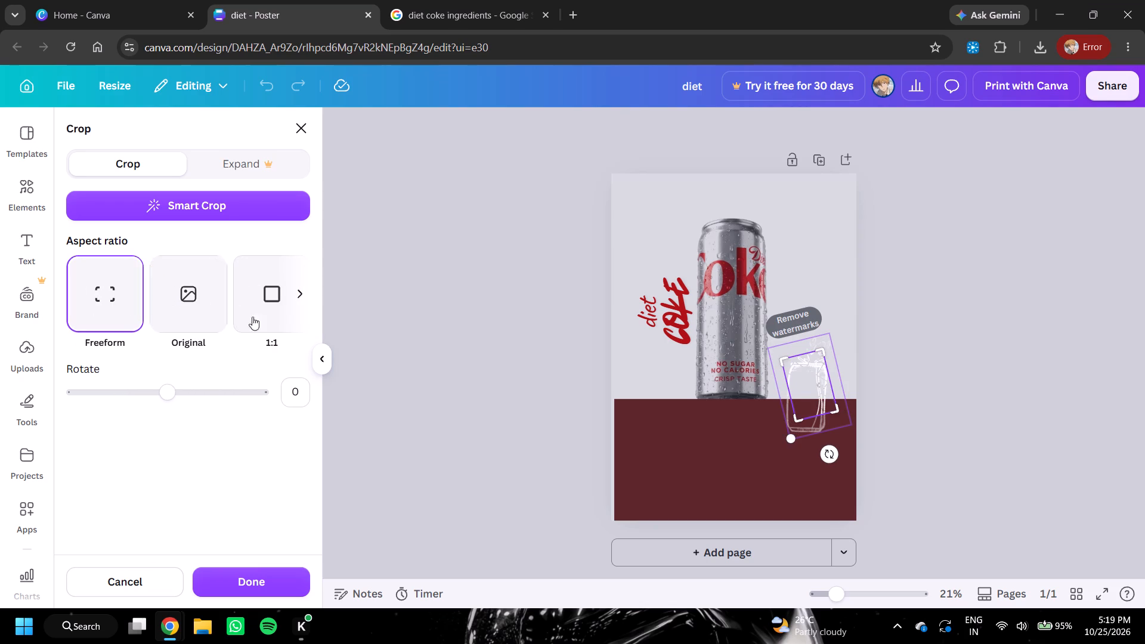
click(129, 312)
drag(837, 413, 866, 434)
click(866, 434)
Delete the white outline can graphic from the poster.
drag(798, 432, 783, 434)
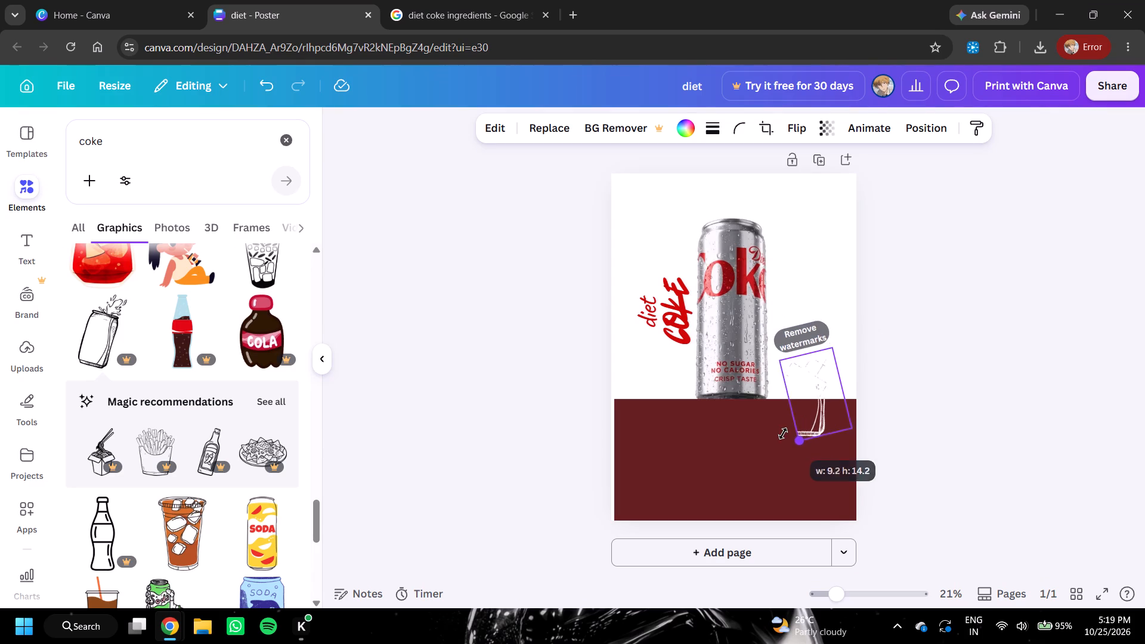
drag(783, 434, 794, 424)
click(835, 314)
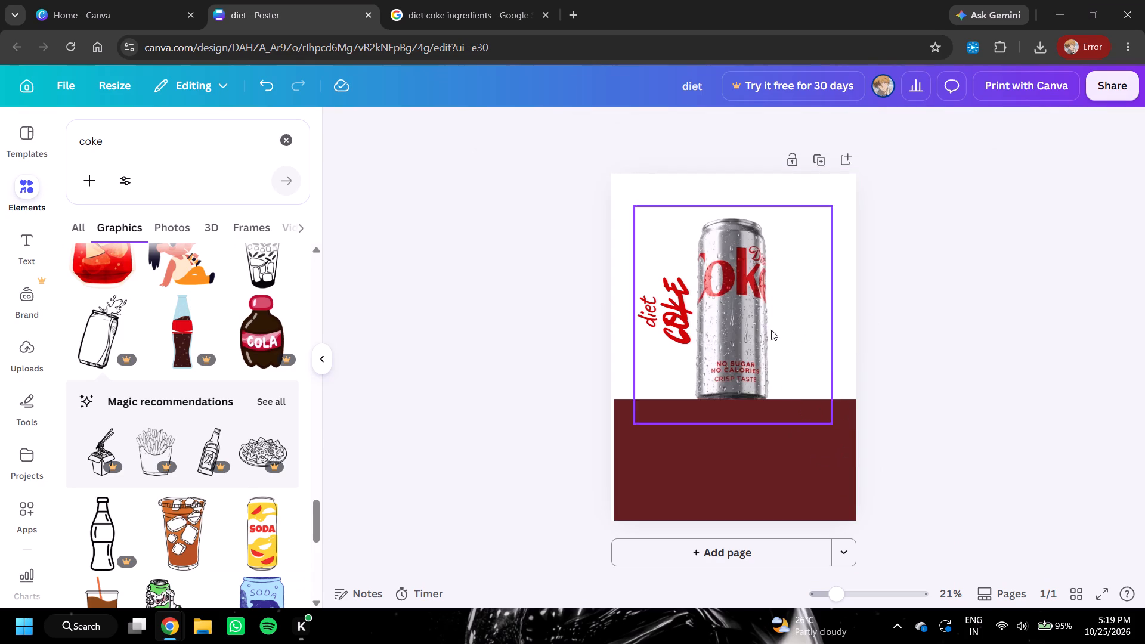
Look through the "coke" graphics for another drink illustration that suits the poster.
scroll(211, 346, up, 3)
scroll(211, 345, down, 10)
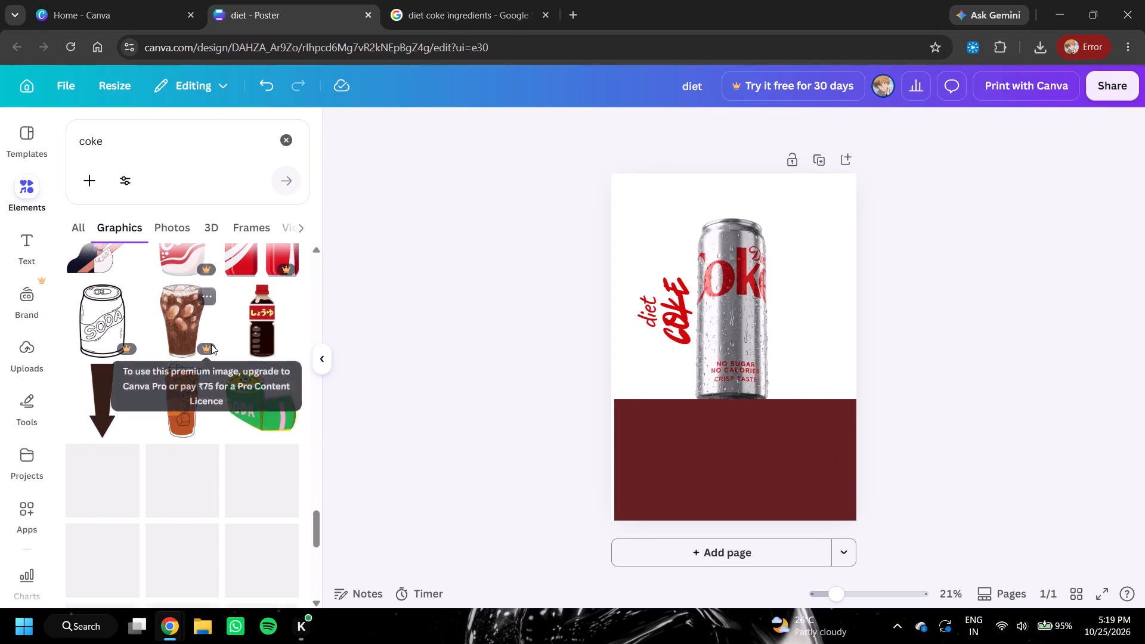
scroll(211, 344, down, 8)
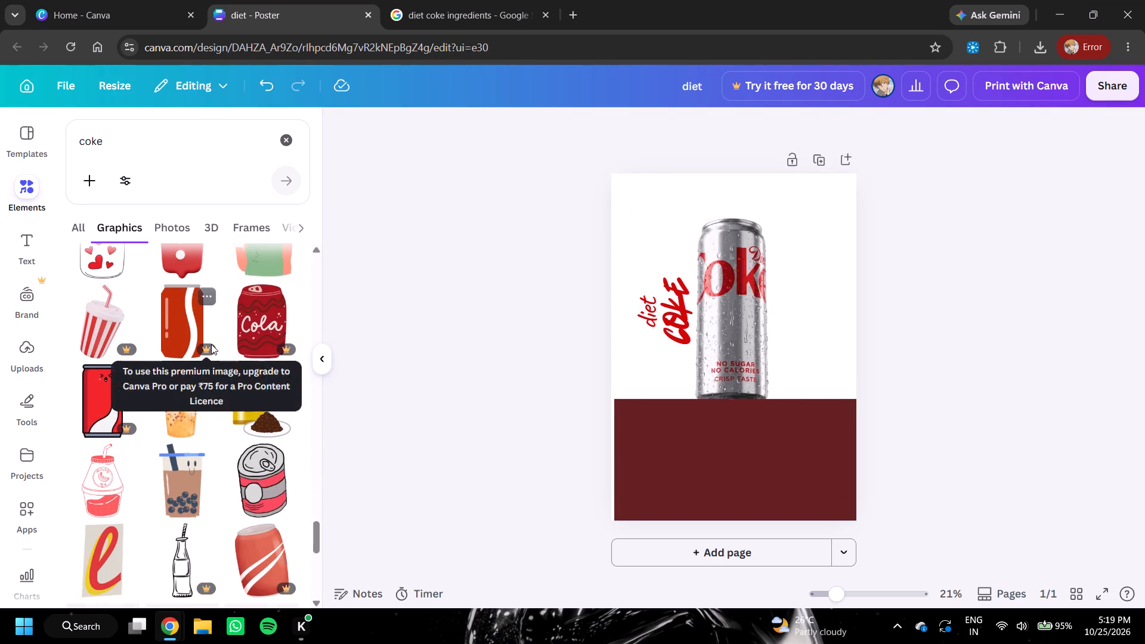
scroll(211, 344, down, 5)
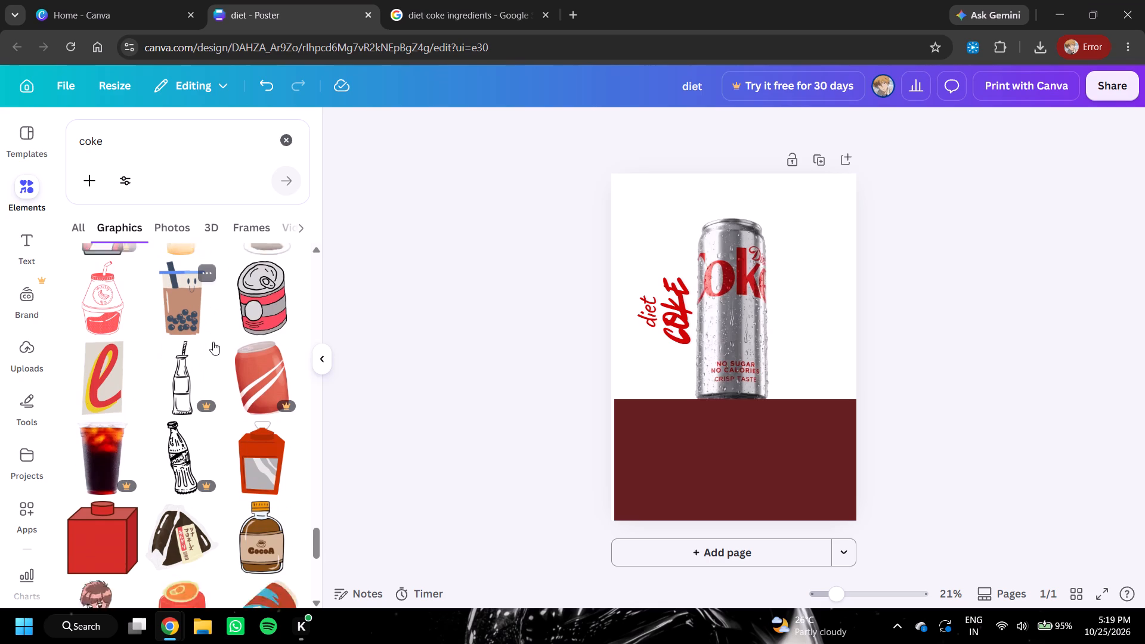
scroll(216, 340, up, 20)
scroll(216, 340, up, 2)
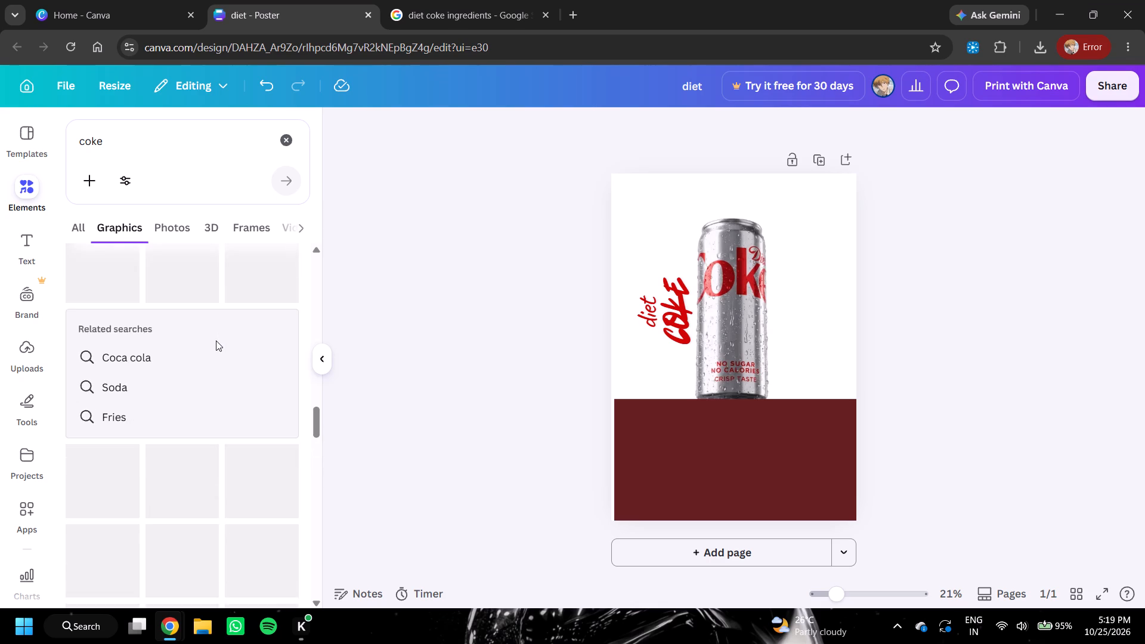
scroll(216, 340, up, 16)
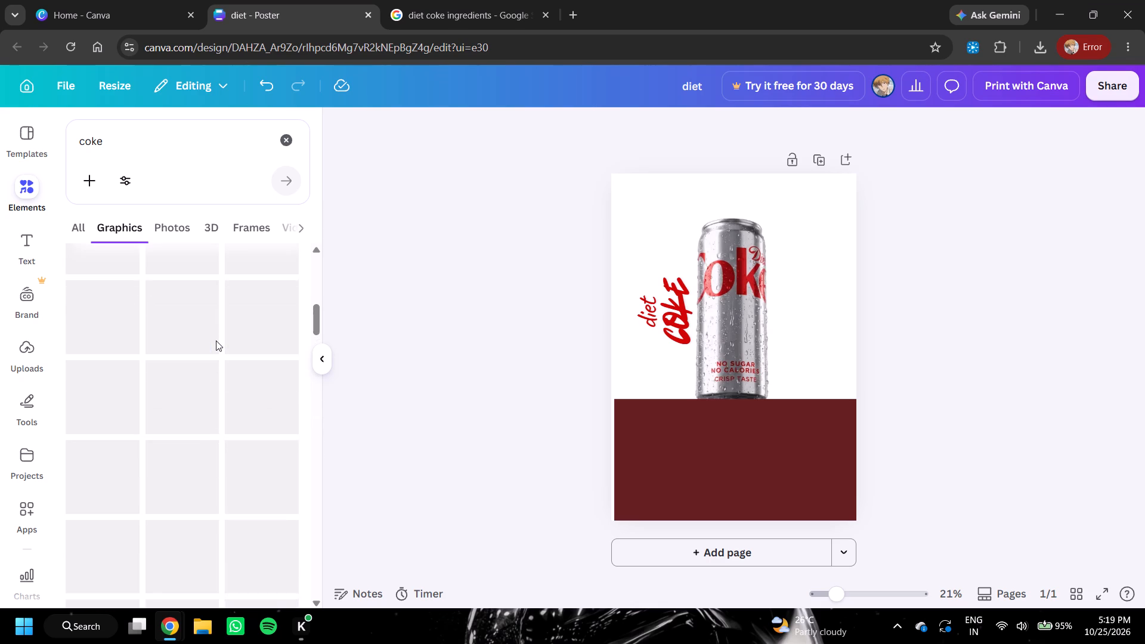
scroll(216, 340, up, 5)
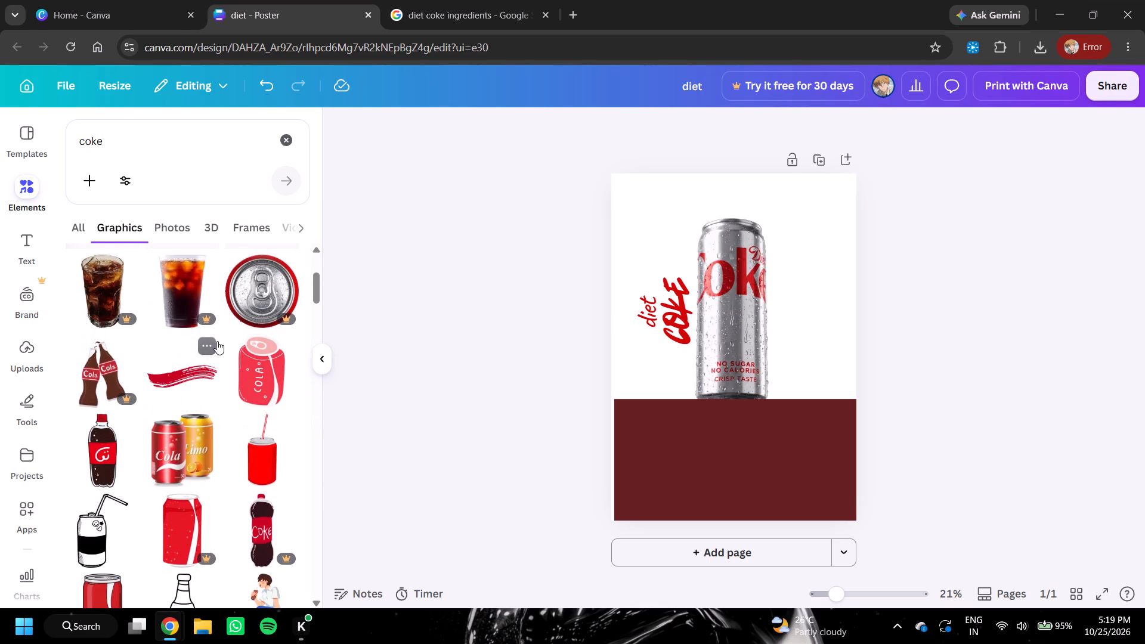
scroll(217, 341, up, 1)
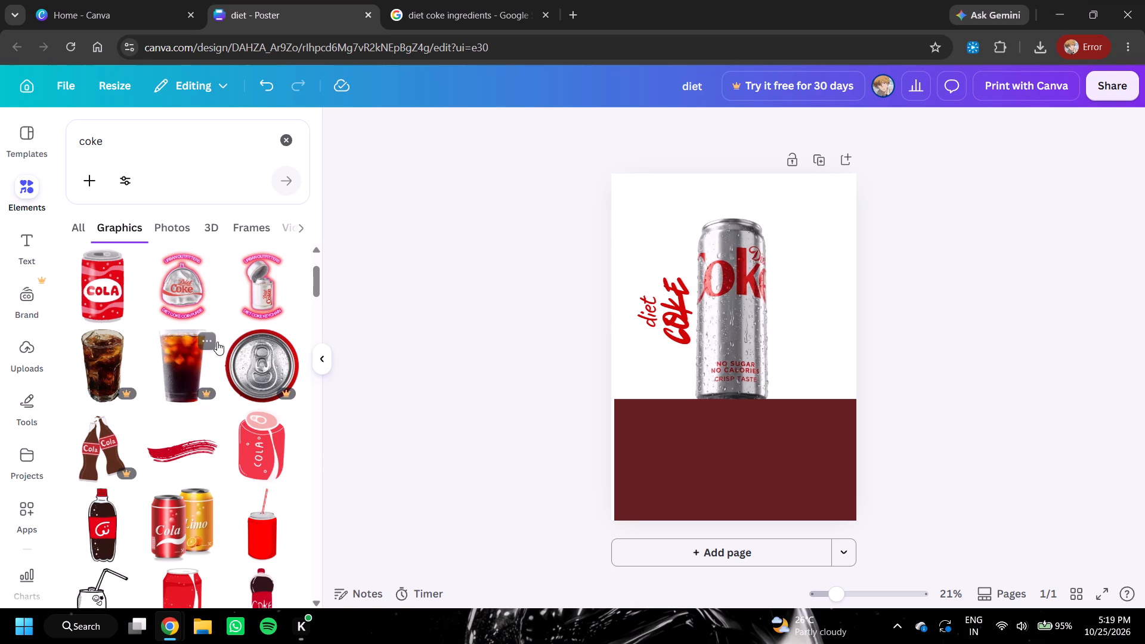
scroll(217, 342, up, 8)
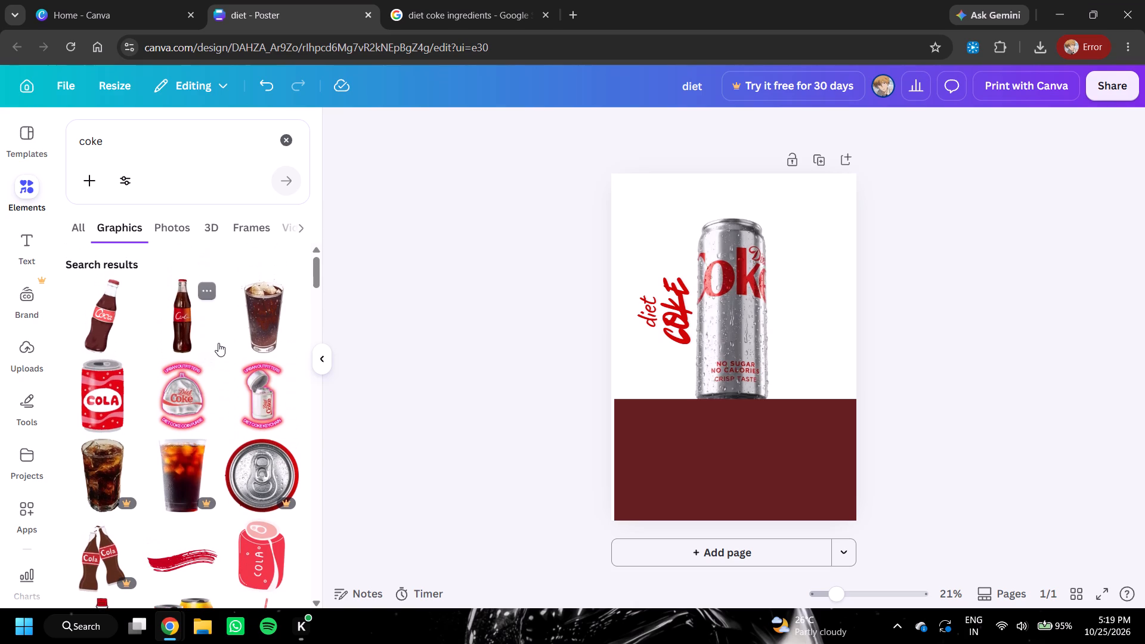
scroll(219, 344, up, 4)
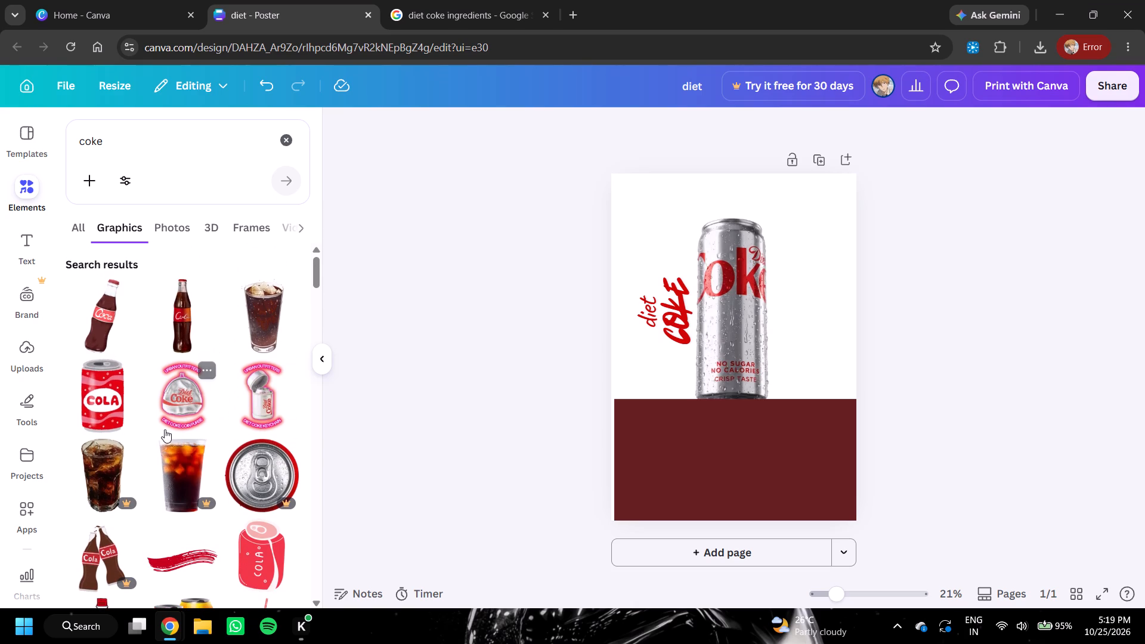
scroll(172, 426, up, 4)
Clear the "coke" search term from the elements search.
drag(119, 146, 95, 145)
click(130, 140)
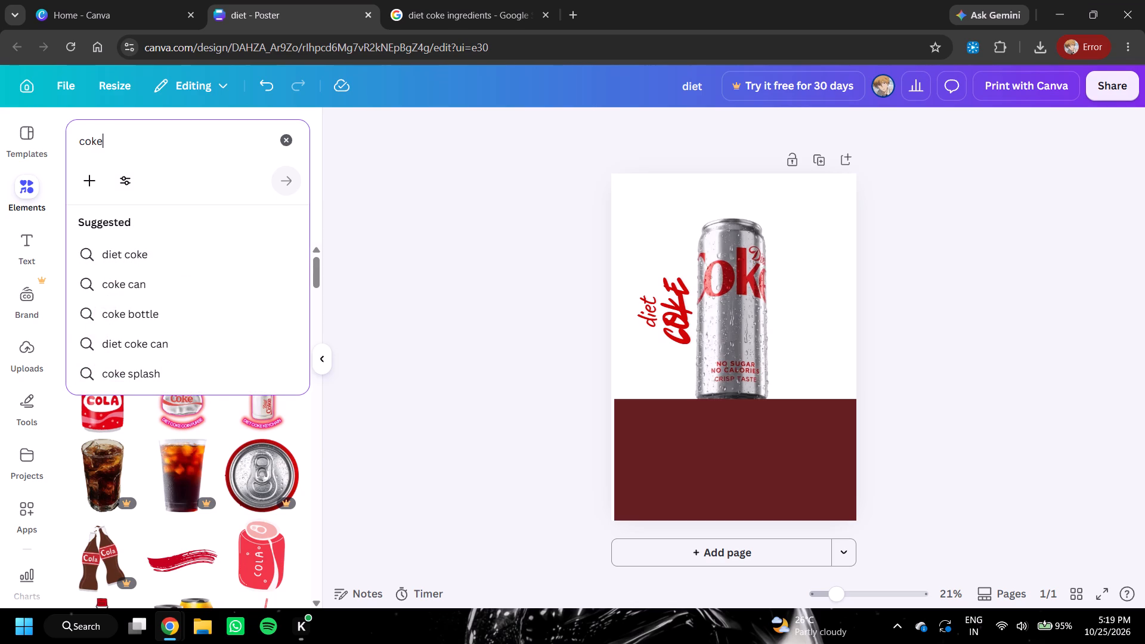
click(126, 140)
click(120, 140)
drag(117, 141, 81, 149)
key(BackSpace)
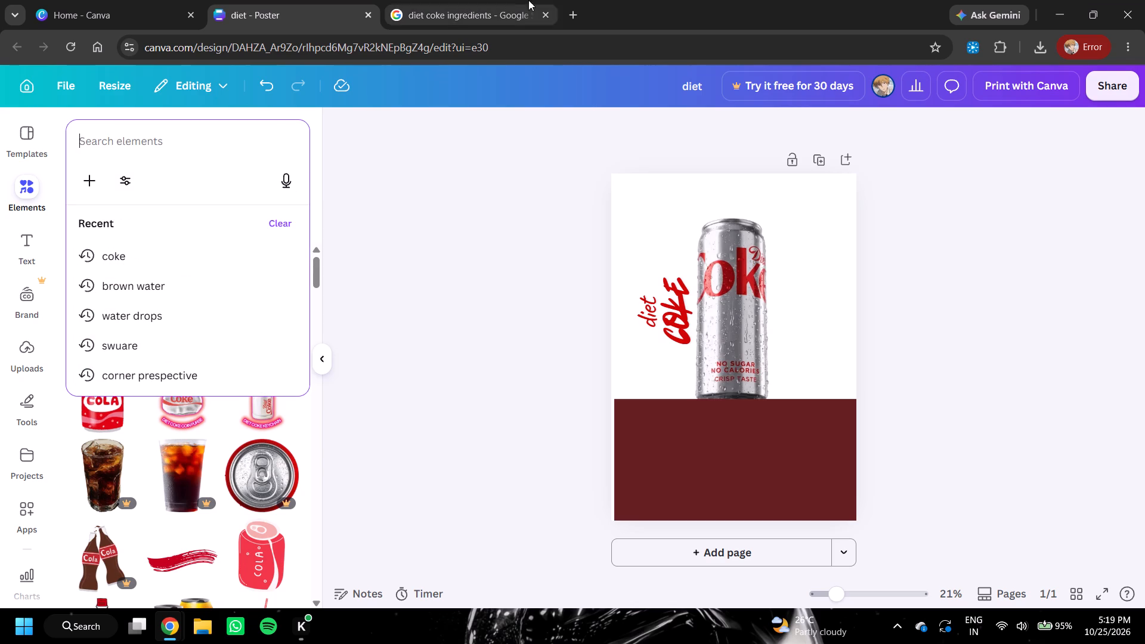
Open ChatGPT in a new browser tab.
click(570, 11)
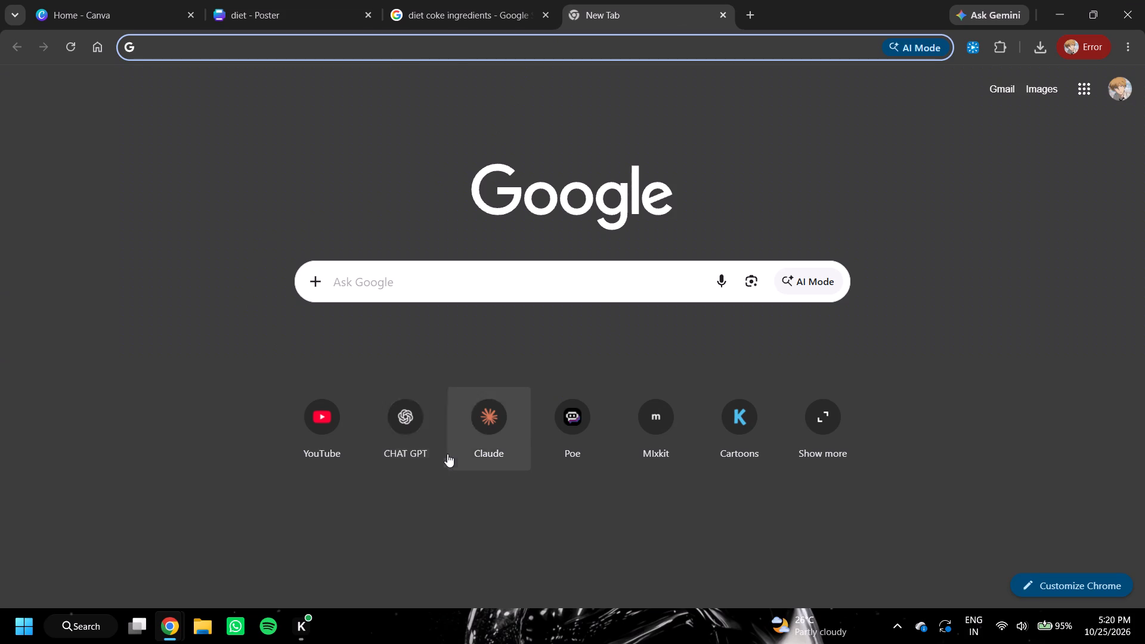
click(401, 428)
click(286, 13)
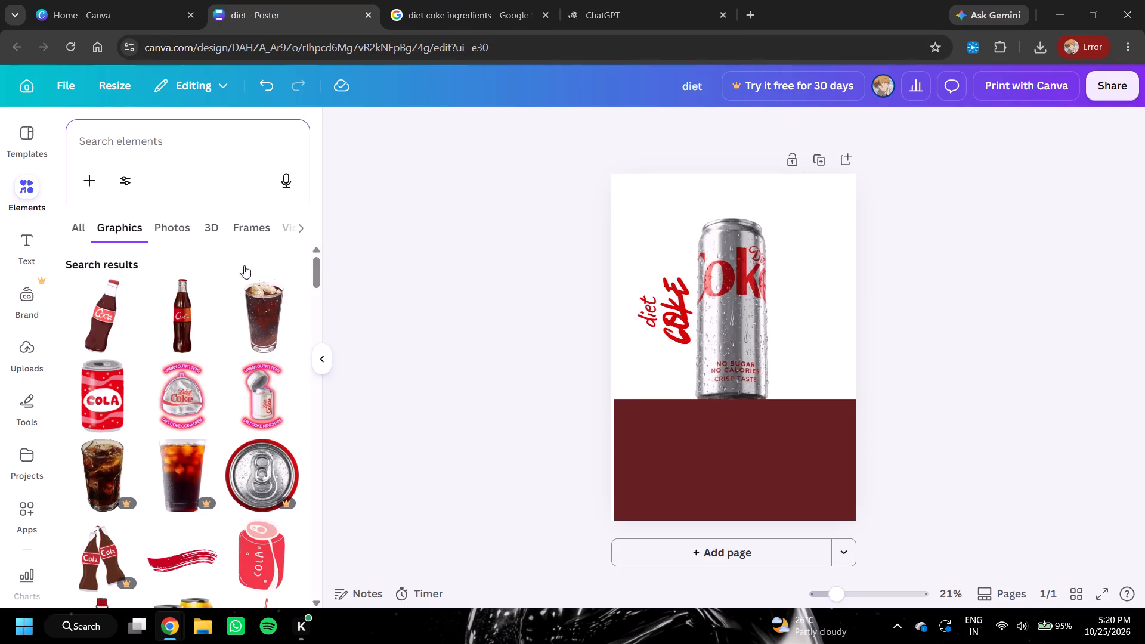
scroll(192, 407, down, 3)
click(445, 384)
scroll(263, 410, down, 3)
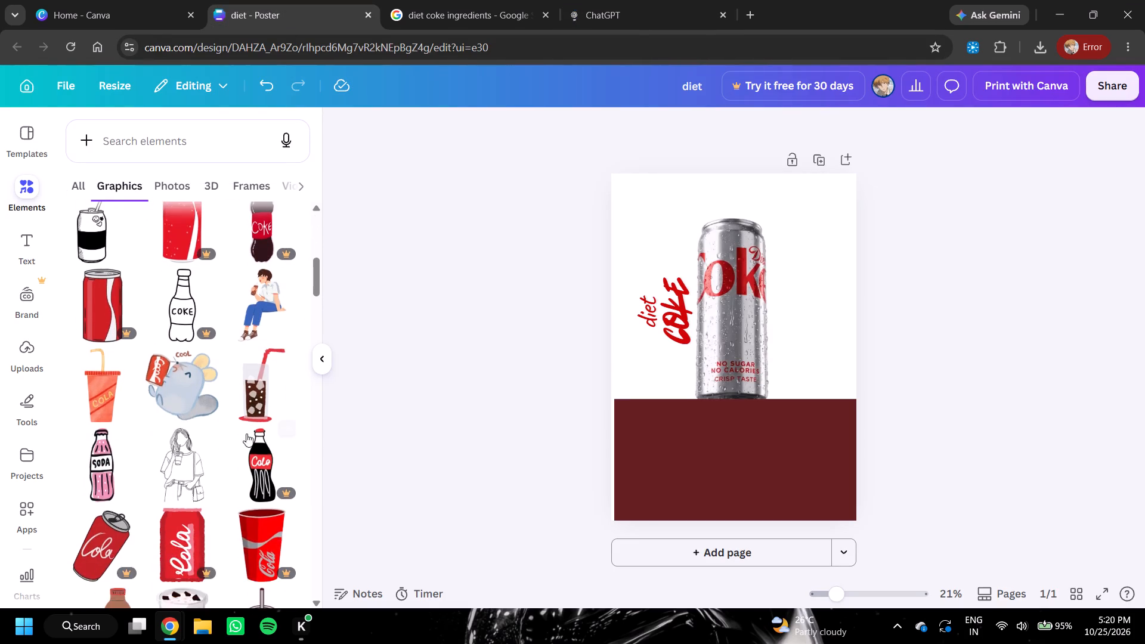
scroll(240, 429, up, 9)
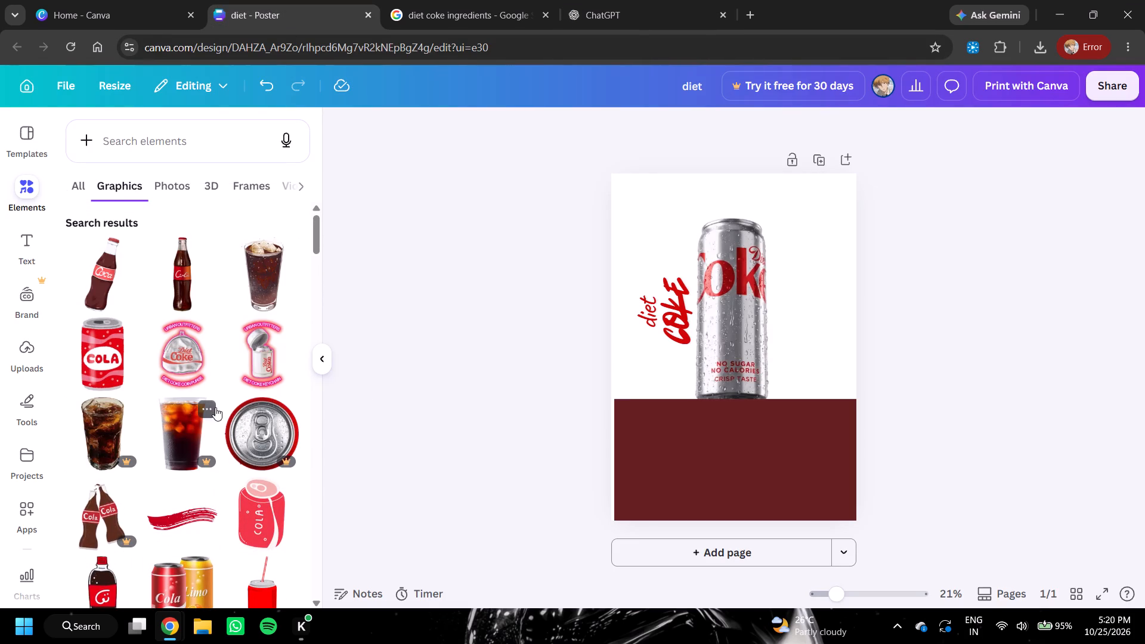
scroll(215, 407, up, 1)
scroll(215, 407, down, 3)
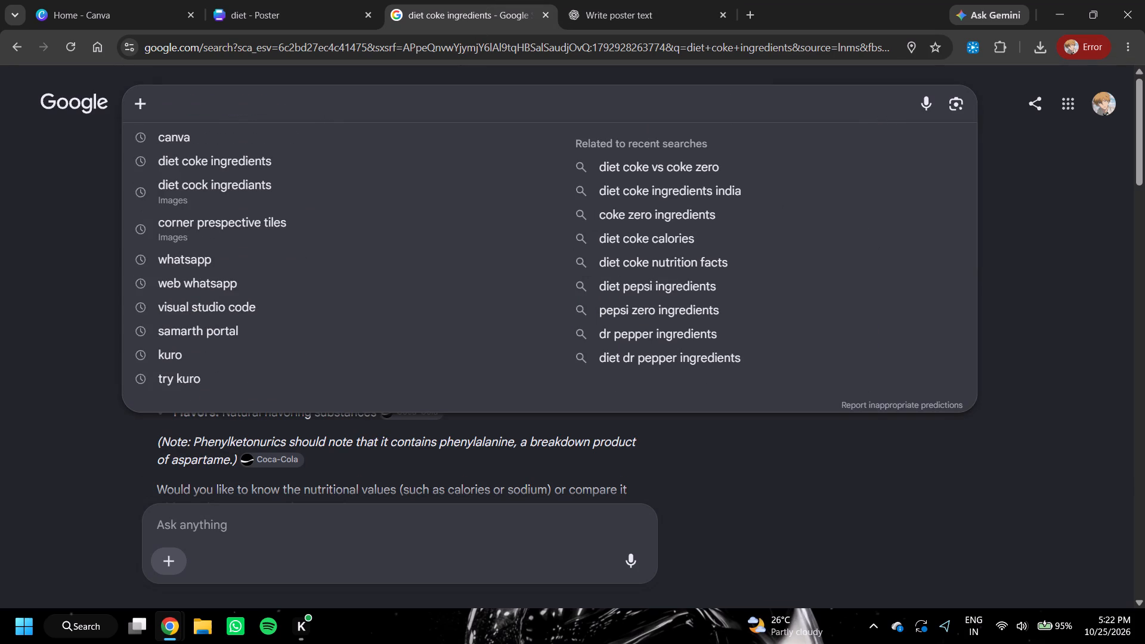
text(coke splash)
key(space)
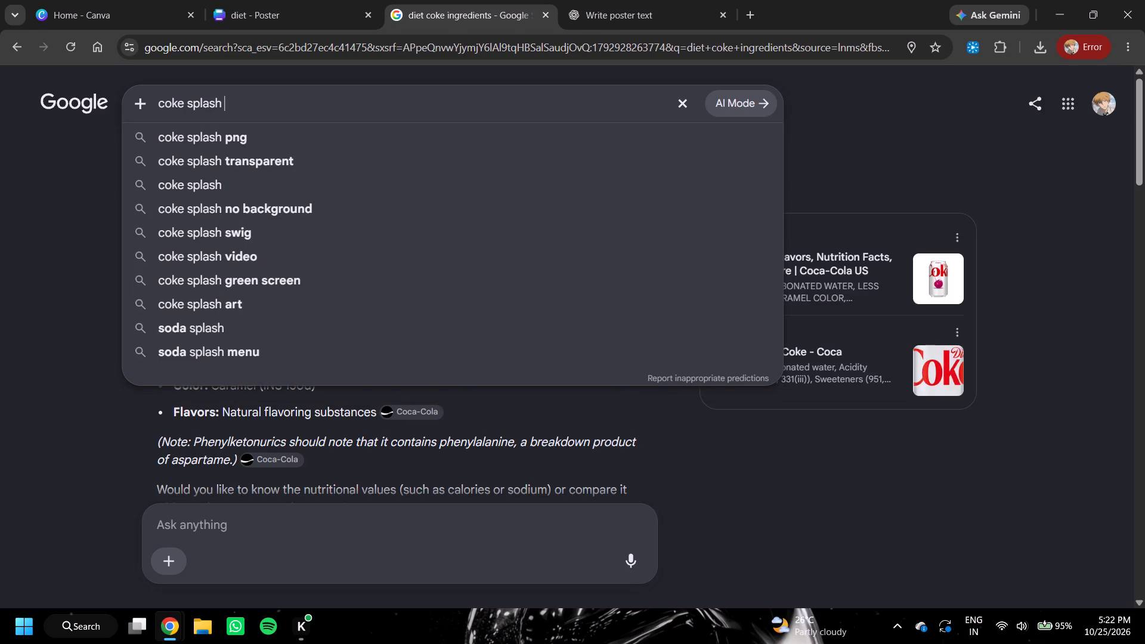
click(263, 154)
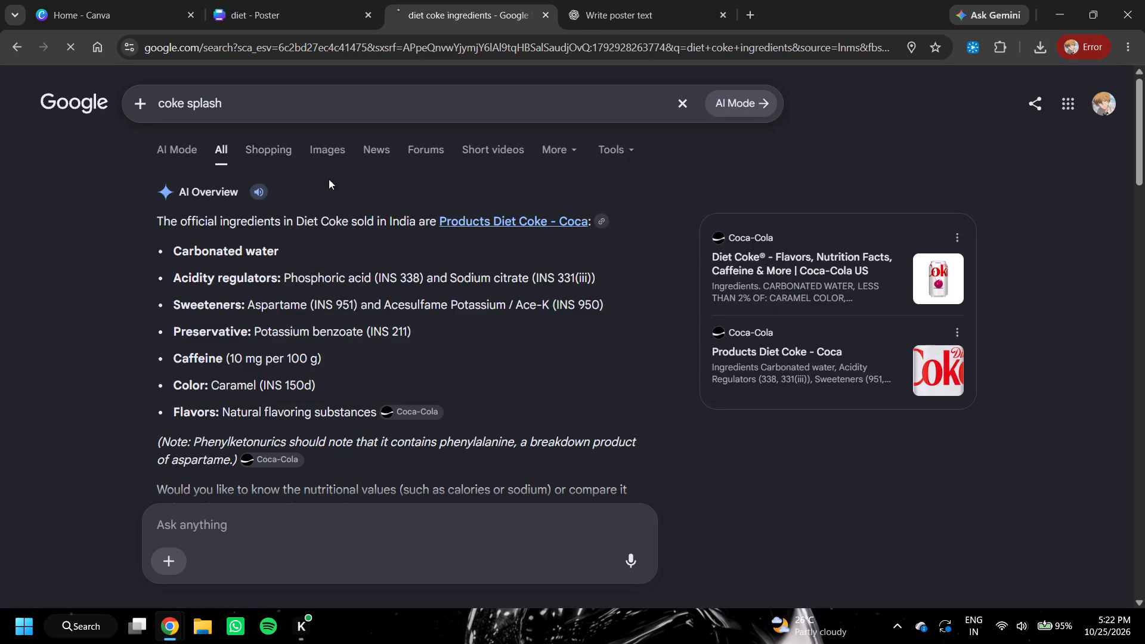
click(272, 156)
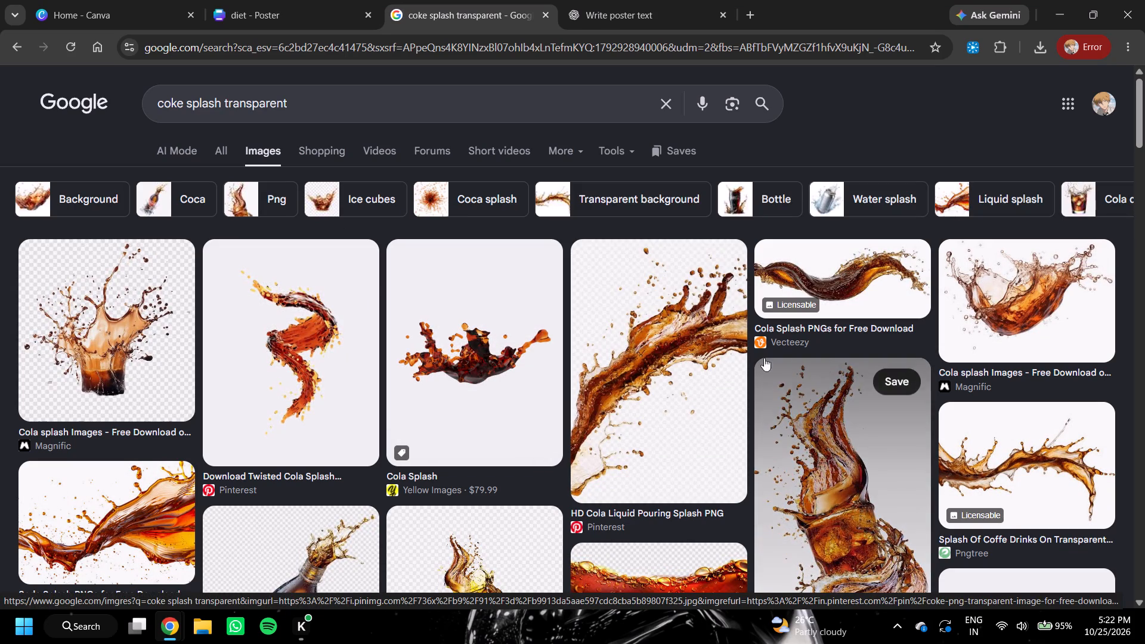
Pick the "HD Cola Liquid Pouring Splash PNG" image from the search results and save it to the Downloads folder.
scroll(438, 312, down, 3)
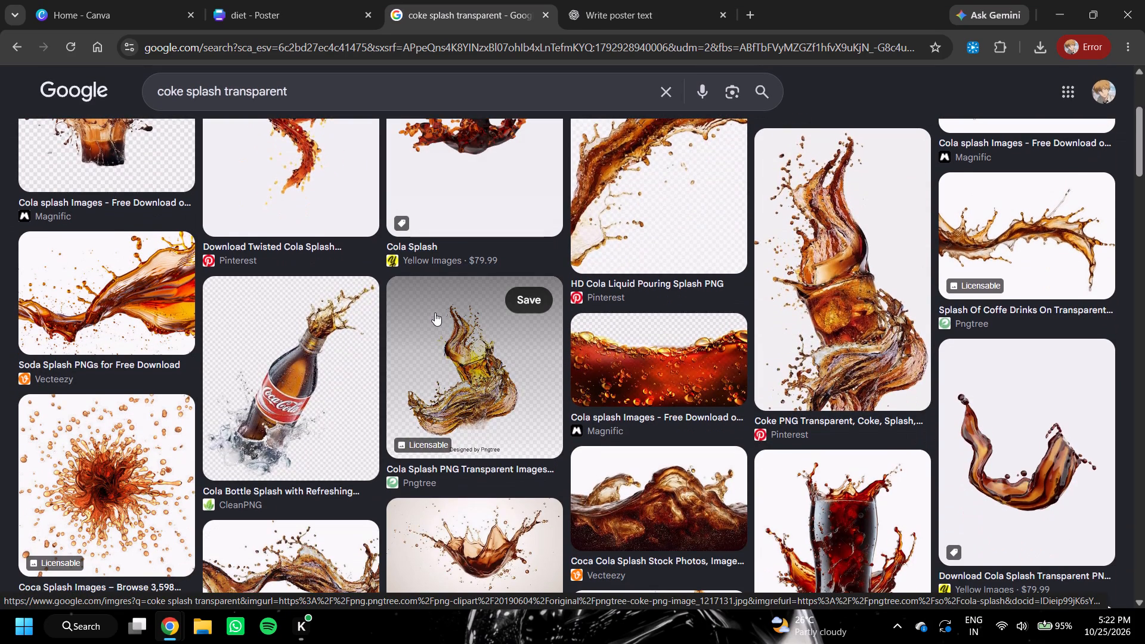
scroll(434, 312, down, 2)
scroll(434, 312, up, 3)
scroll(366, 298, up, 1)
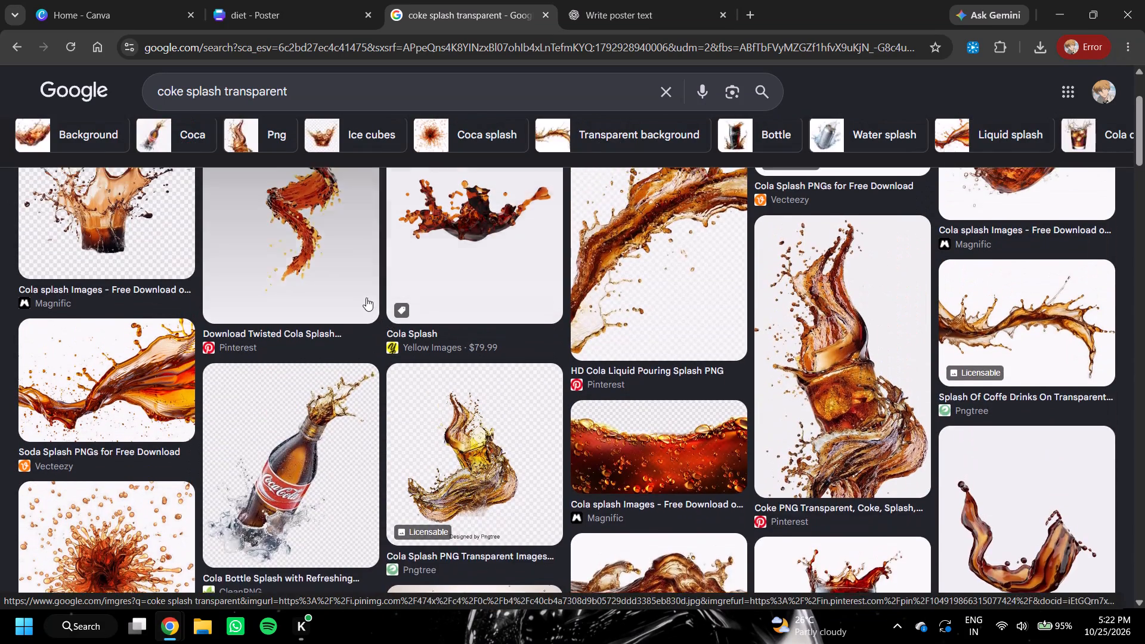
scroll(370, 293, up, 1)
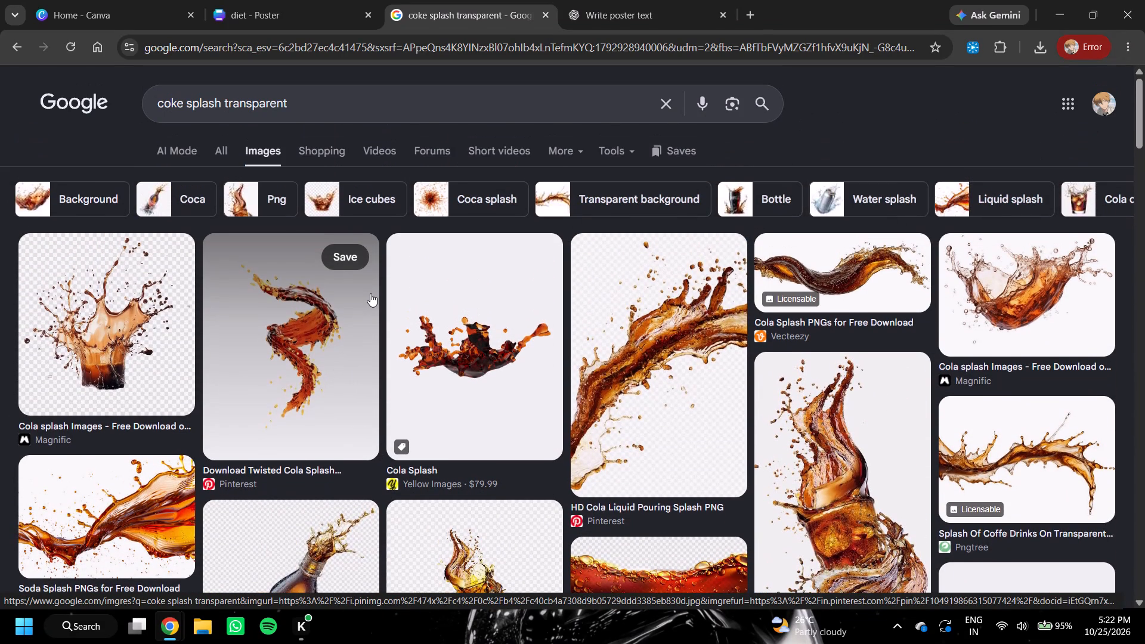
click(305, 314)
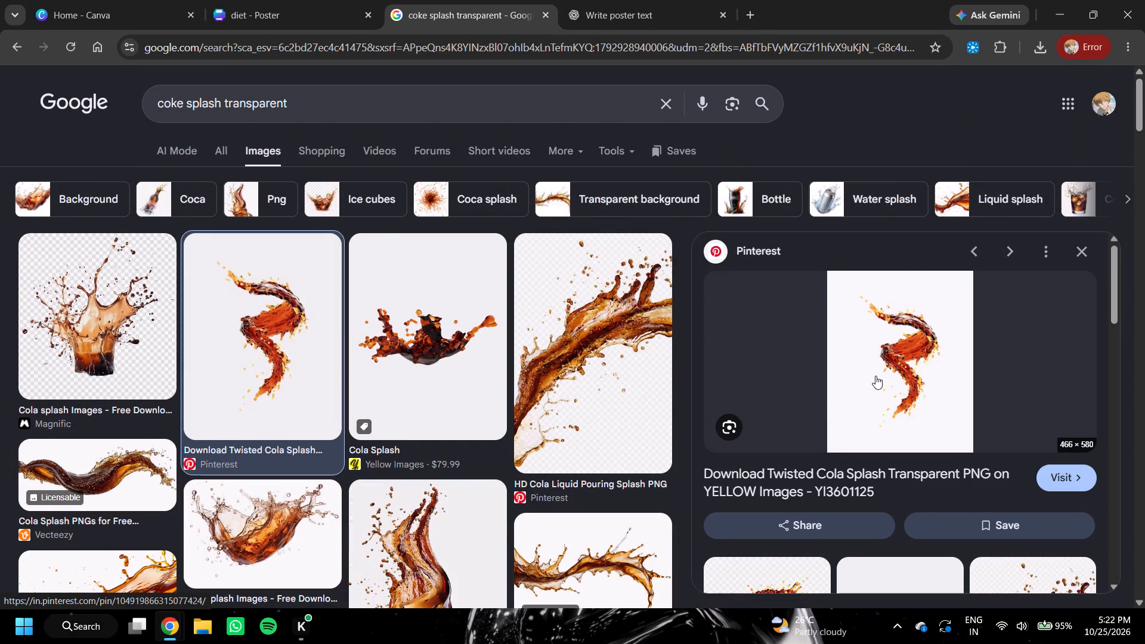
click(571, 359)
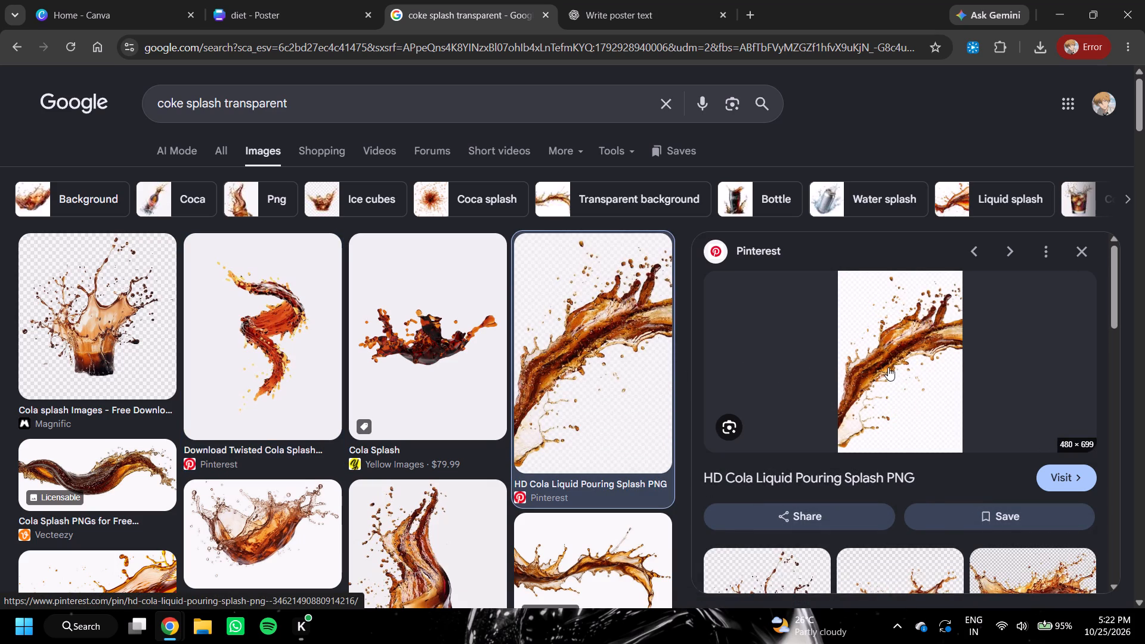
right_click(892, 362)
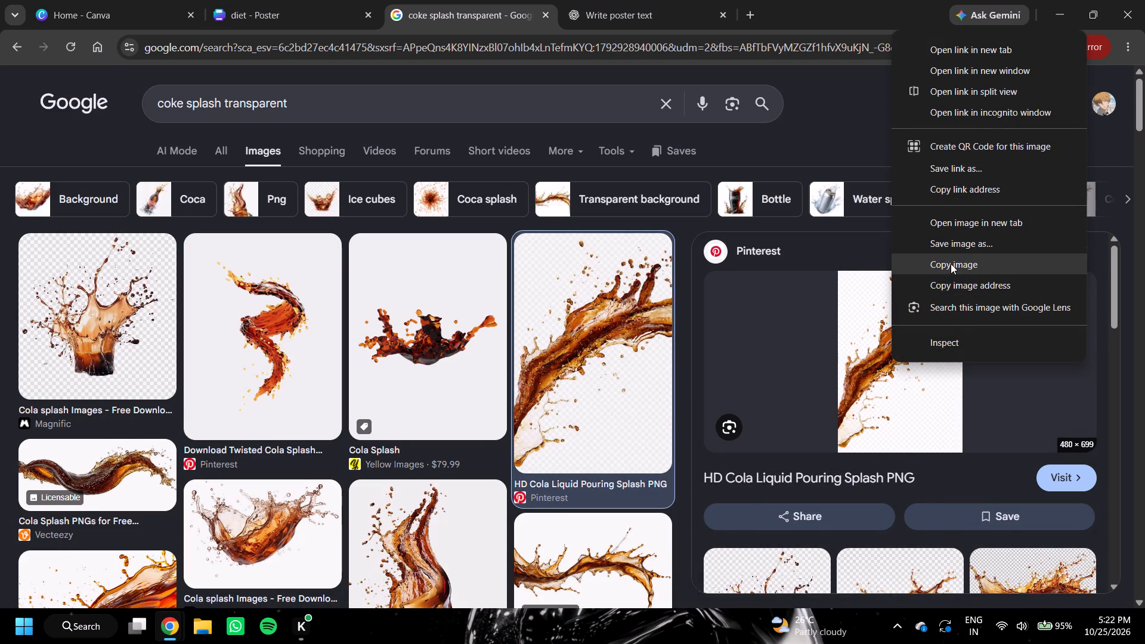
click(952, 247)
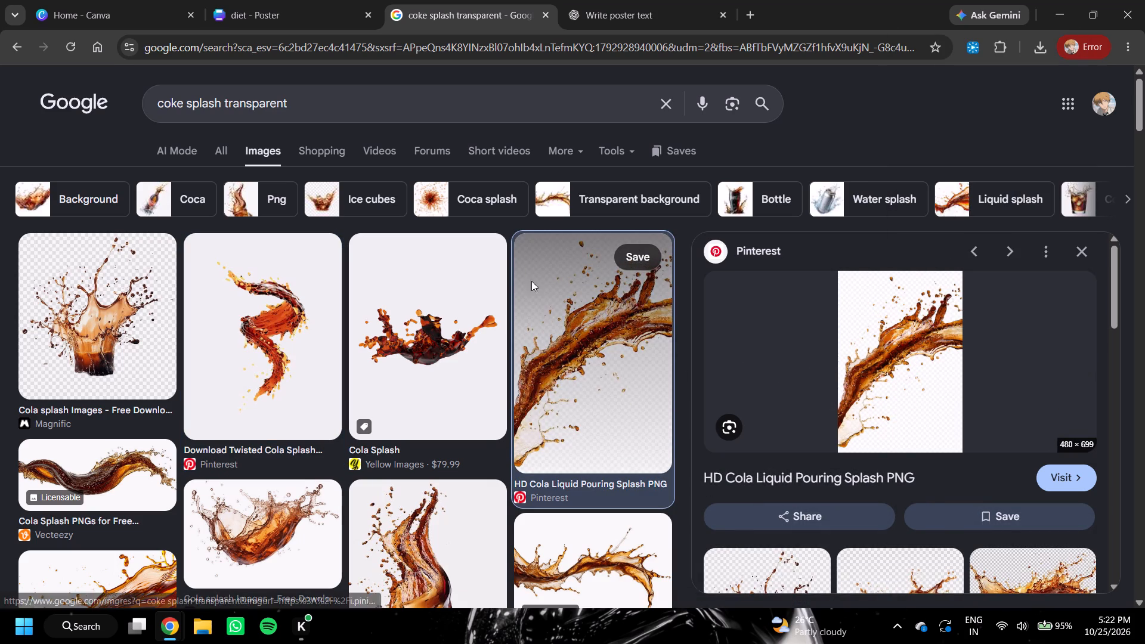
triple_click(440, 330)
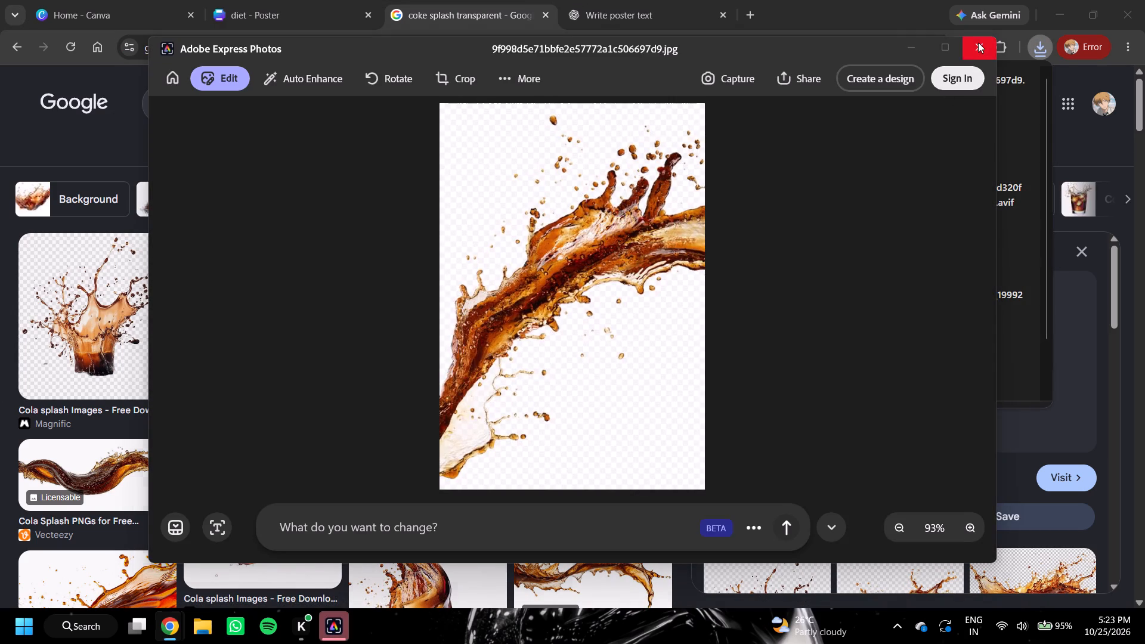
click(978, 42)
click(970, 47)
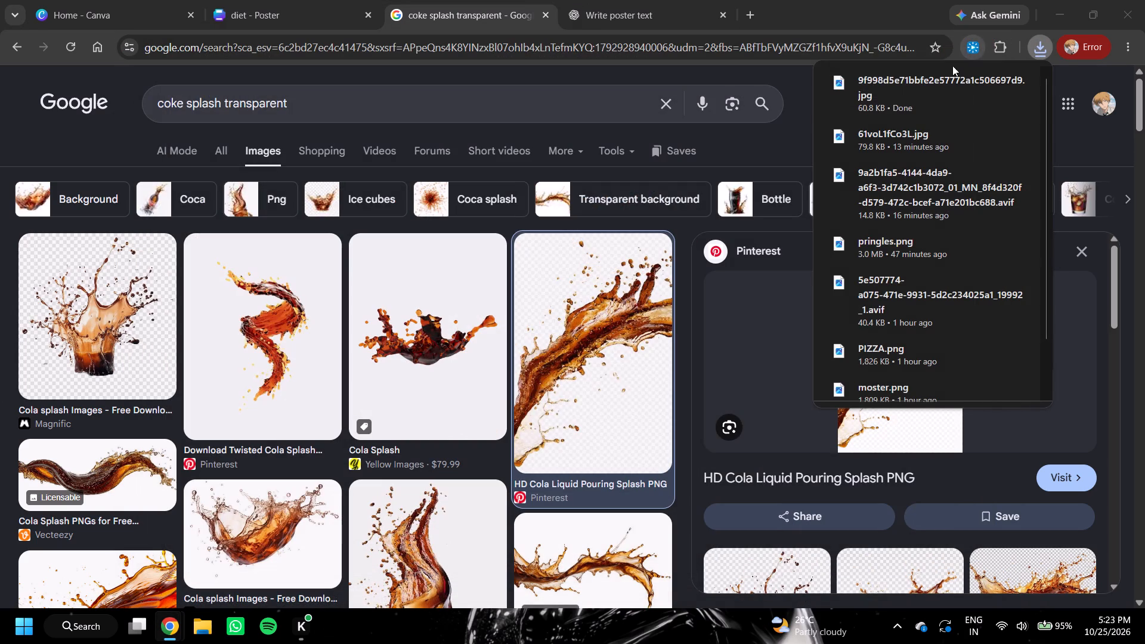
Switch to the Canva poster, upload the saved cola splash image from Downloads and add it to the page.
click(260, 13)
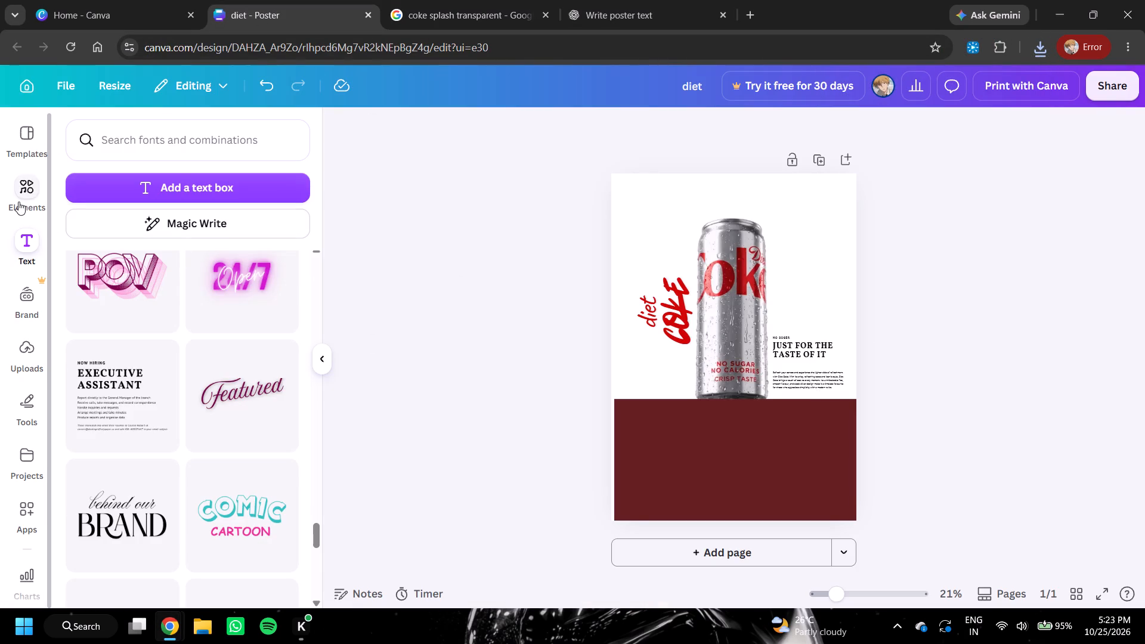
click(18, 202)
click(21, 140)
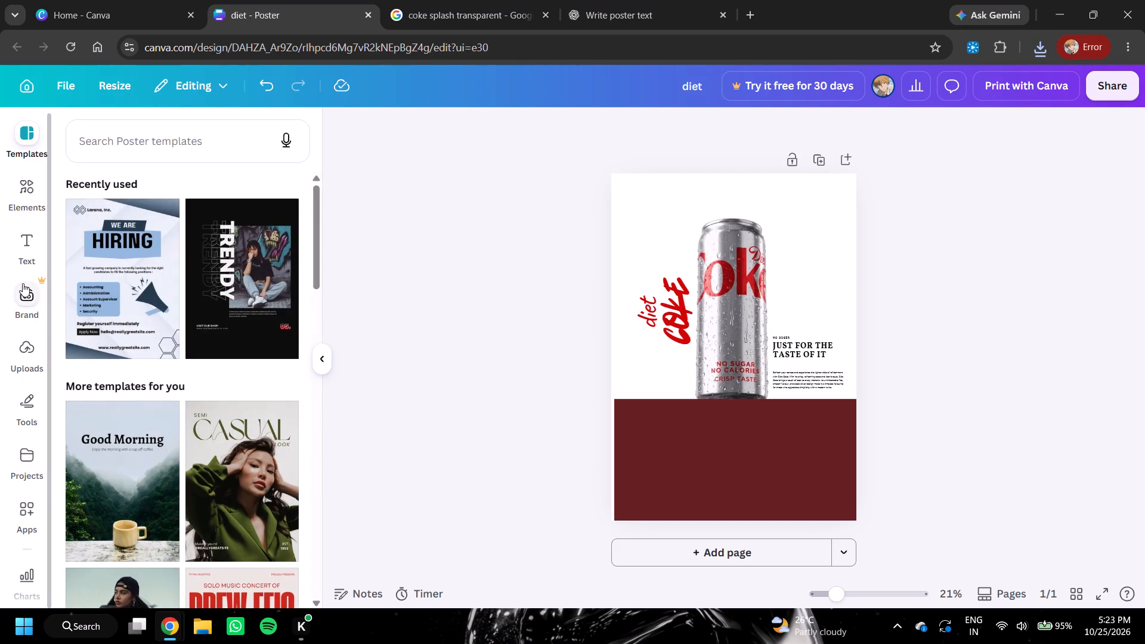
click(11, 344)
click(147, 177)
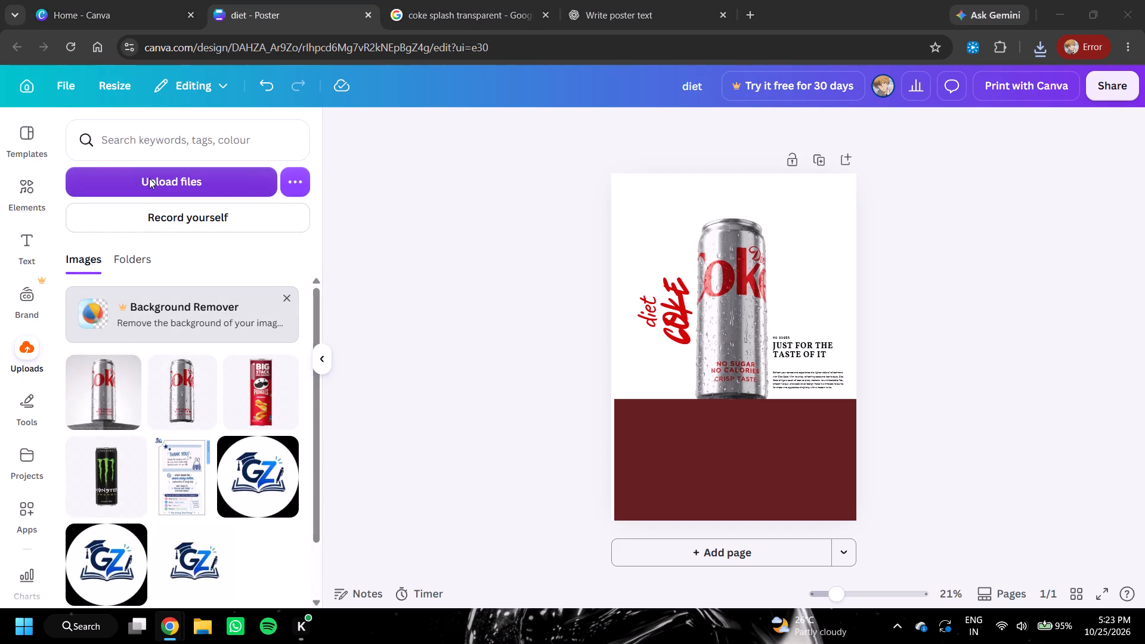
click(182, 140)
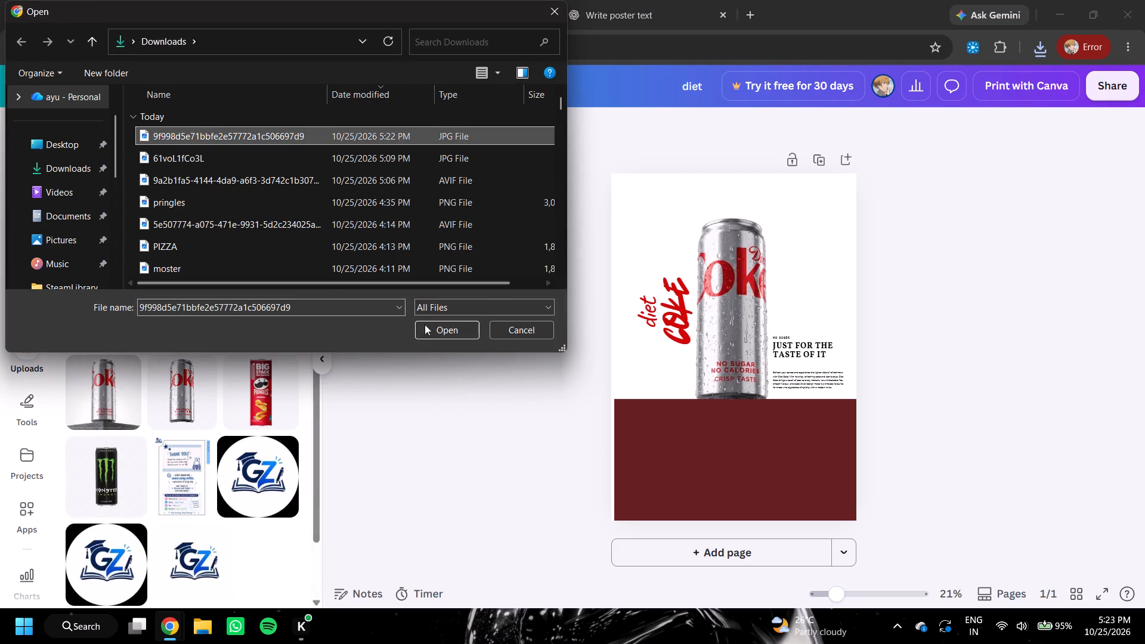
click(434, 327)
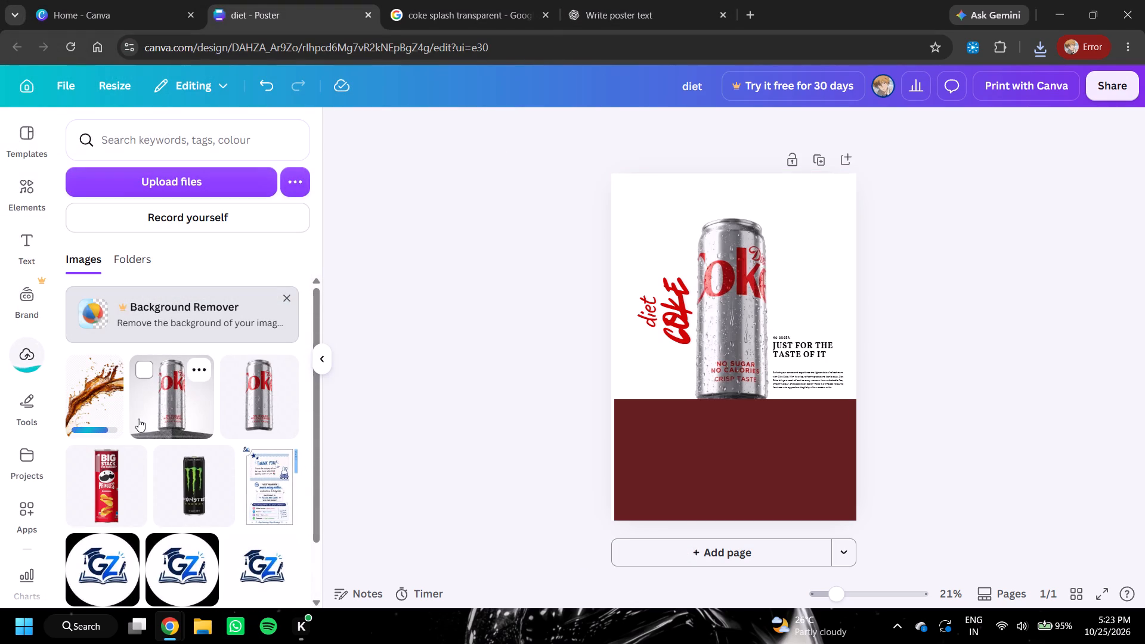
click(84, 407)
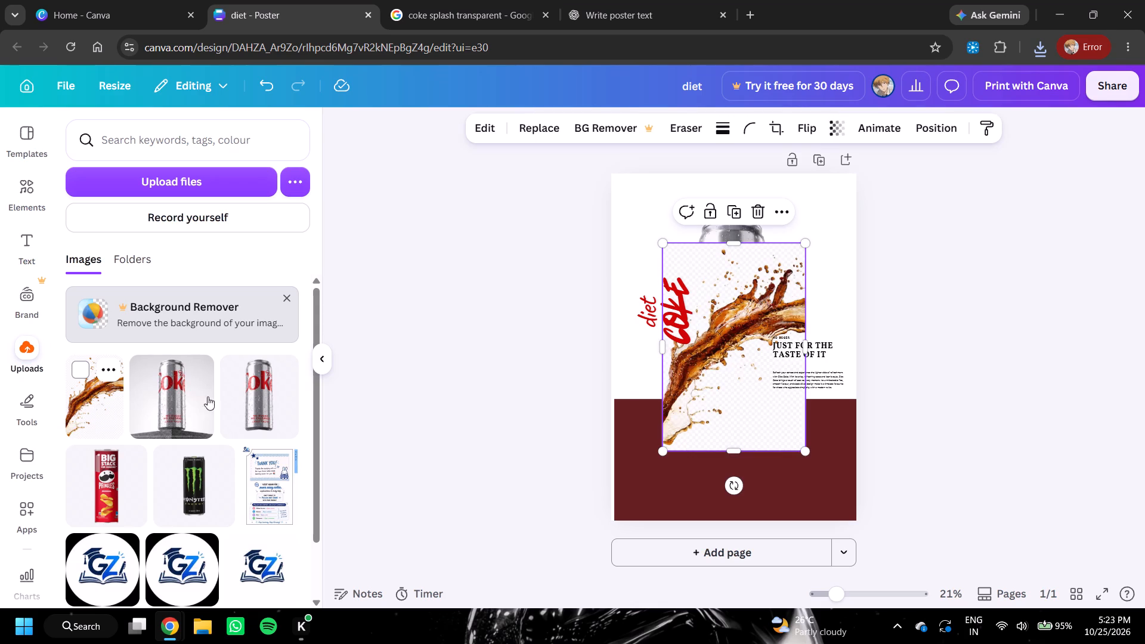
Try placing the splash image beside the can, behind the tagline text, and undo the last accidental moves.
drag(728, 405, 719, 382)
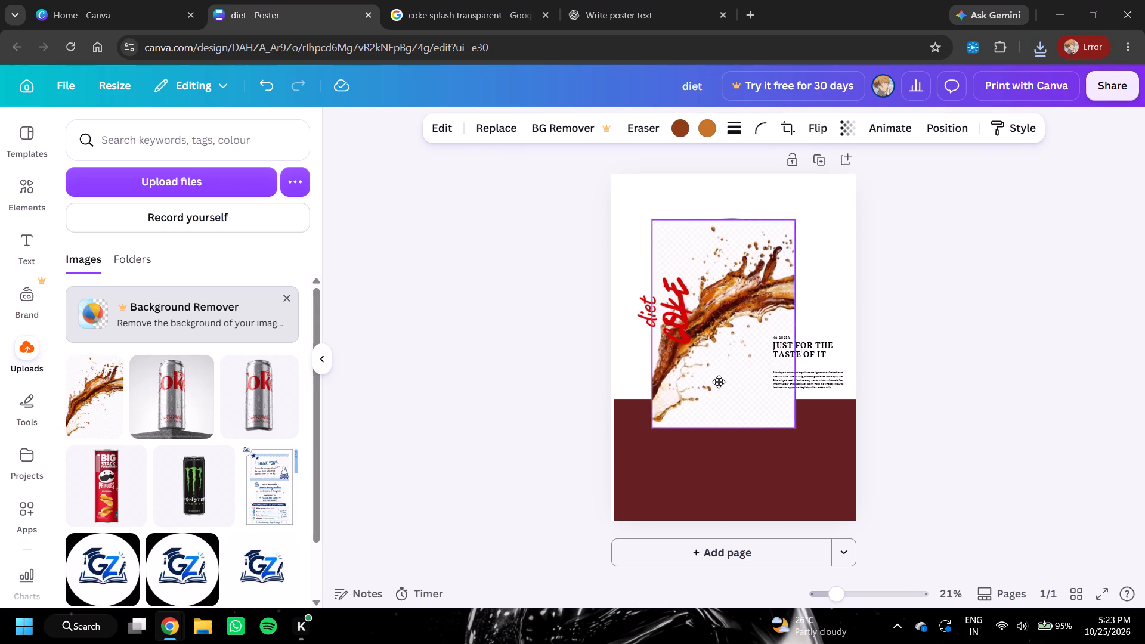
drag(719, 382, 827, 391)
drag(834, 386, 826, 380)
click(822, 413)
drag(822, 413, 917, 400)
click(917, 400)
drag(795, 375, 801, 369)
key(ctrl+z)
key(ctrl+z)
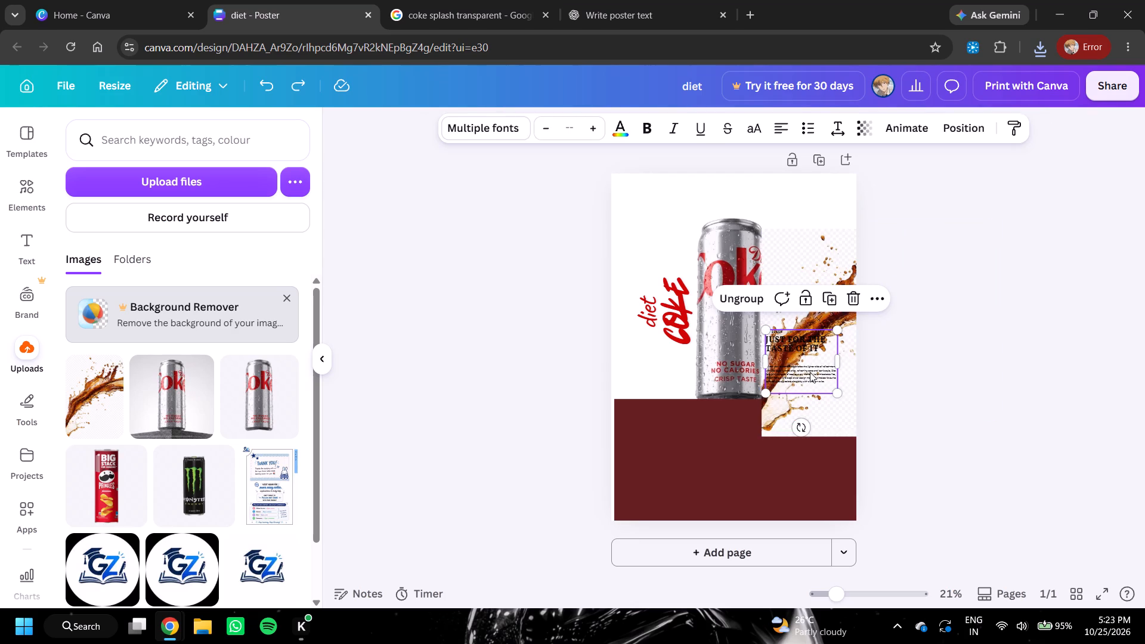
drag(830, 408, 680, 469)
double_click(680, 469)
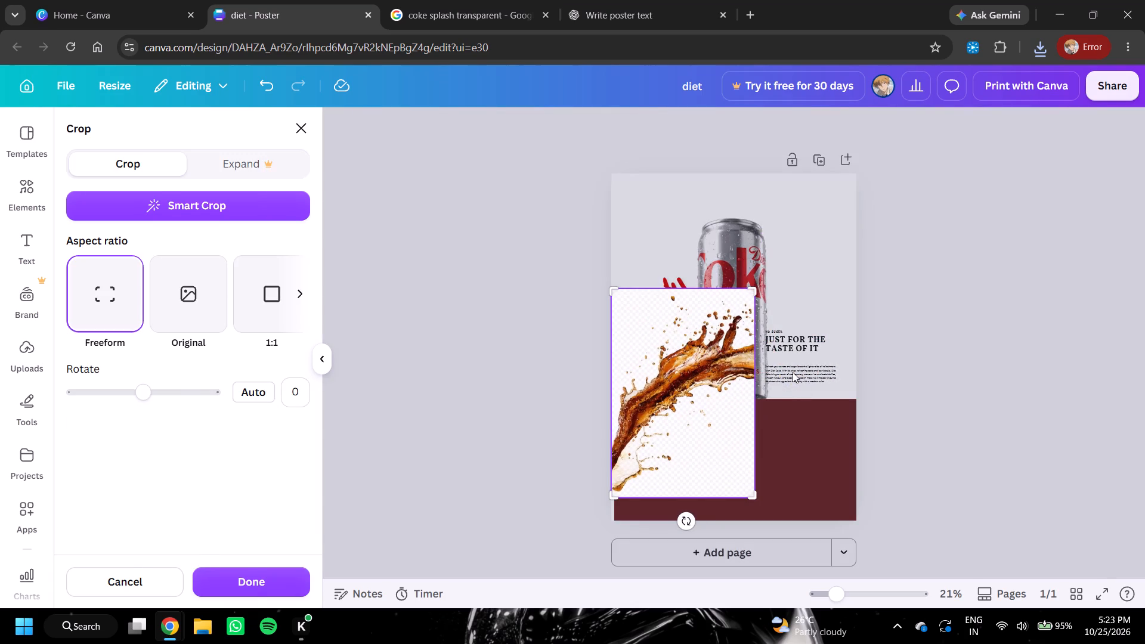
click(793, 370)
drag(793, 370, 799, 363)
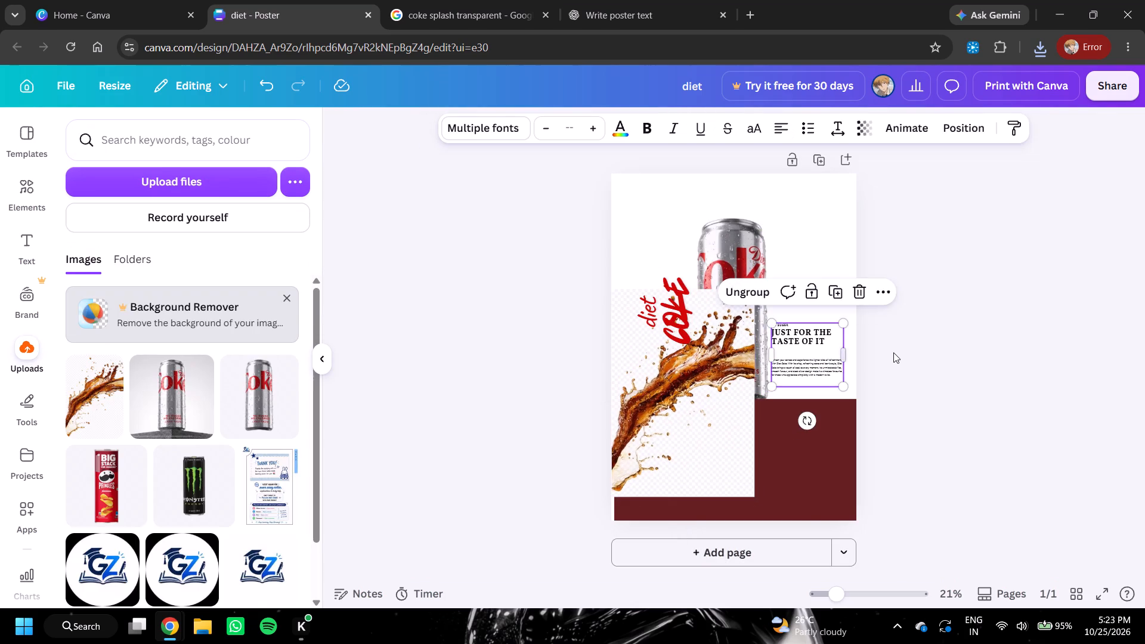
Lock the "Just for the taste of it" text group so it cannot be moved accidentally.
click(894, 352)
click(818, 358)
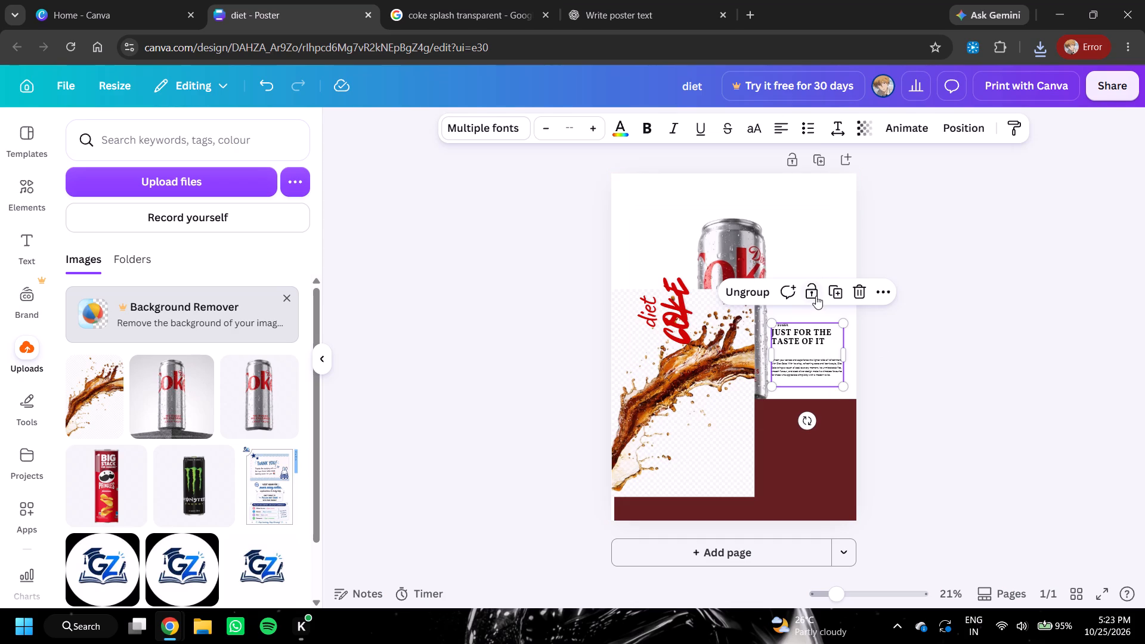
double_click(816, 295)
click(818, 347)
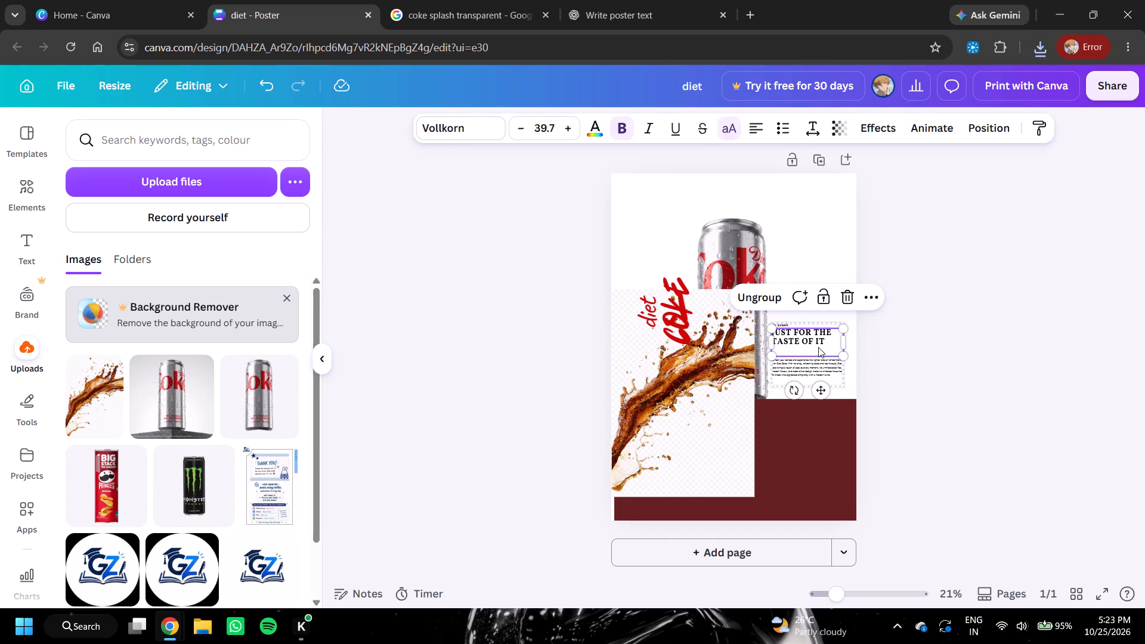
click(822, 299)
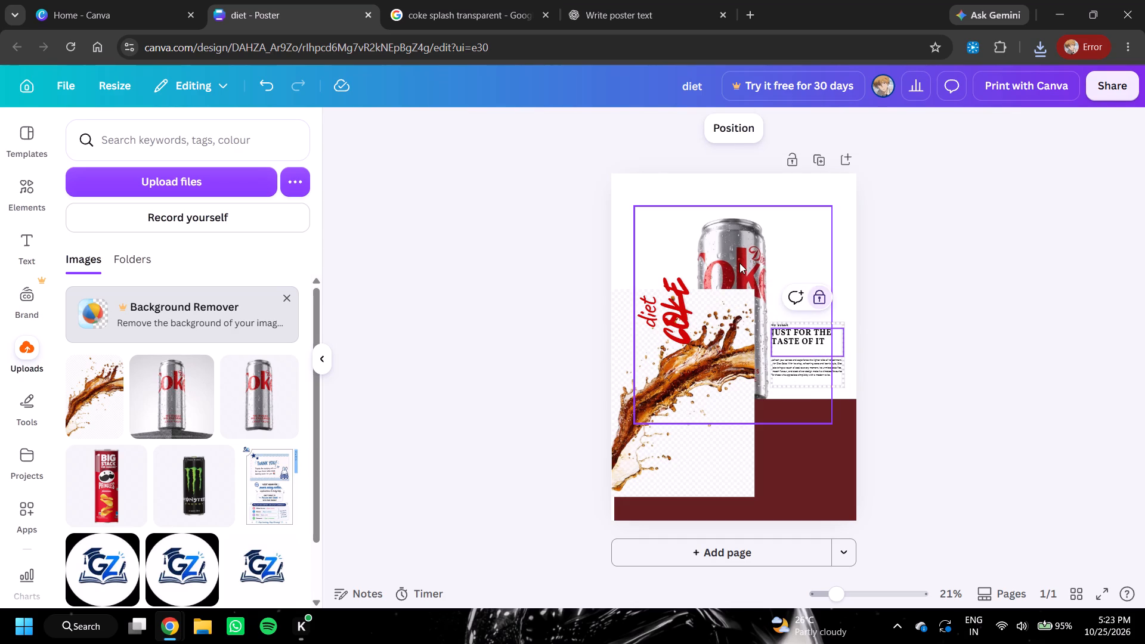
click(914, 354)
click(827, 375)
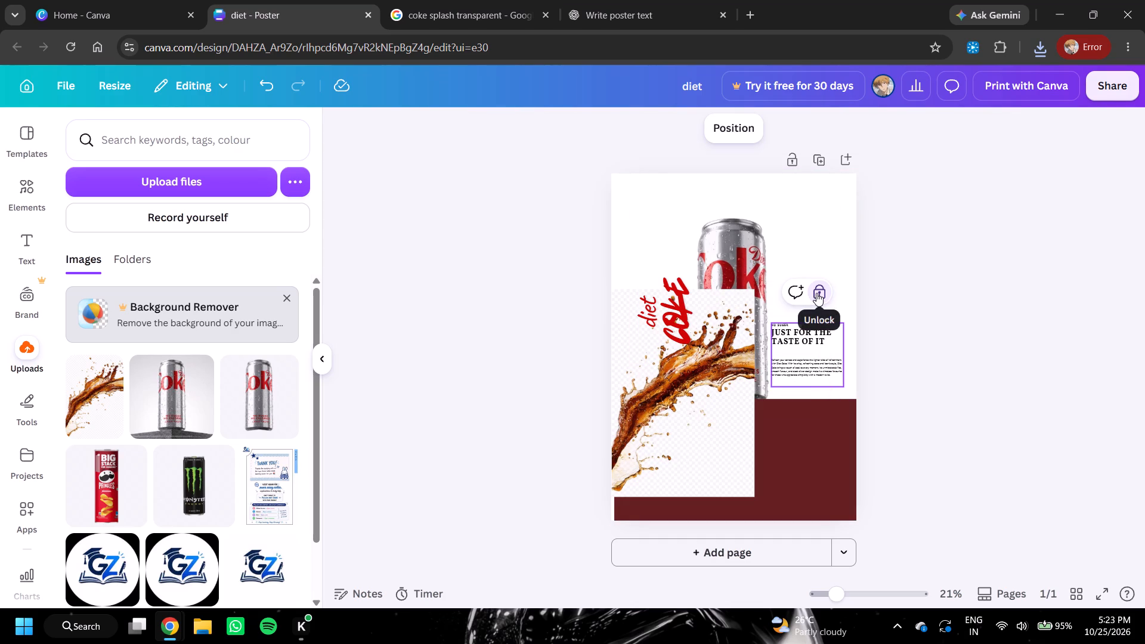
double_click(816, 293)
click(897, 338)
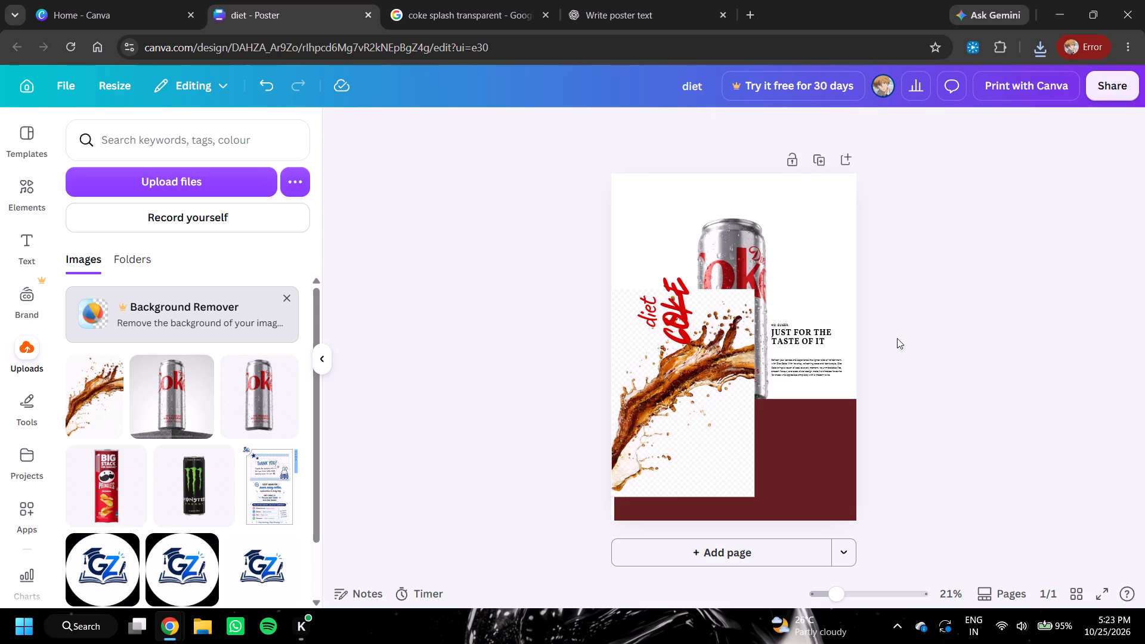
double_click(812, 349)
Lock the Diet Coke can image in place.
click(739, 265)
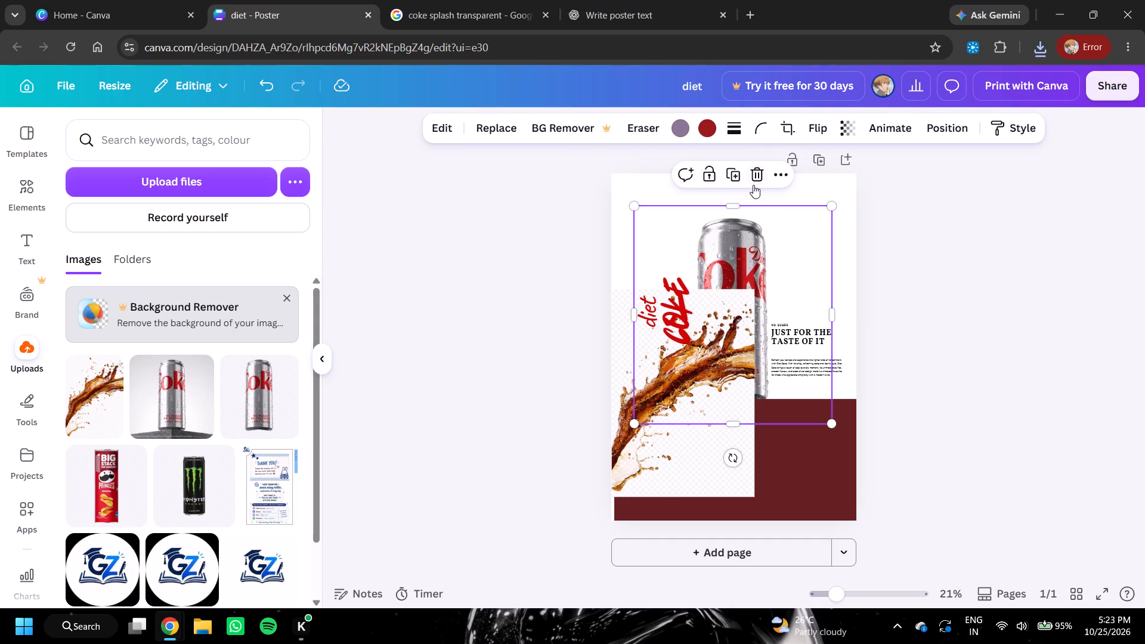
click(708, 178)
double_click(904, 229)
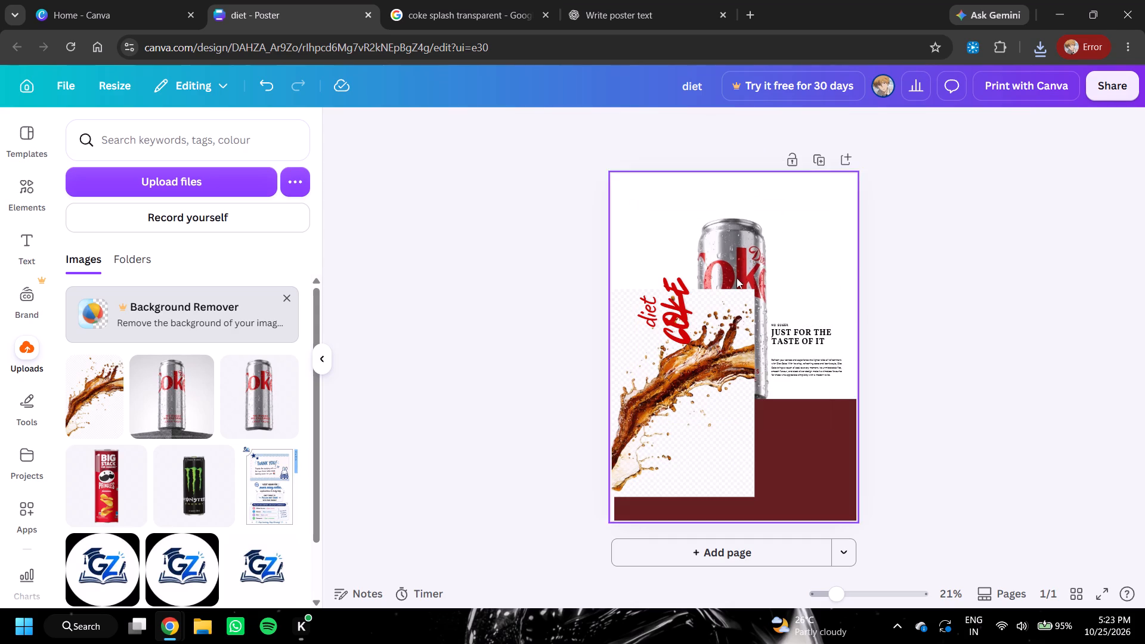
Lock the red "diet COKE" title group in place.
double_click(667, 302)
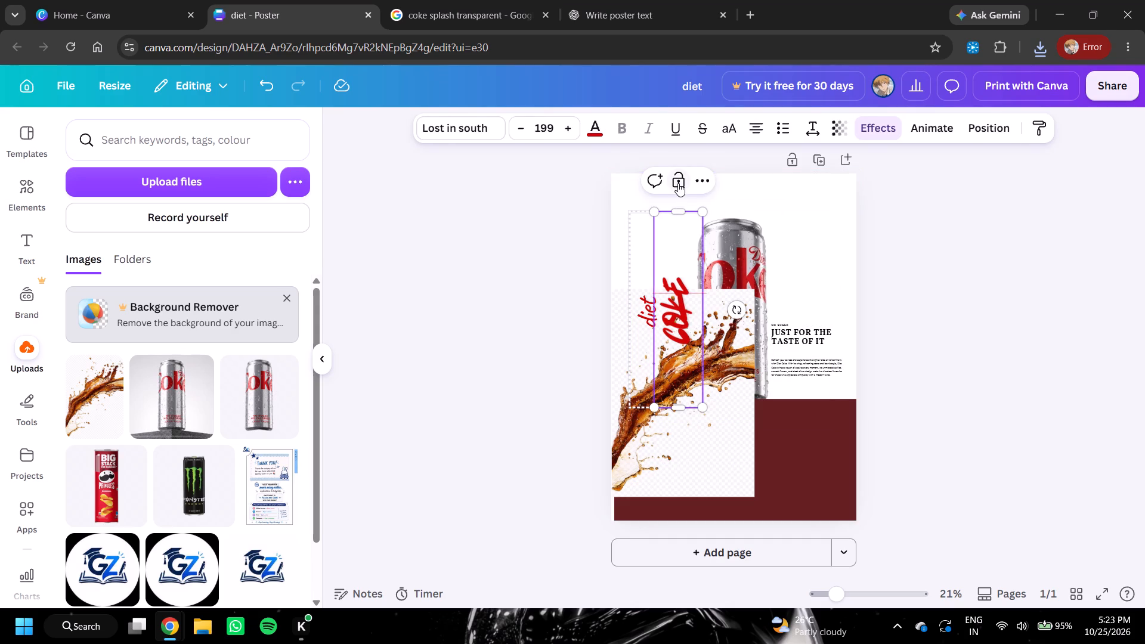
double_click(678, 182)
double_click(577, 247)
click(643, 286)
double_click(644, 287)
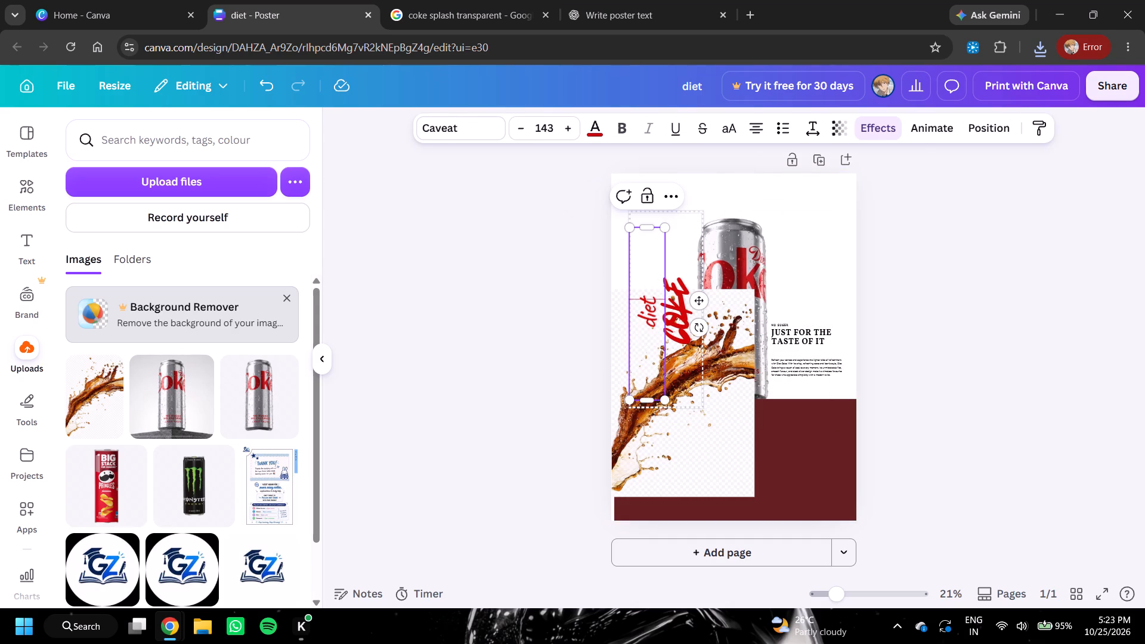
click(646, 197)
double_click(528, 283)
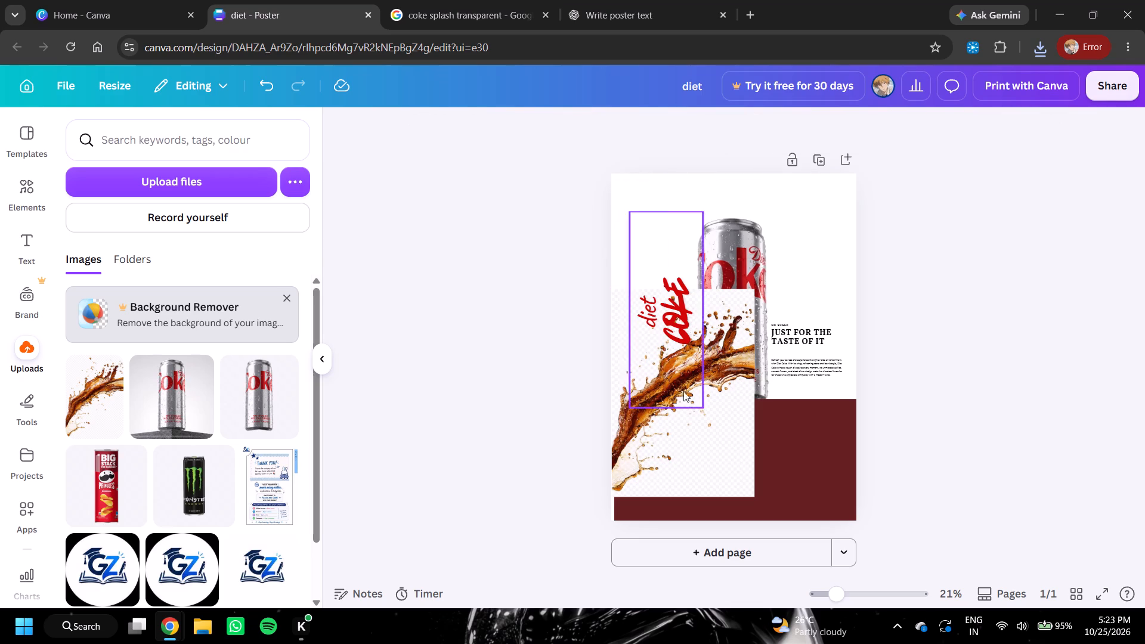
Move the splash image mostly off the page's left edge and lock the maroon block beneath it.
drag(698, 441, 558, 405)
click(741, 451)
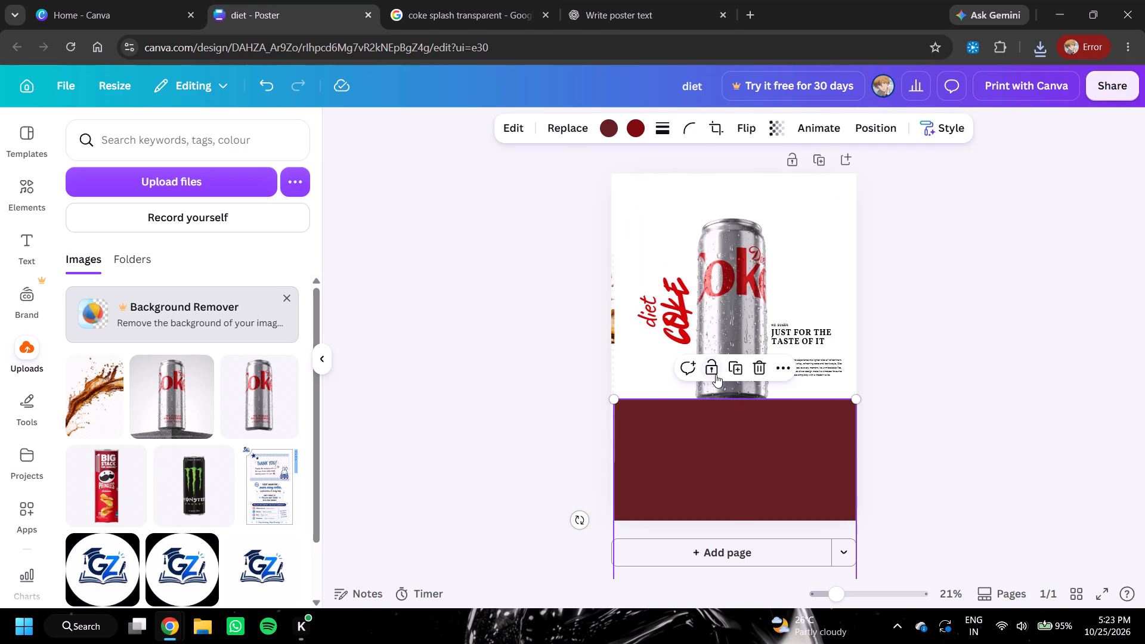
click(714, 367)
Move the cola splash image from the page's left edge onto the poster, over the can and the red title.
drag(612, 340, 780, 342)
drag(794, 336, 822, 307)
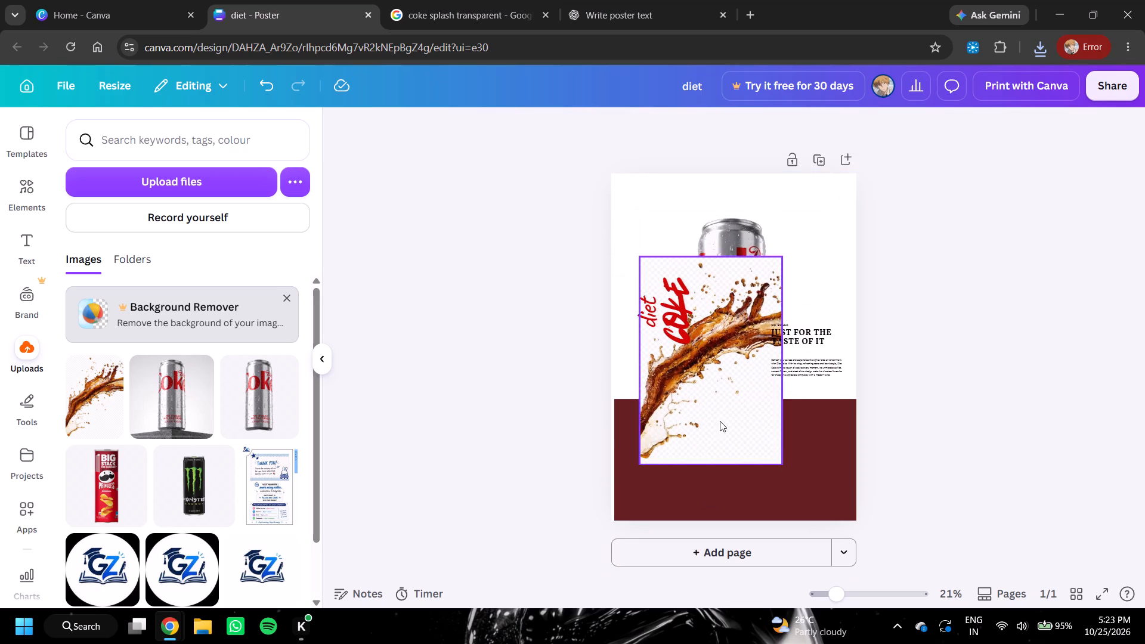
drag(720, 421, 722, 405)
click(722, 405)
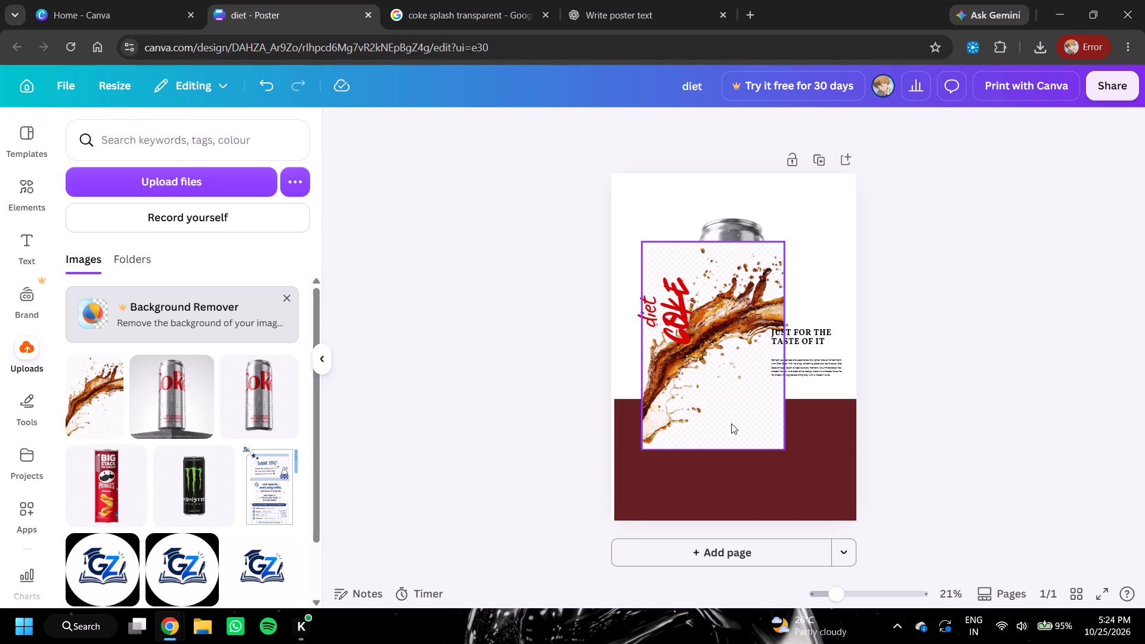
drag(731, 423, 729, 434)
drag(755, 422, 755, 433)
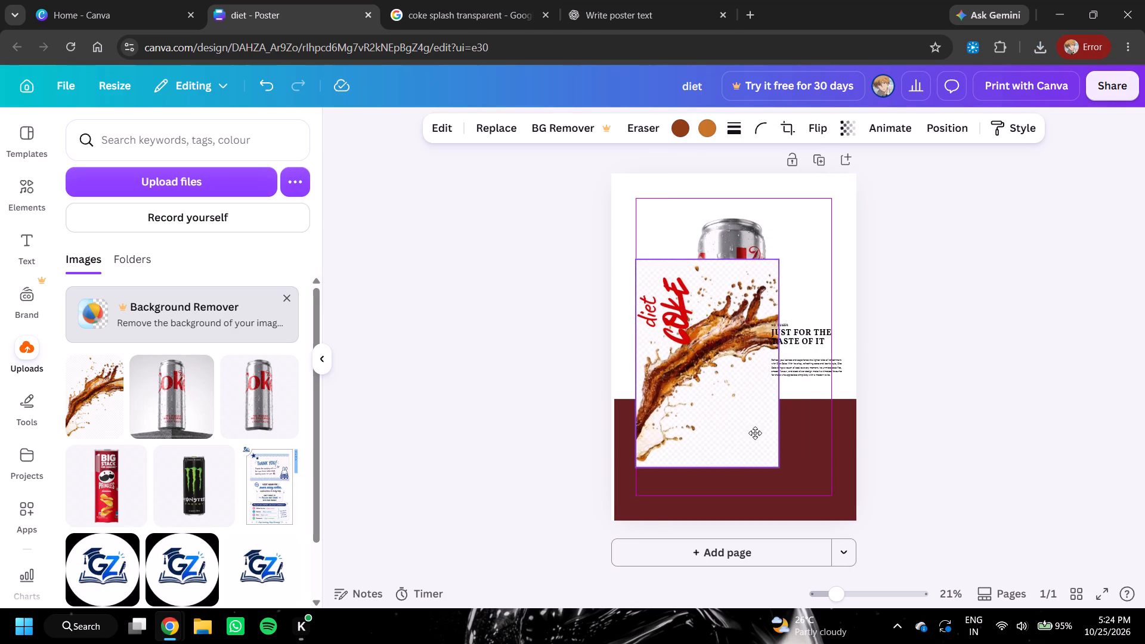
drag(755, 433, 781, 439)
drag(788, 438, 813, 392)
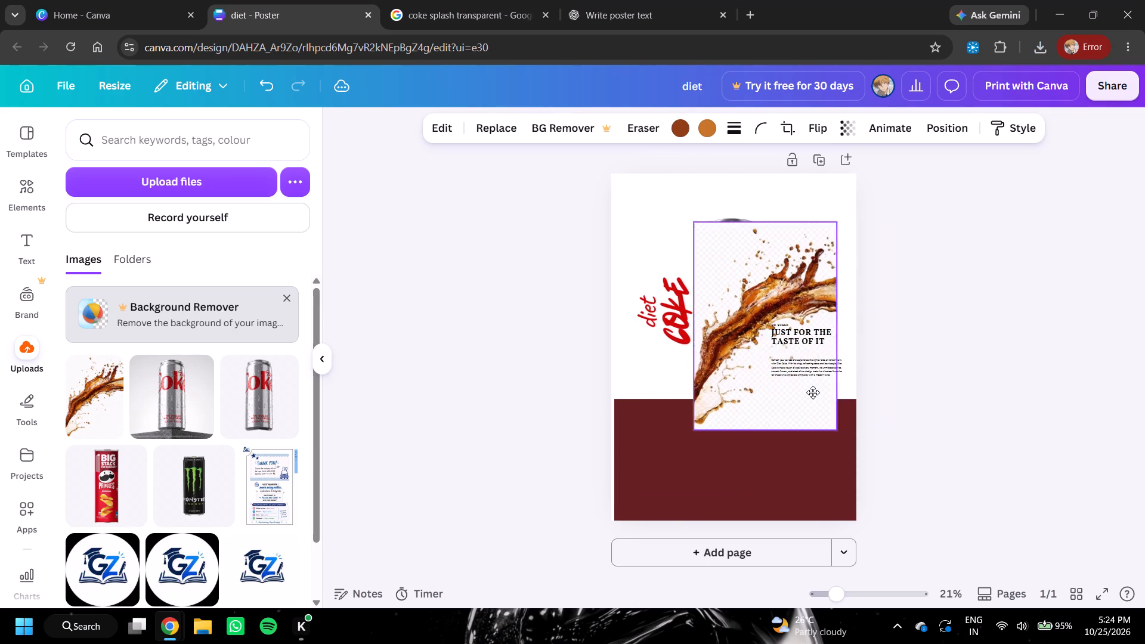
drag(813, 392, 781, 381)
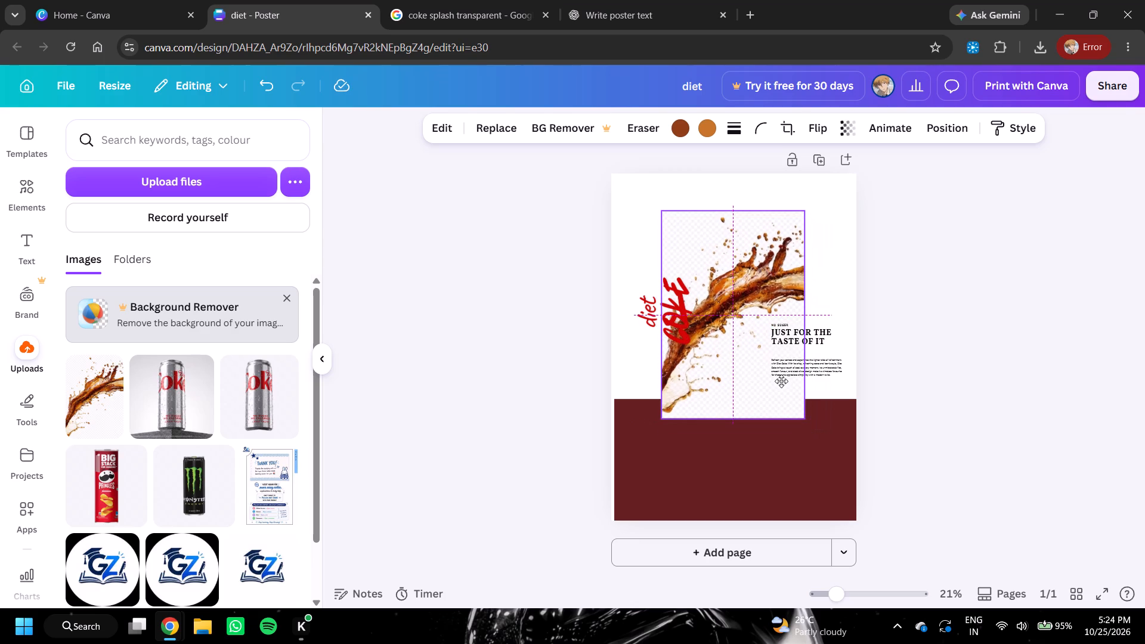
drag(781, 381, 754, 392)
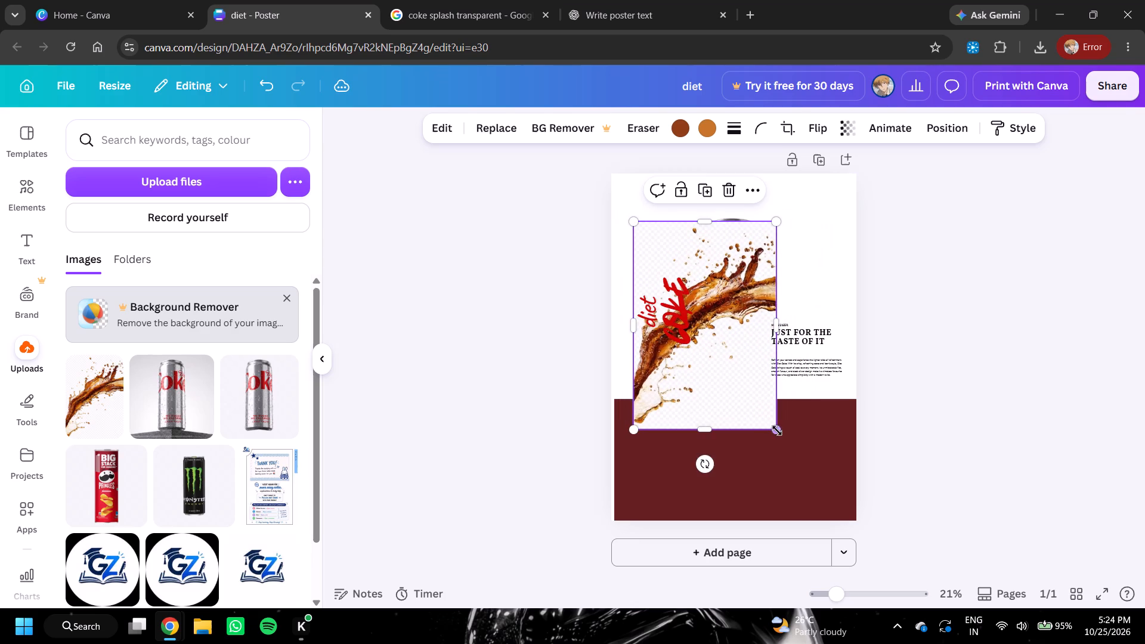
Enlarge the splash image proportionally and position it across the can, from the title over to the tagline text.
click(779, 428)
drag(780, 427, 808, 450)
drag(810, 453, 854, 485)
drag(852, 482, 846, 478)
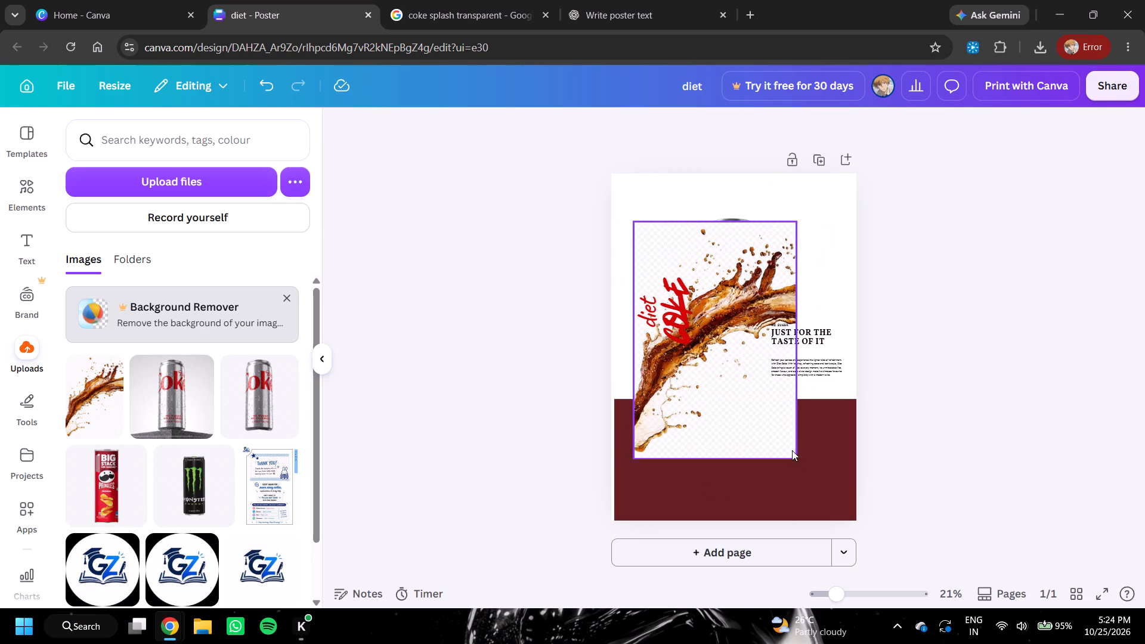
drag(757, 426, 757, 401)
drag(798, 433, 812, 441)
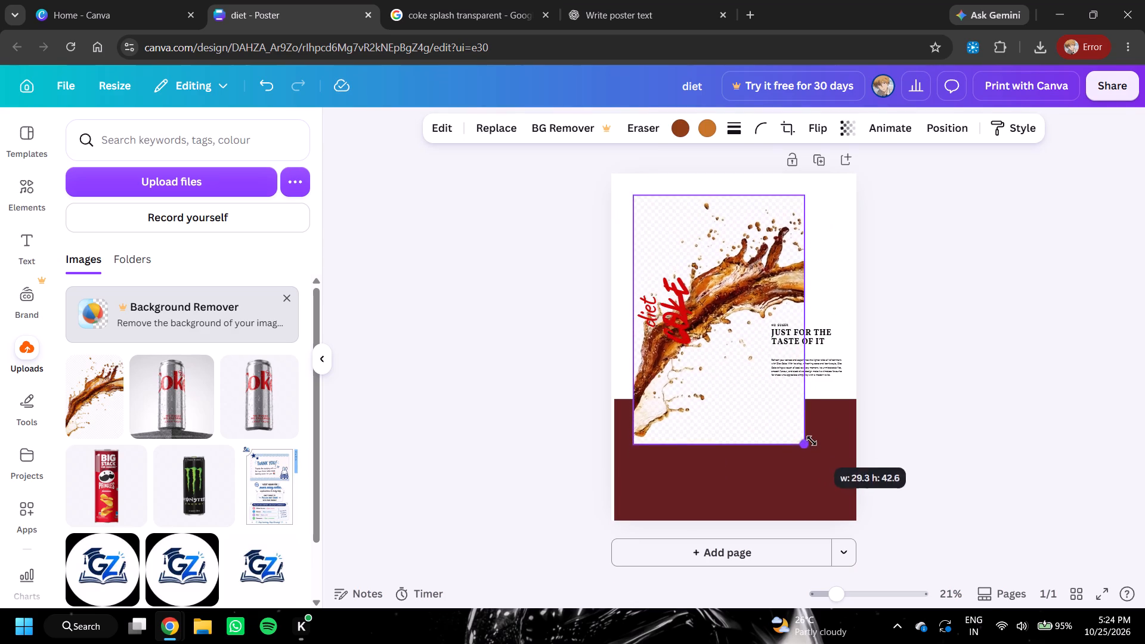
drag(812, 441, 840, 469)
click(781, 426)
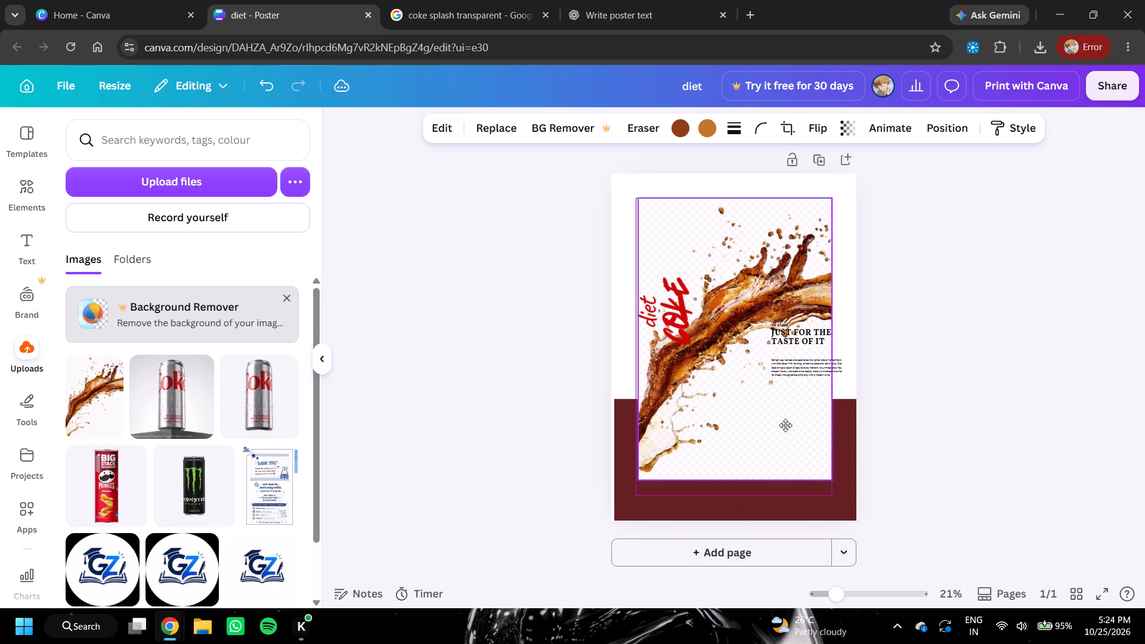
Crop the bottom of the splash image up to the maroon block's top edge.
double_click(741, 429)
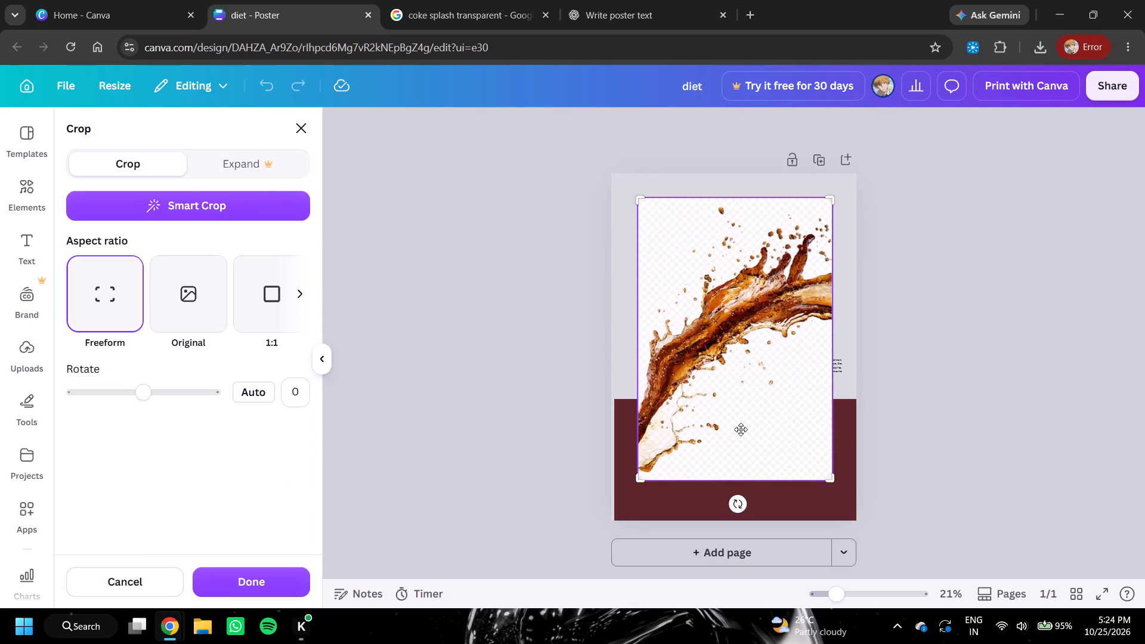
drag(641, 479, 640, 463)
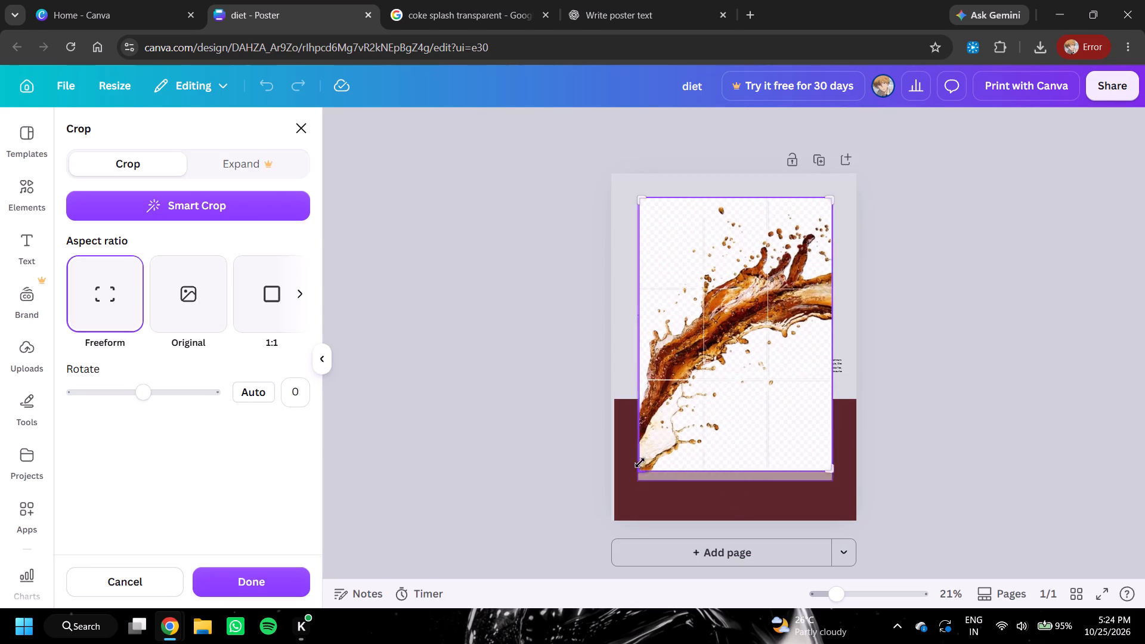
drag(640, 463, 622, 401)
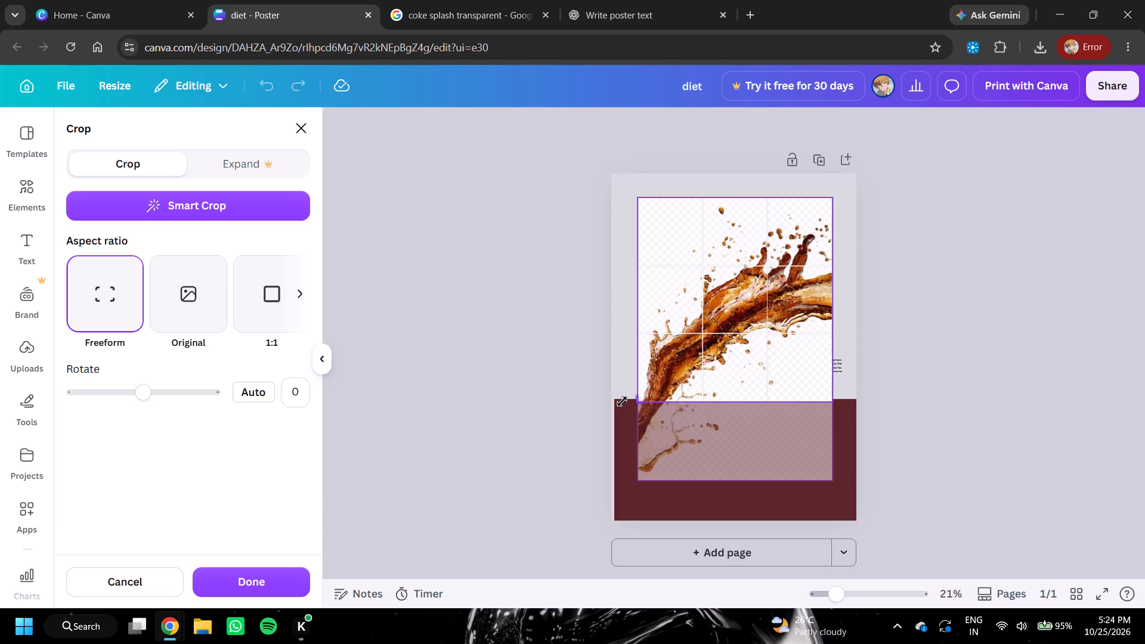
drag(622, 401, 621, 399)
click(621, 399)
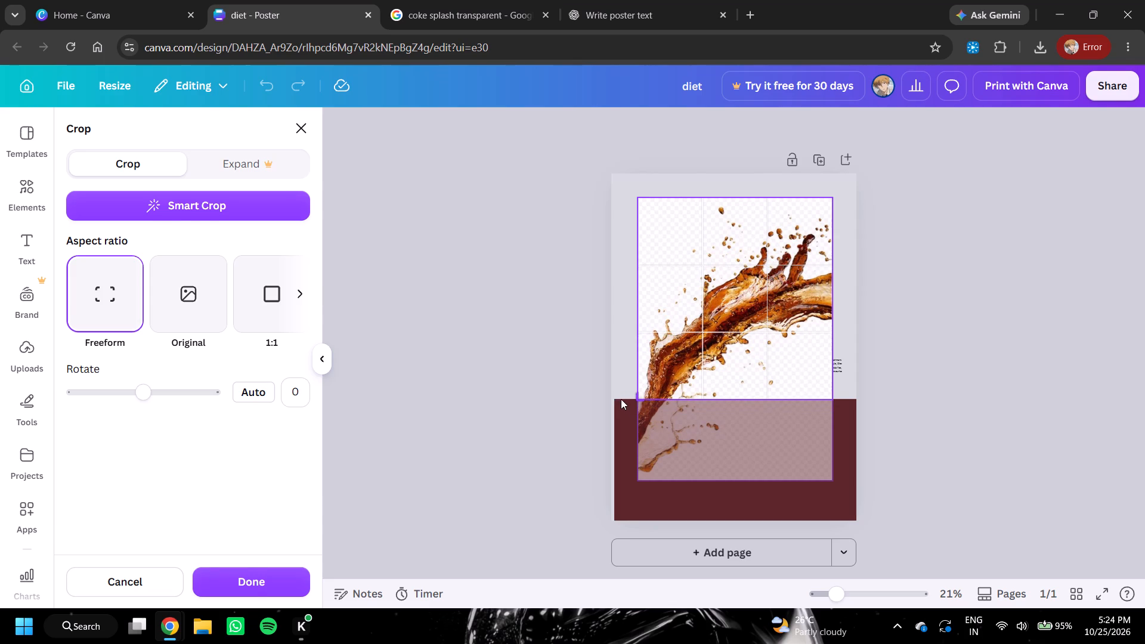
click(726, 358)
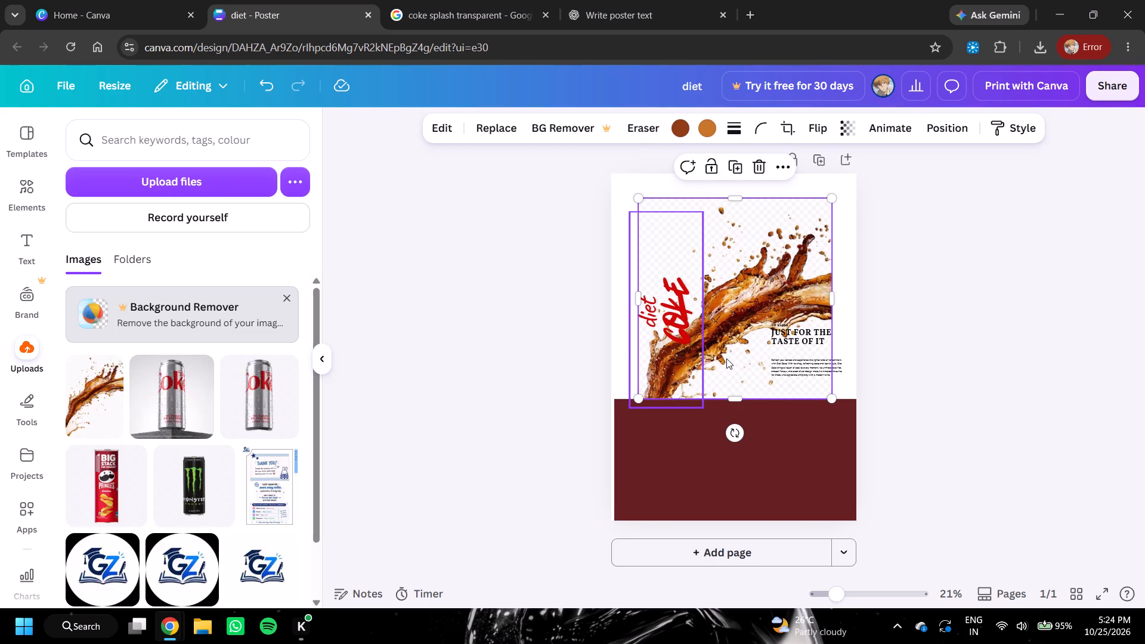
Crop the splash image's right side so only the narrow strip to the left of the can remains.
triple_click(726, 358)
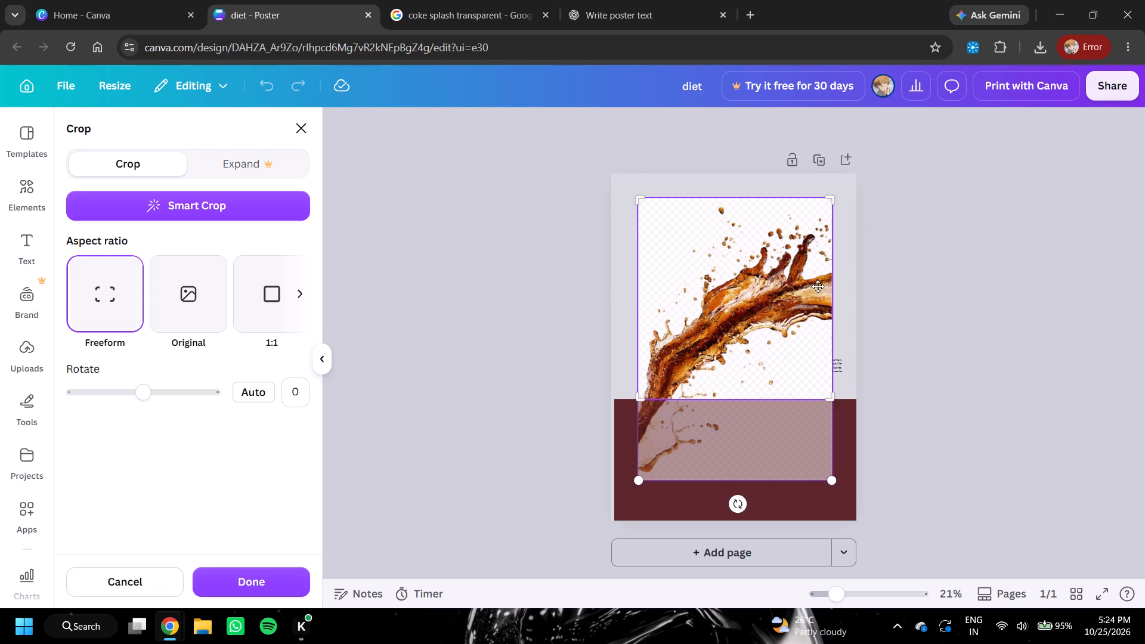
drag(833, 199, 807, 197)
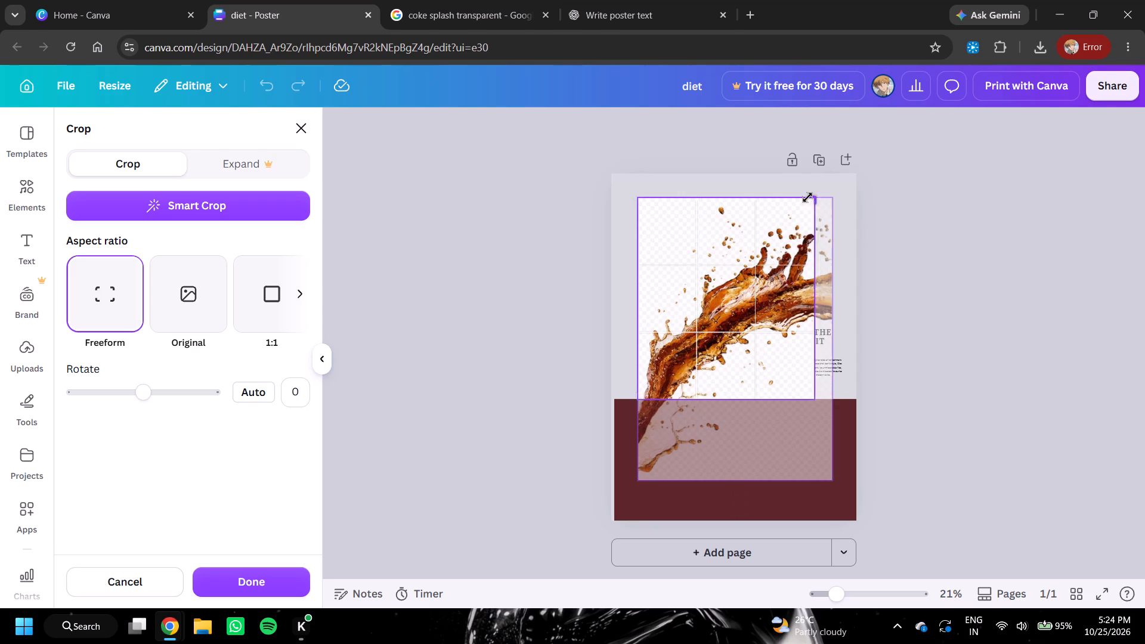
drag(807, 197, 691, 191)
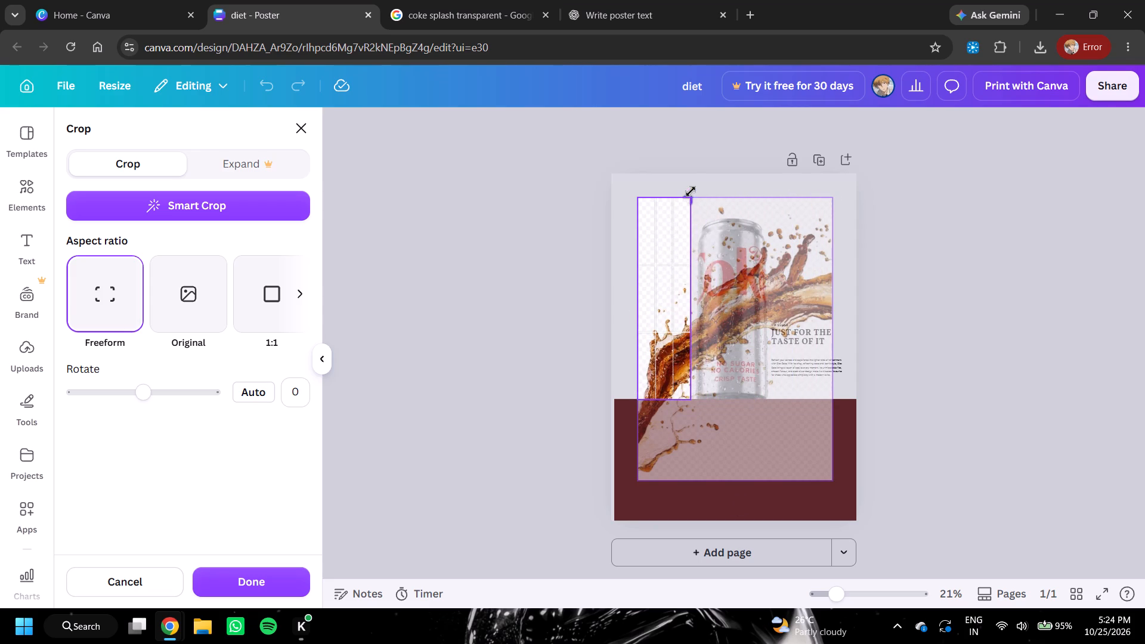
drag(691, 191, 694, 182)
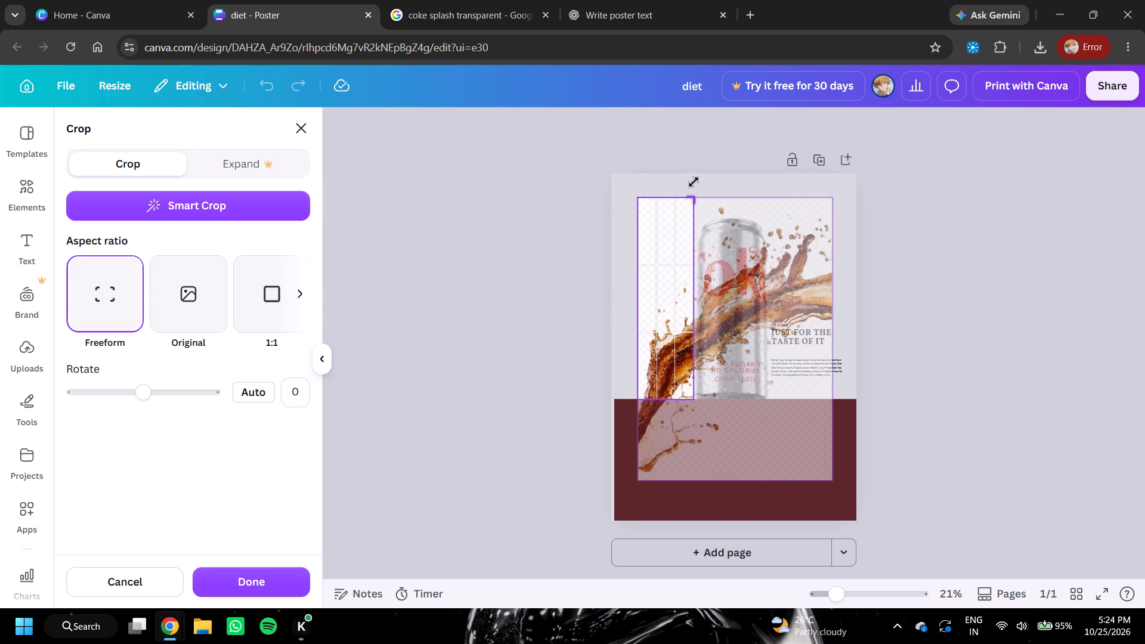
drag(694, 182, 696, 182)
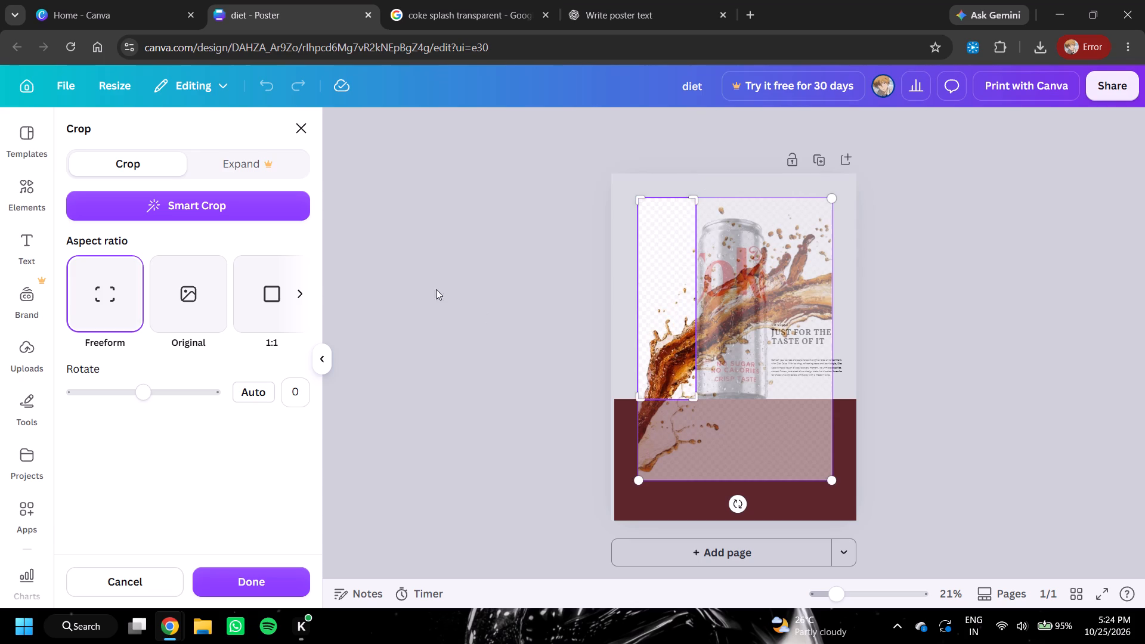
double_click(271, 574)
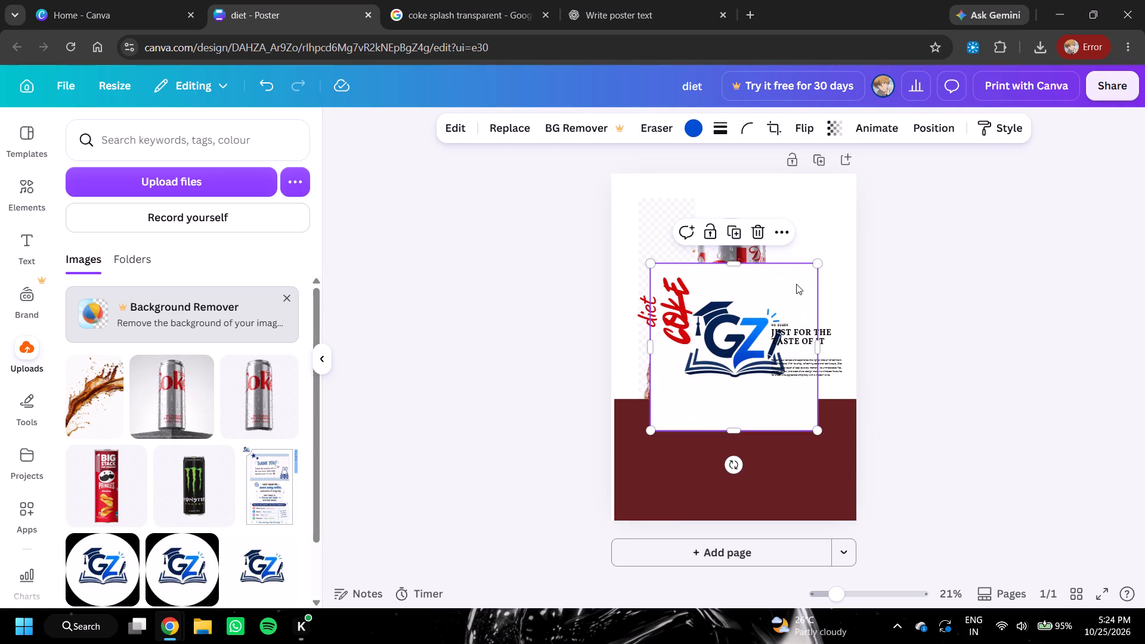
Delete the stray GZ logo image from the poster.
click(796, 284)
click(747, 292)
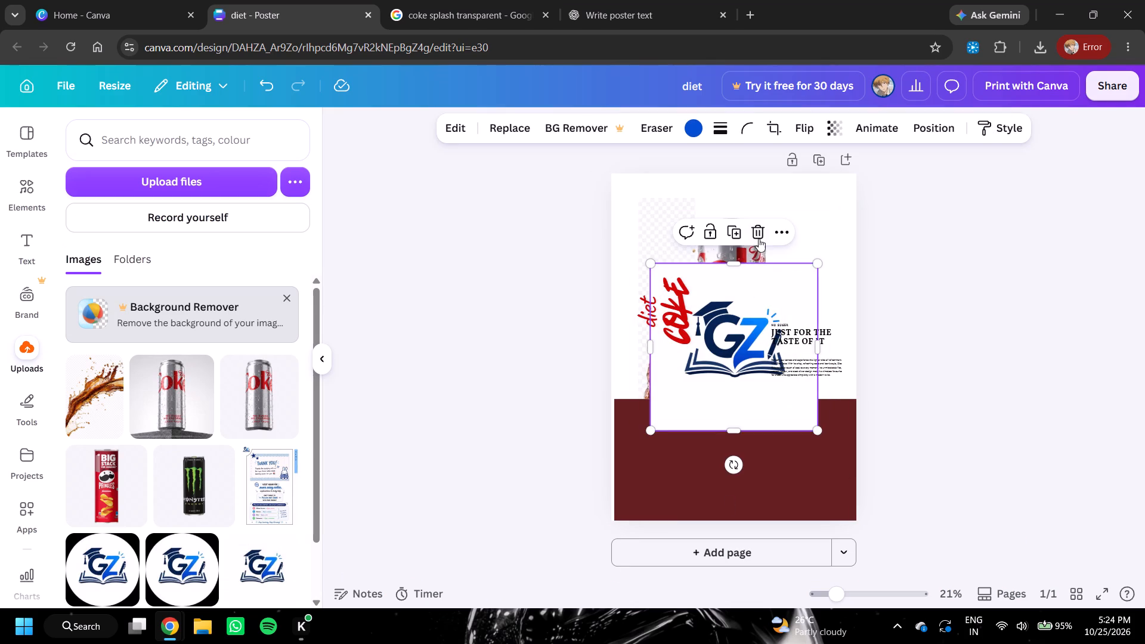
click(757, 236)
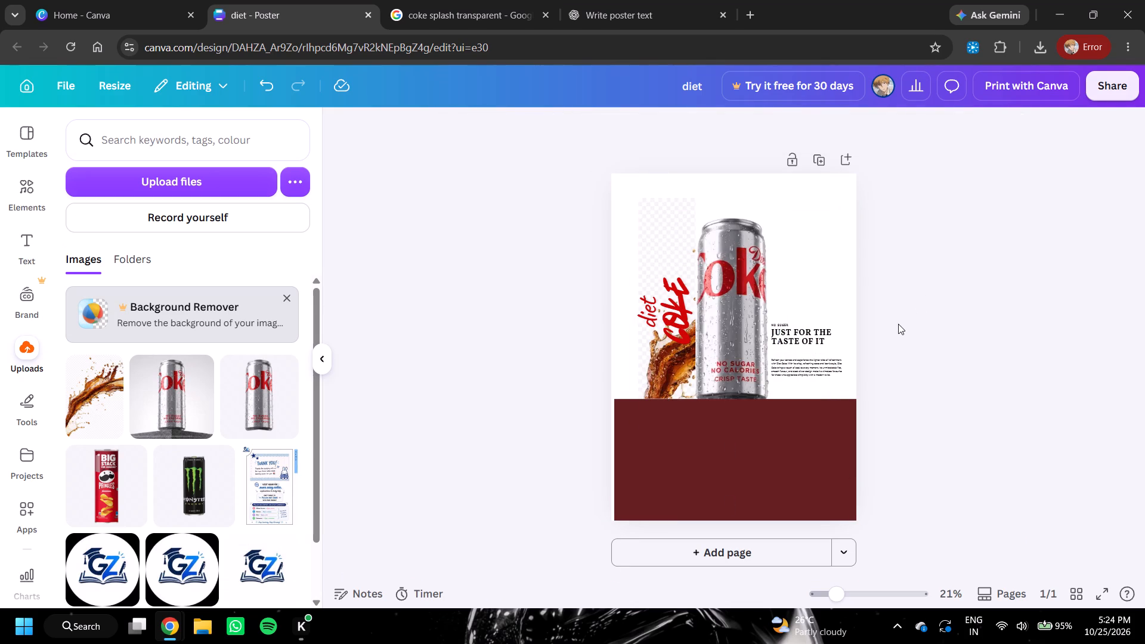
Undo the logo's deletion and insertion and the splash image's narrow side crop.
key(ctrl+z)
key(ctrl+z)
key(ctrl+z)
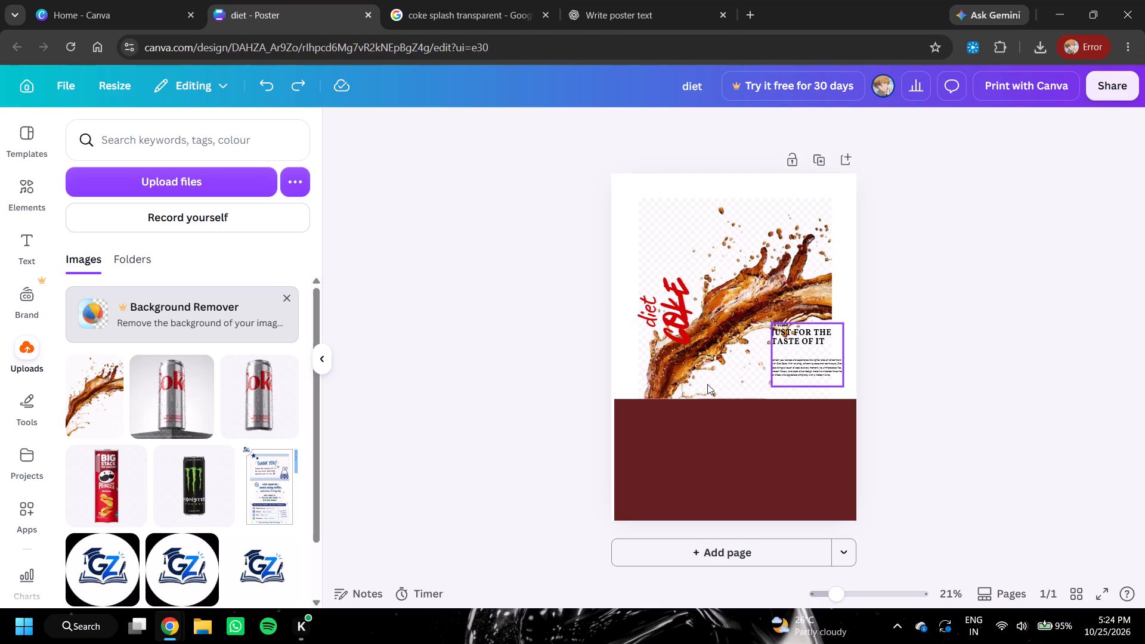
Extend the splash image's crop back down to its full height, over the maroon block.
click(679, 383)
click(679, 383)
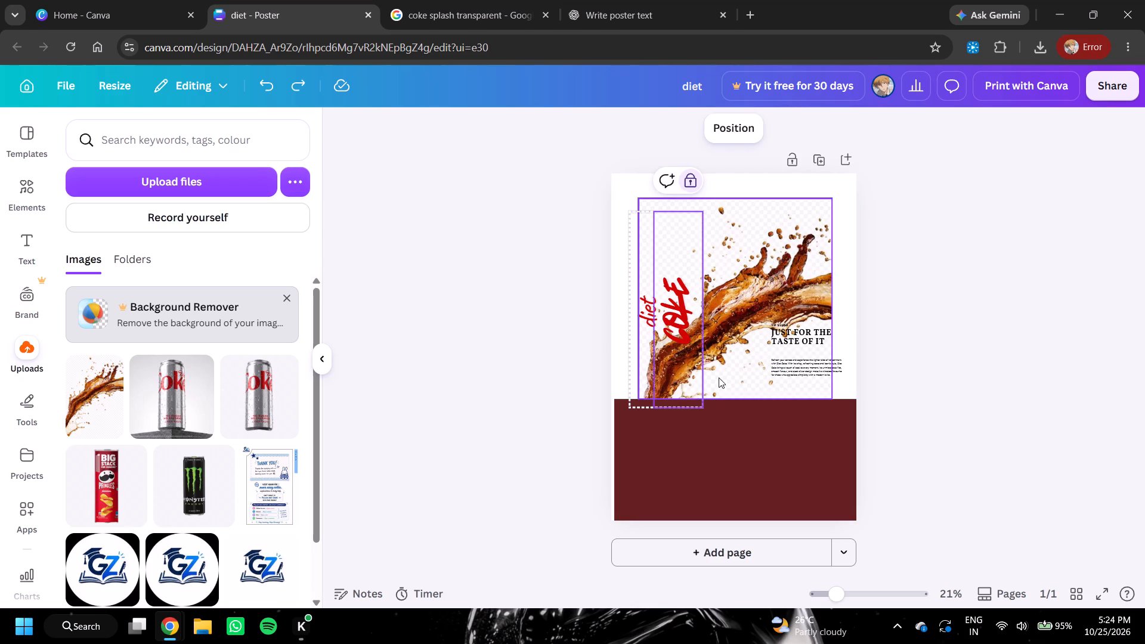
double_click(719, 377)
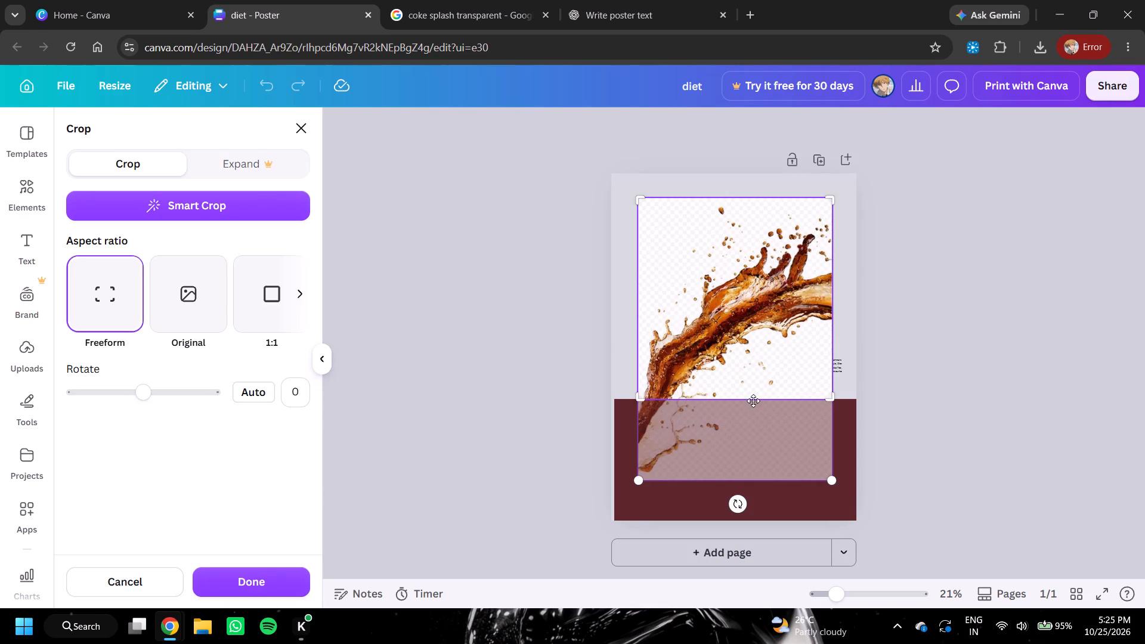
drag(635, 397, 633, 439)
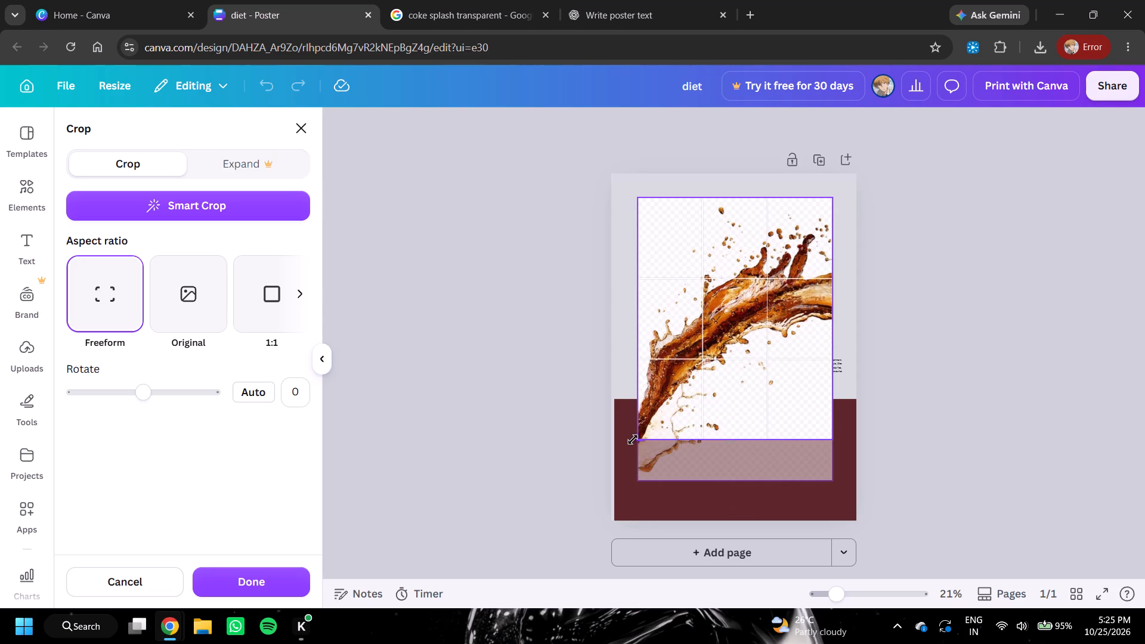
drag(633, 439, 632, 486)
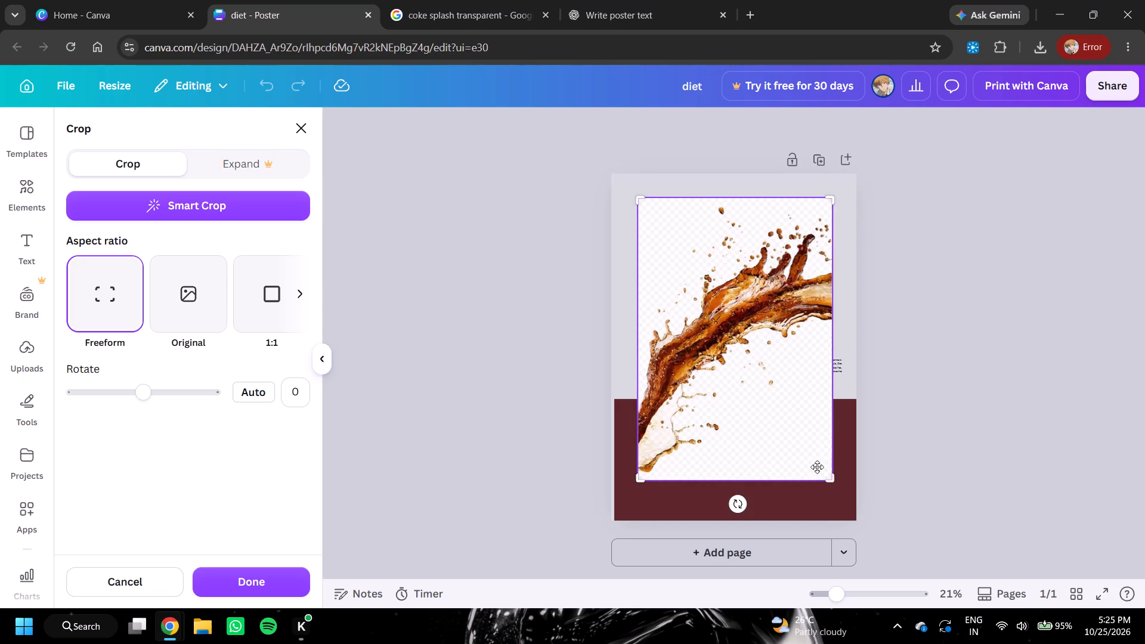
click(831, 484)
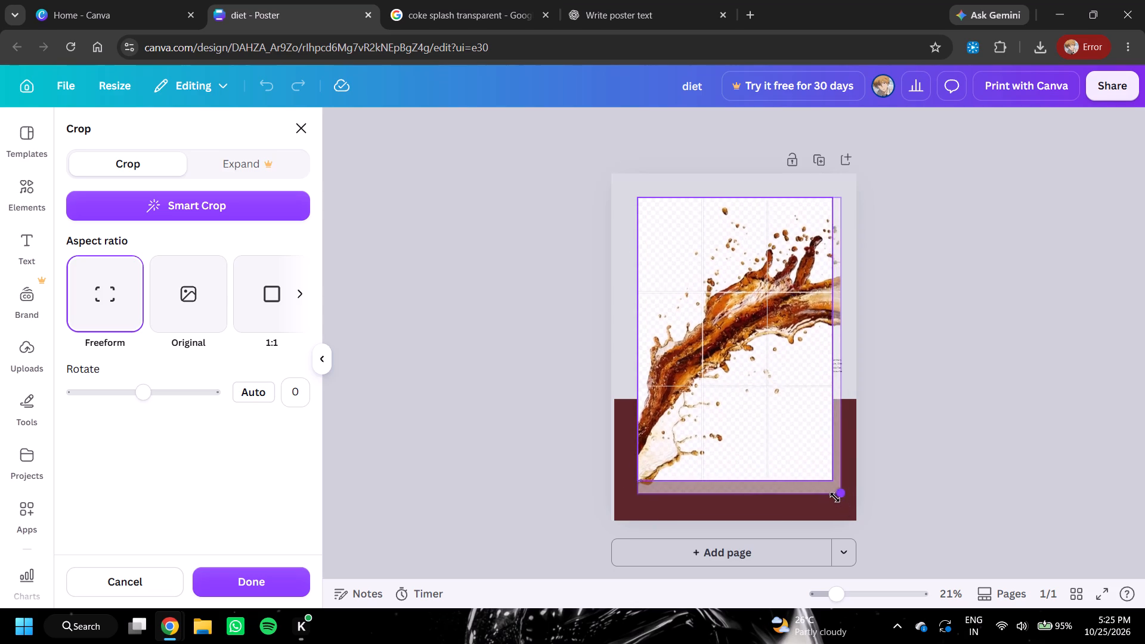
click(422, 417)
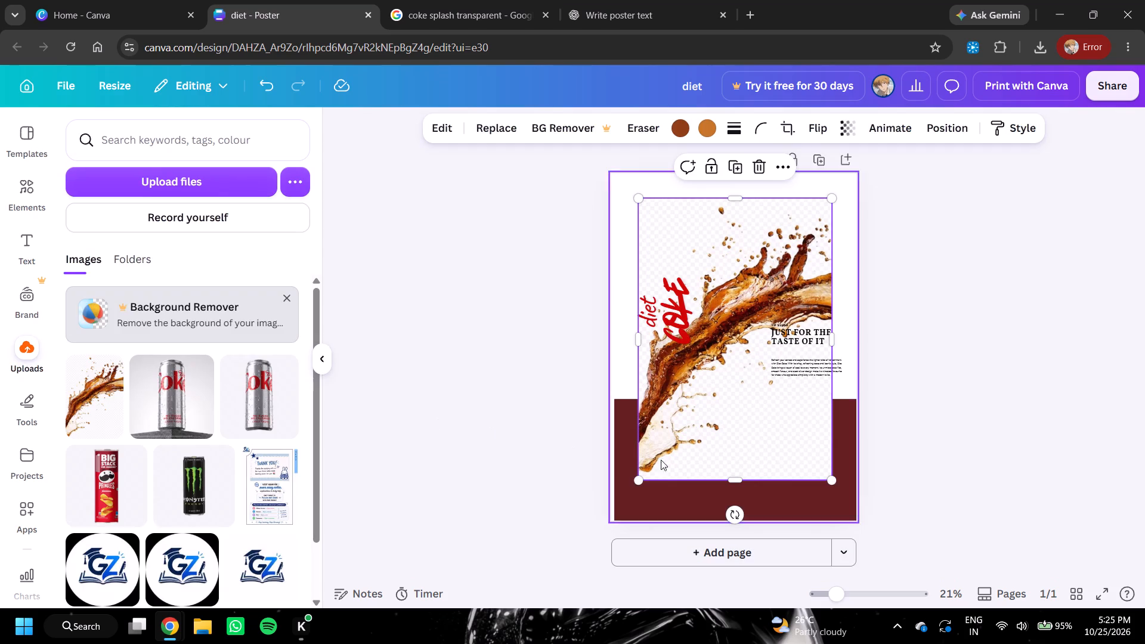
Enlarge the full splash image to nearly fill the page and center it on the poster.
drag(833, 480, 855, 519)
drag(803, 473, 793, 471)
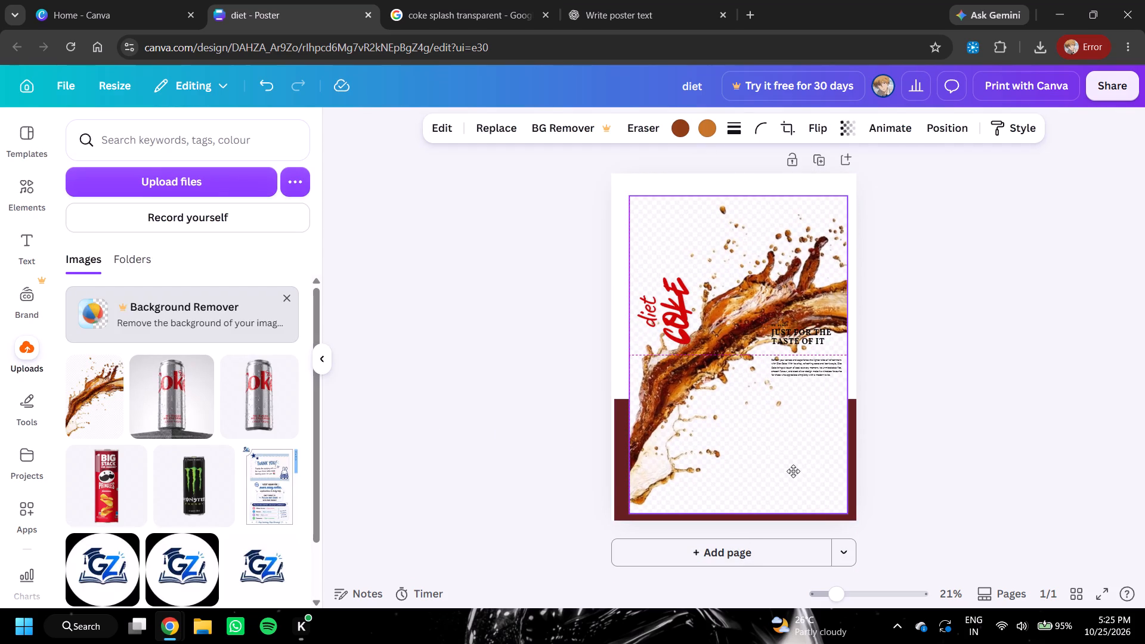
drag(793, 471, 789, 466)
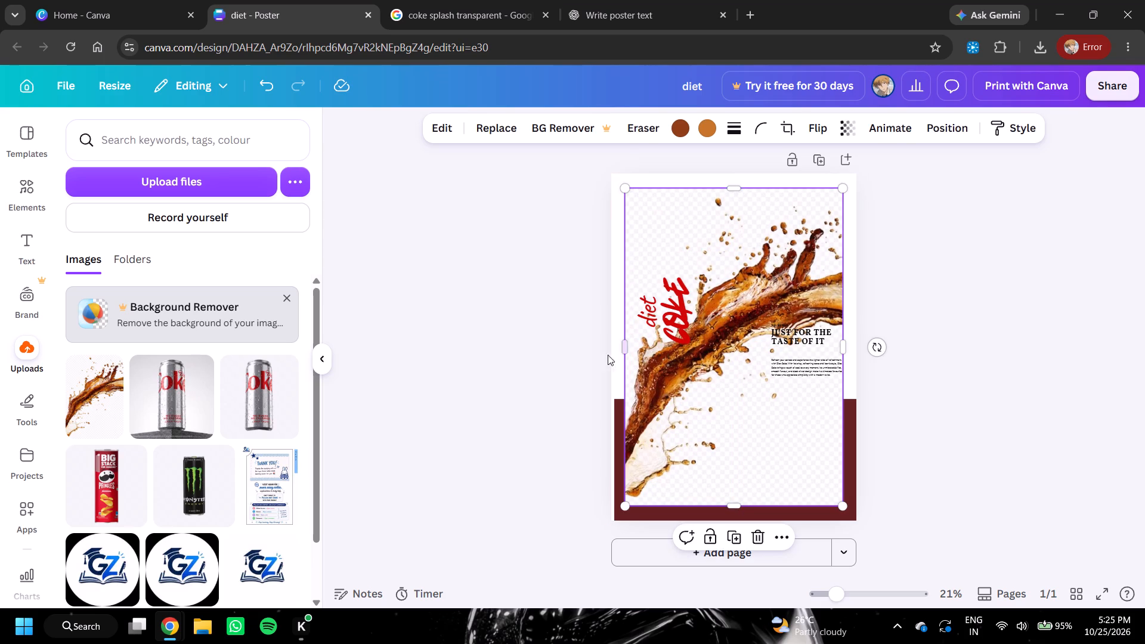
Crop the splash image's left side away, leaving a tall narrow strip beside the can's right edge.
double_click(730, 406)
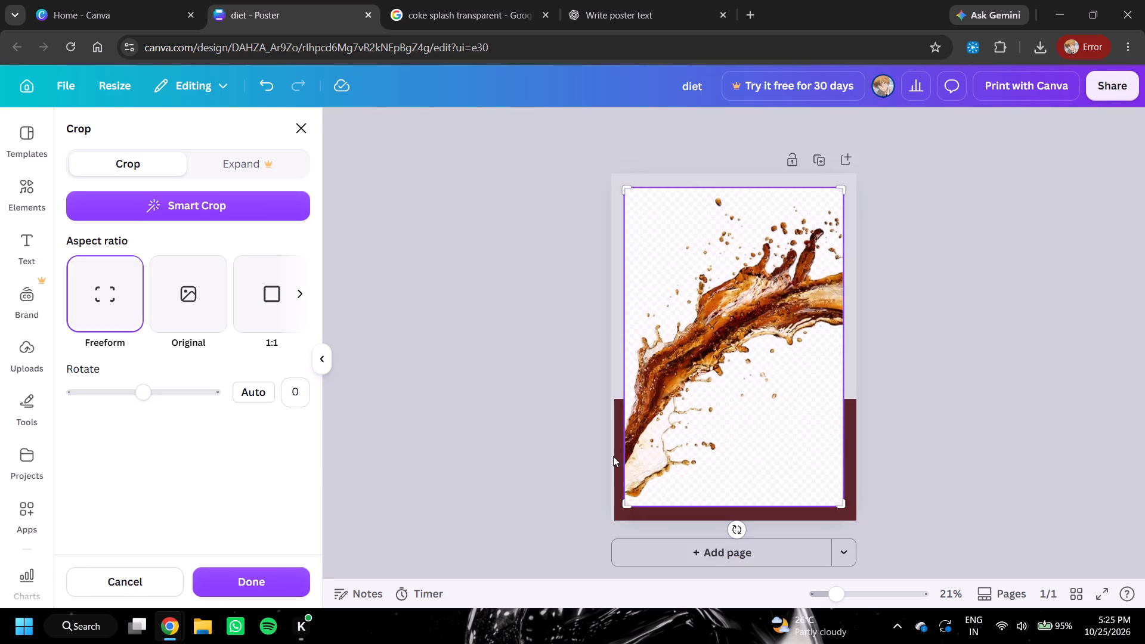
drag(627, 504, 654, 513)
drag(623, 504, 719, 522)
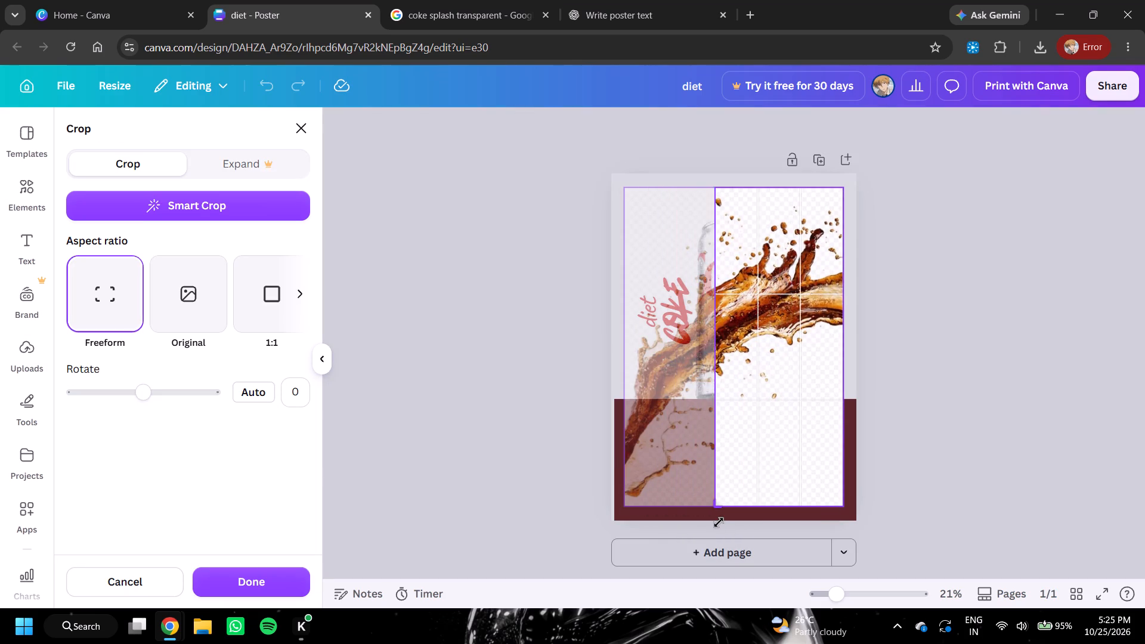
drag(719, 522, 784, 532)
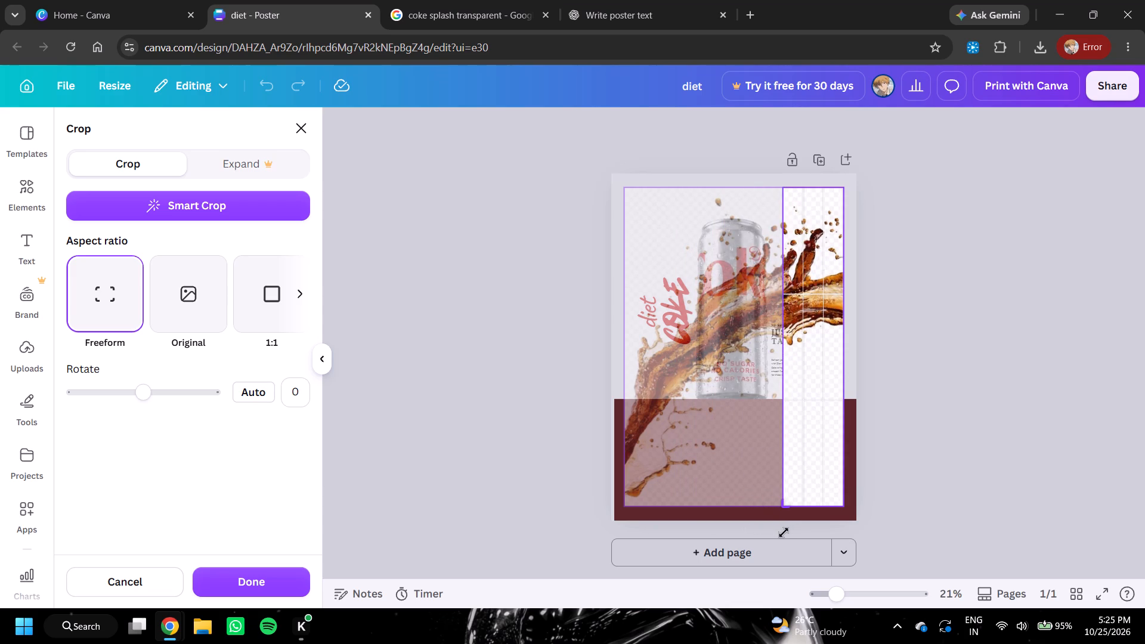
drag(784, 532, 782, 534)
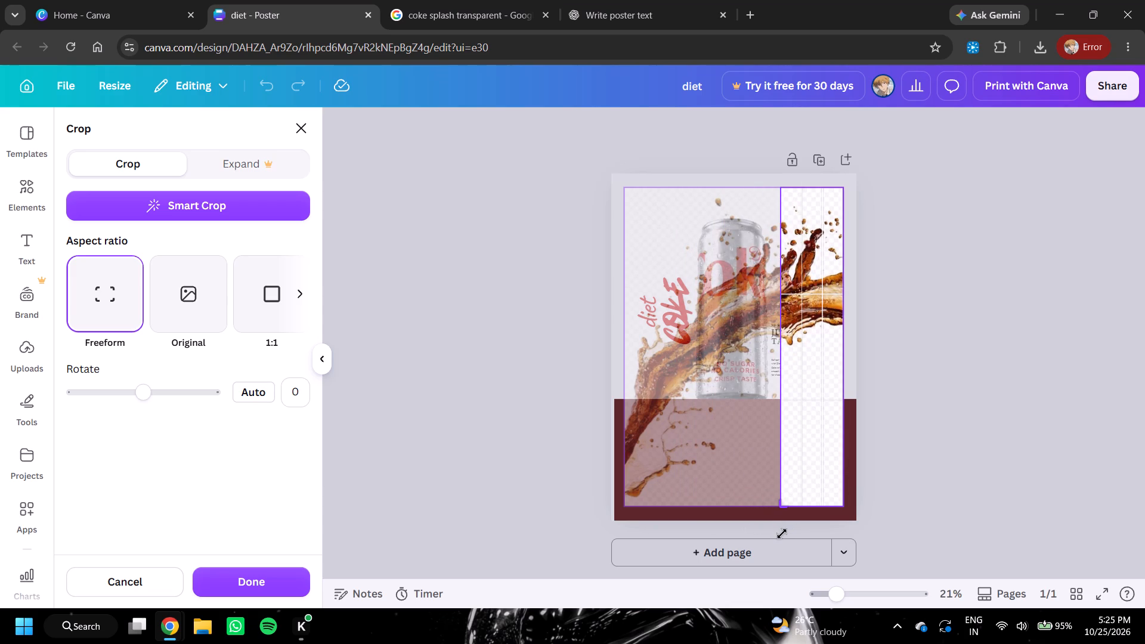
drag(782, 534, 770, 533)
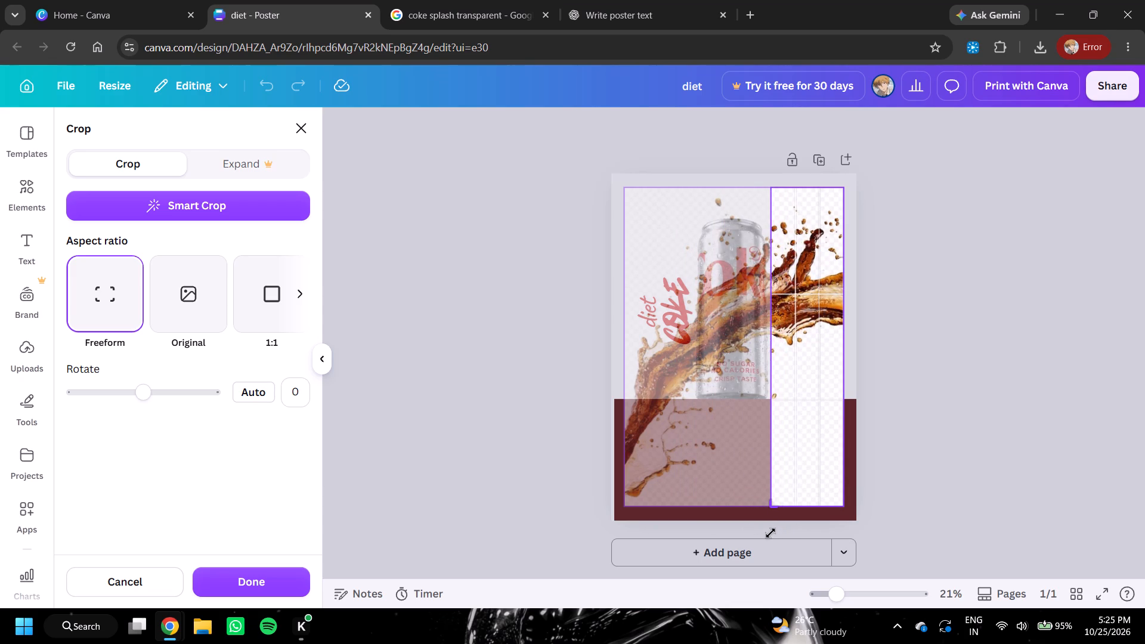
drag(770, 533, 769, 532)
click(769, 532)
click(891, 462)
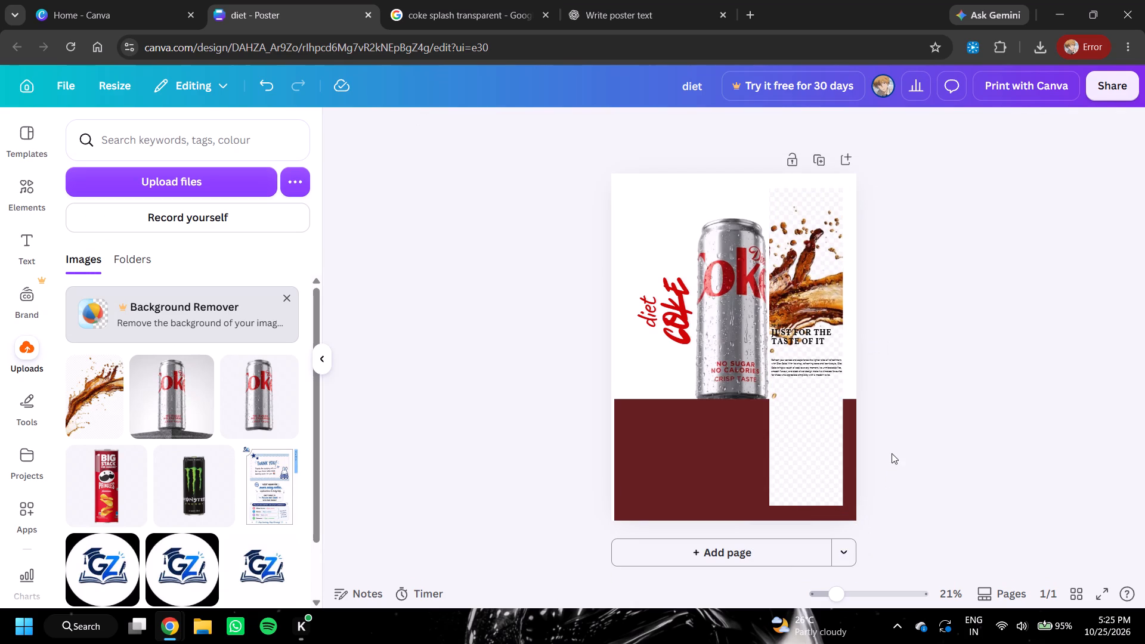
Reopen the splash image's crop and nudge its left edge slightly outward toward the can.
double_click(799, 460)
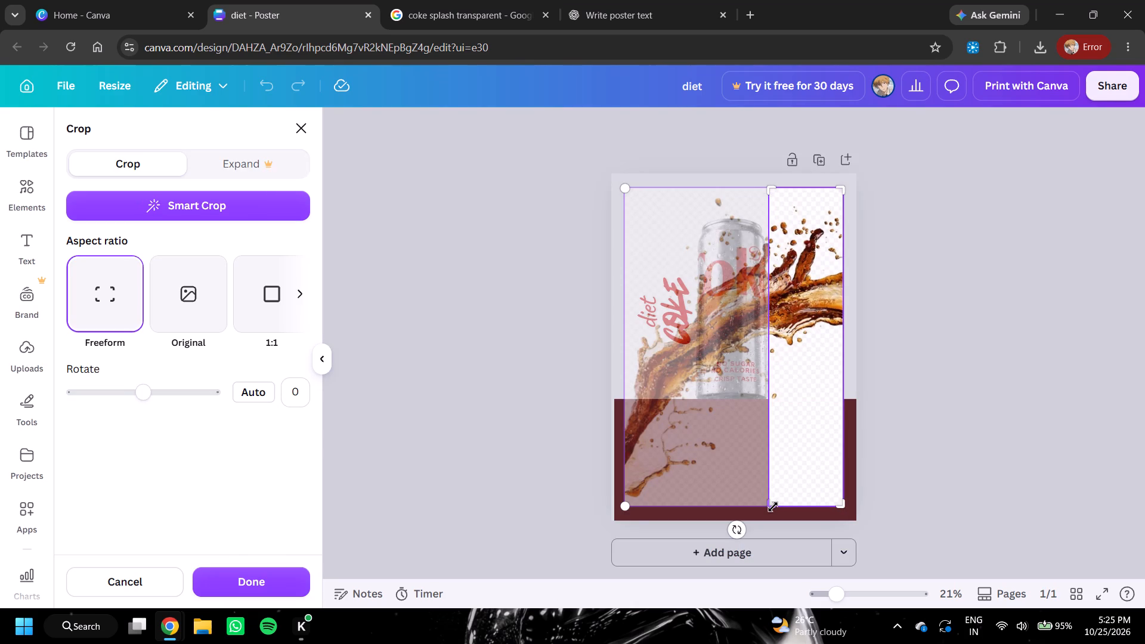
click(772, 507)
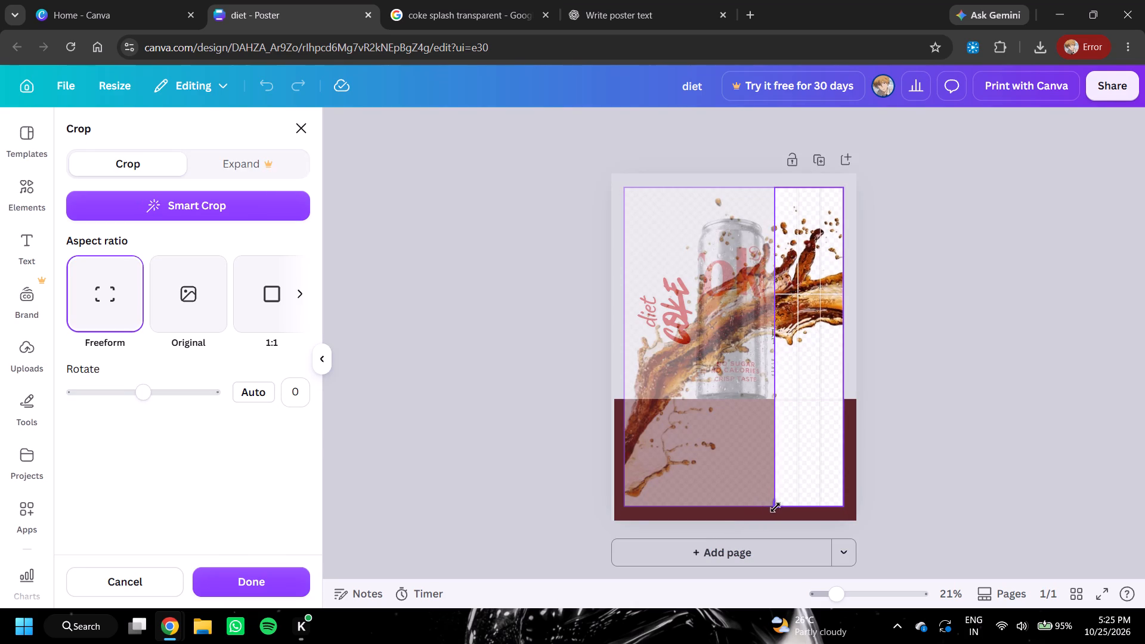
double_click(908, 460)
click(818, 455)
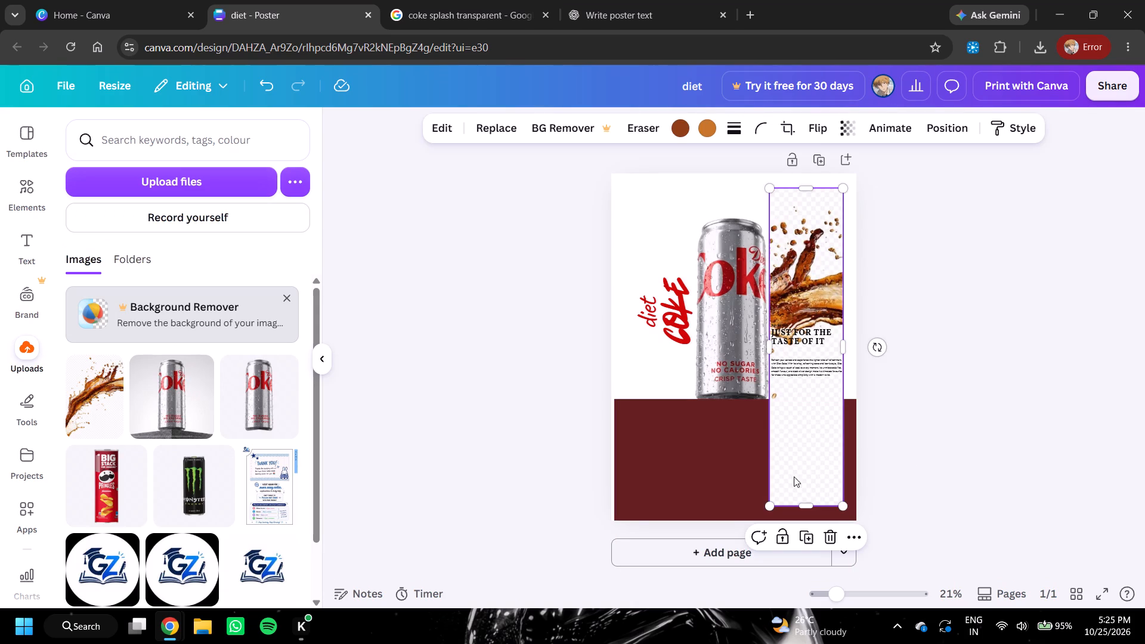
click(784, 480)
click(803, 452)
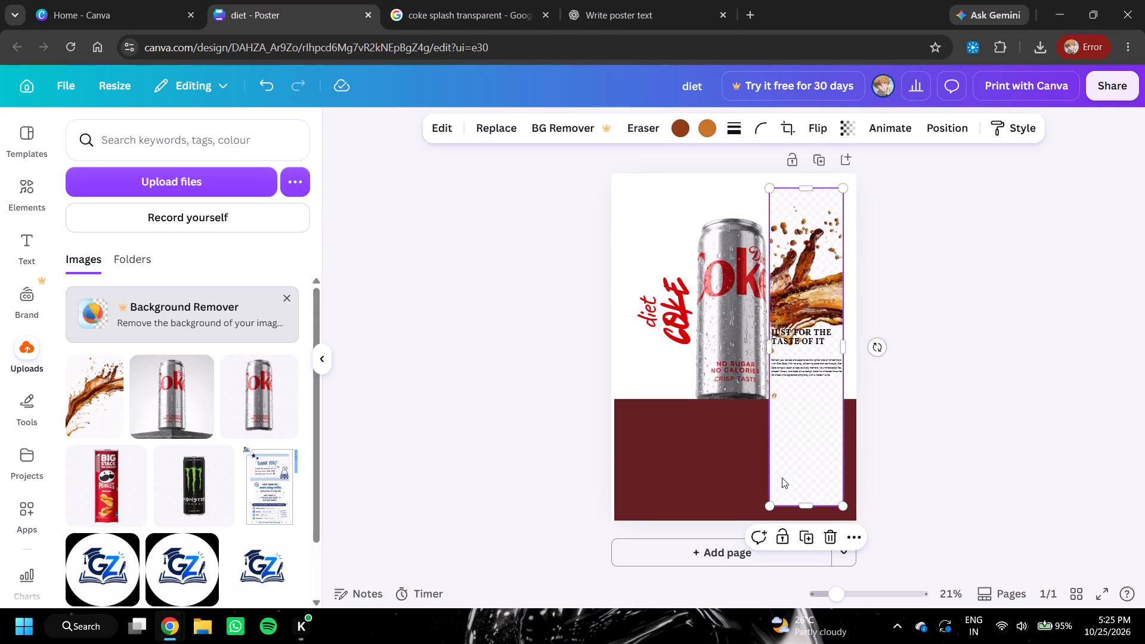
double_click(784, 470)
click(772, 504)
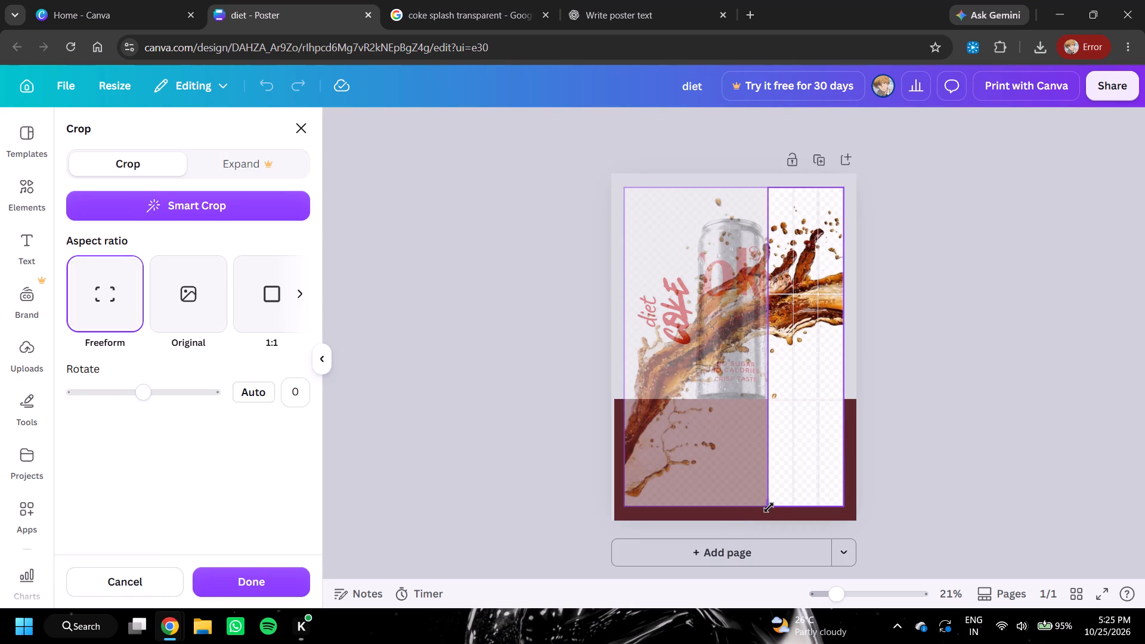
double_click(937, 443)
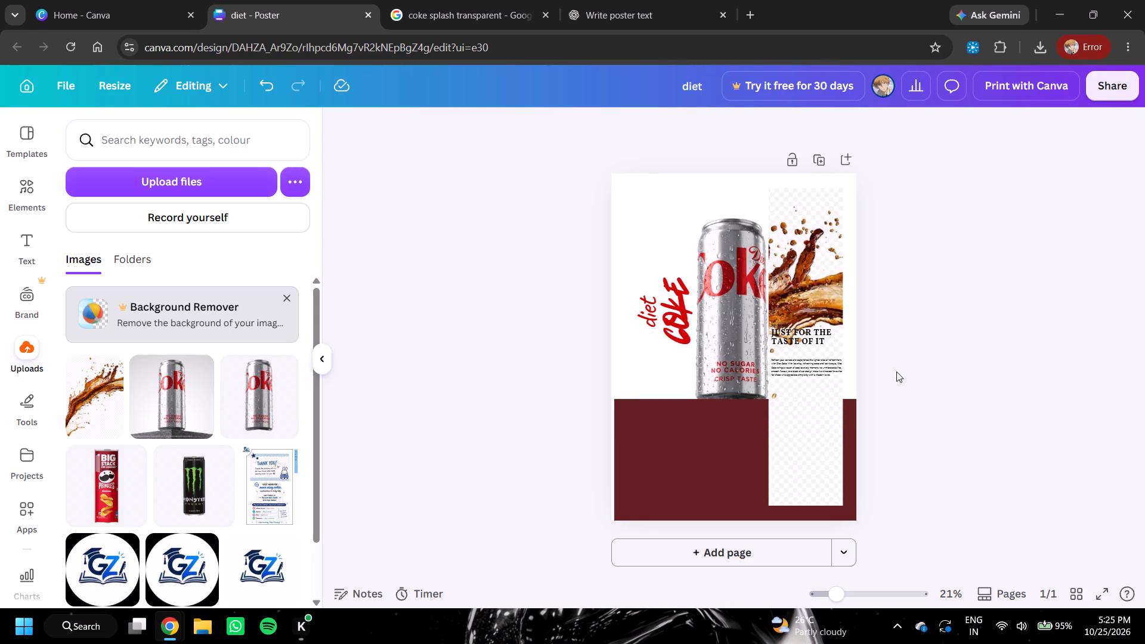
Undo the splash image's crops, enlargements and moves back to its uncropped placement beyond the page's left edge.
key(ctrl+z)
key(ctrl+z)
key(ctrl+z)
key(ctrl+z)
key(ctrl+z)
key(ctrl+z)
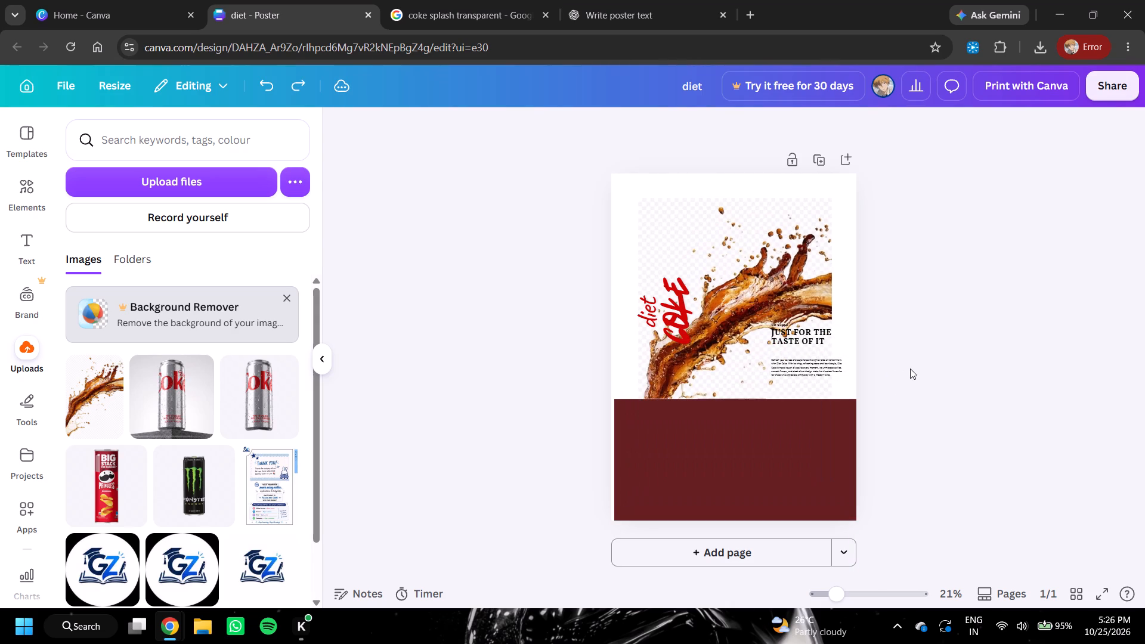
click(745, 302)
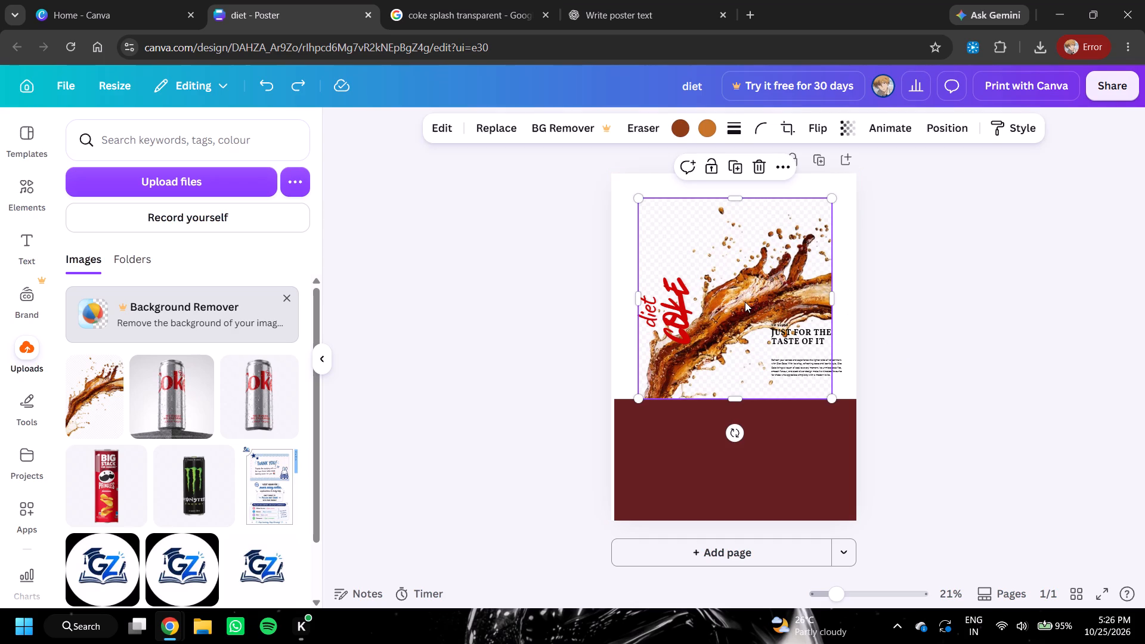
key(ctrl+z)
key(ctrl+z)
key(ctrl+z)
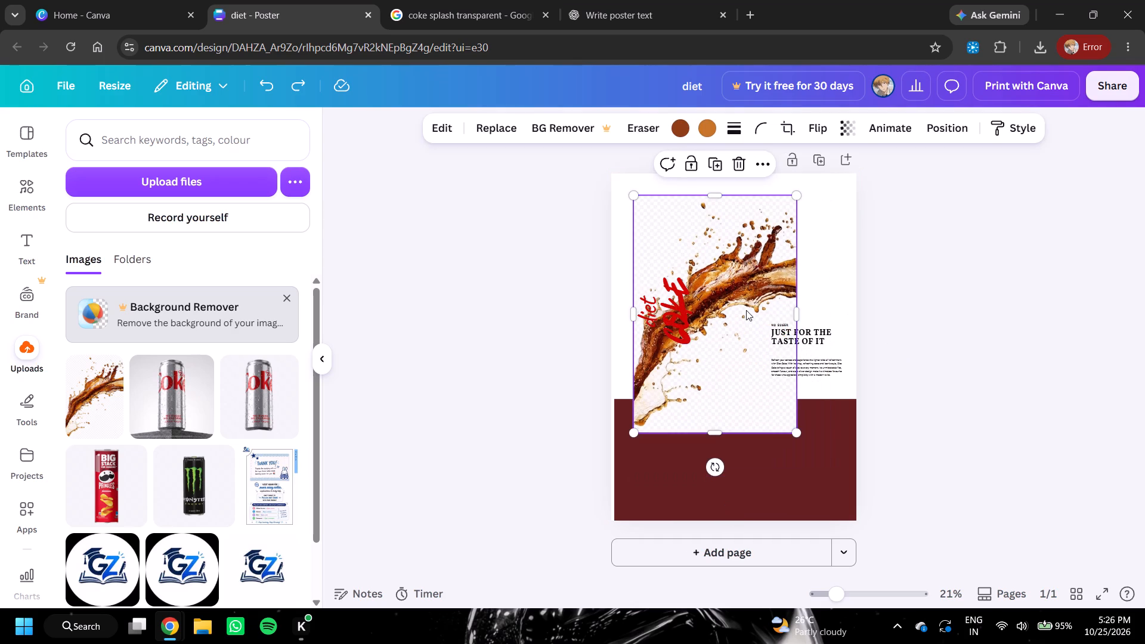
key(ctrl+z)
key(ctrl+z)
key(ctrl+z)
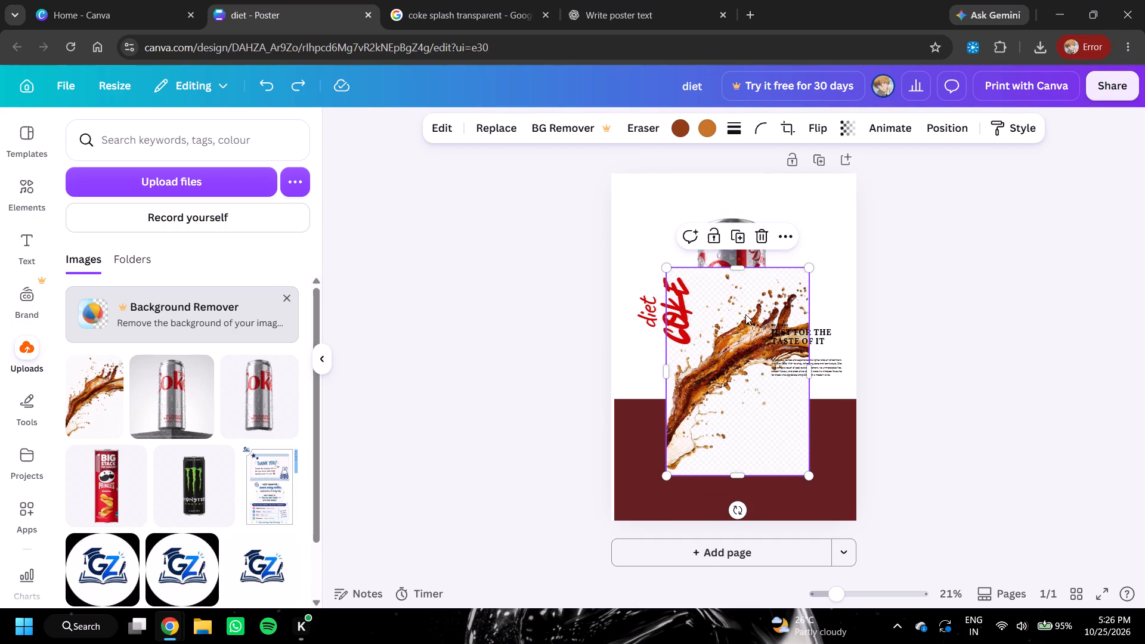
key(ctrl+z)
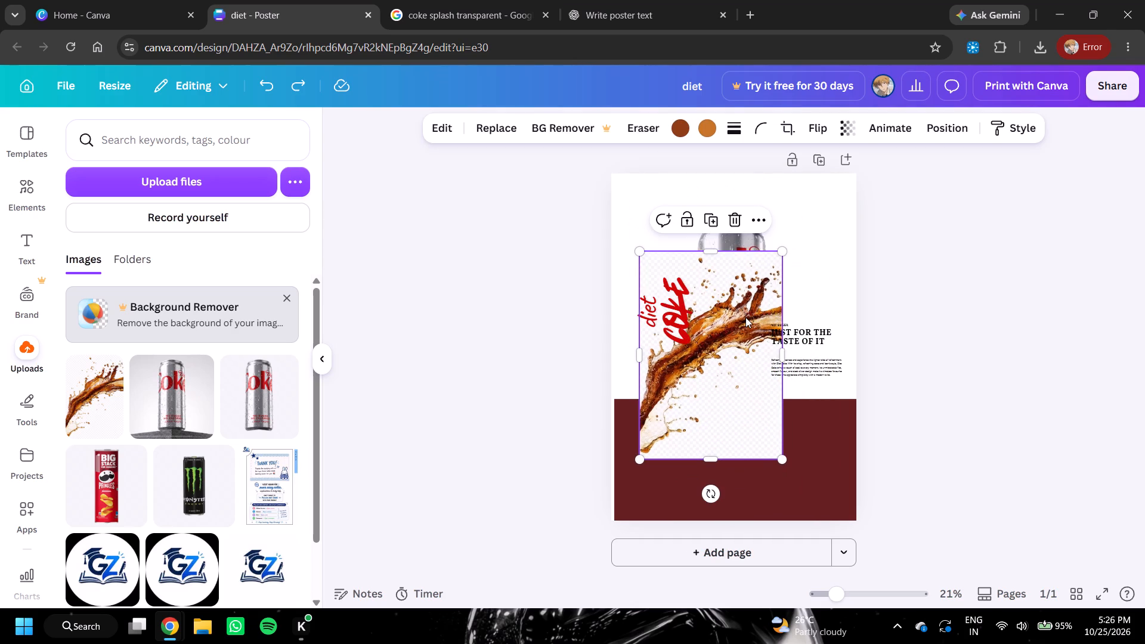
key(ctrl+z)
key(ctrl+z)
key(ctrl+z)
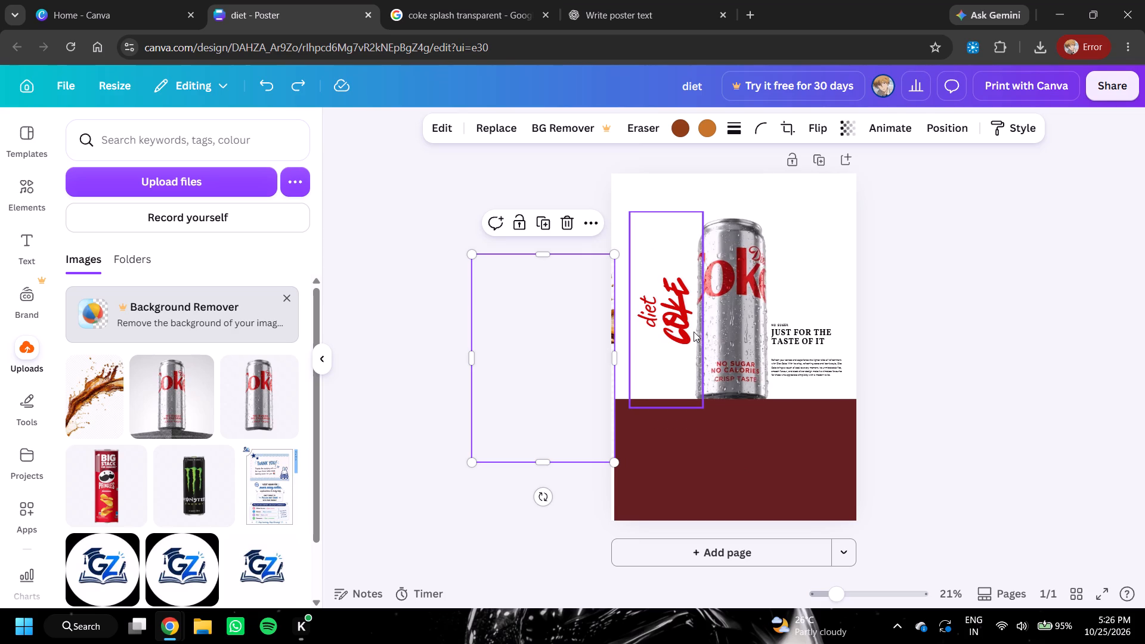
Reload the poster design in the browser.
key(ctrl+r)
key(ctrl+r)
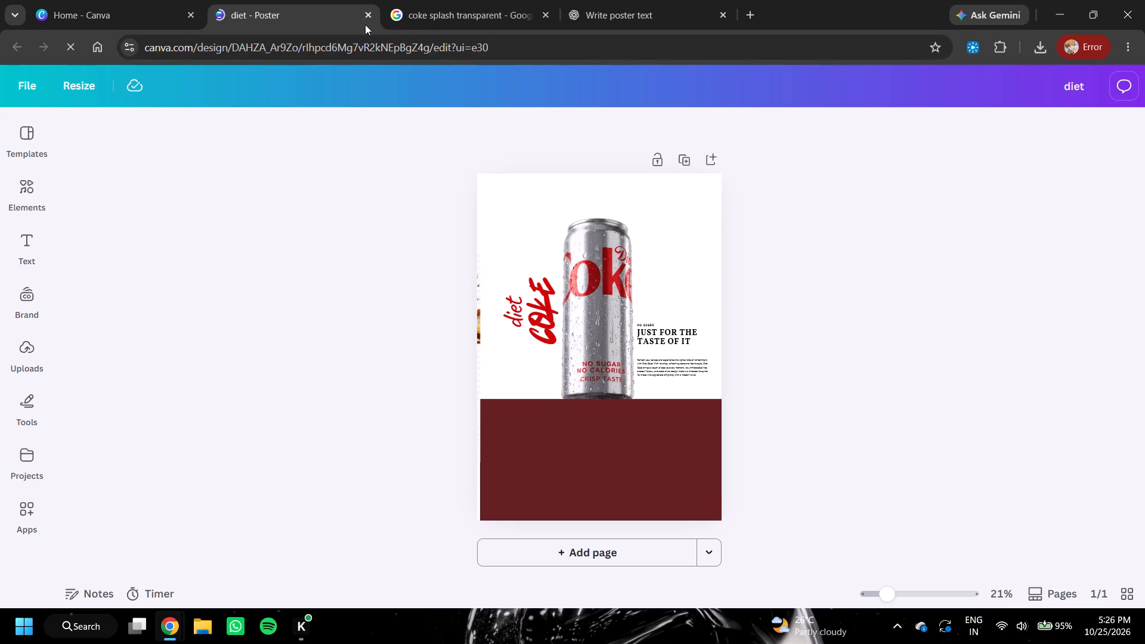
key(ctrl+z)
key(ctrl+z)
key(ctrl+z)
click(427, 13)
click(316, 13)
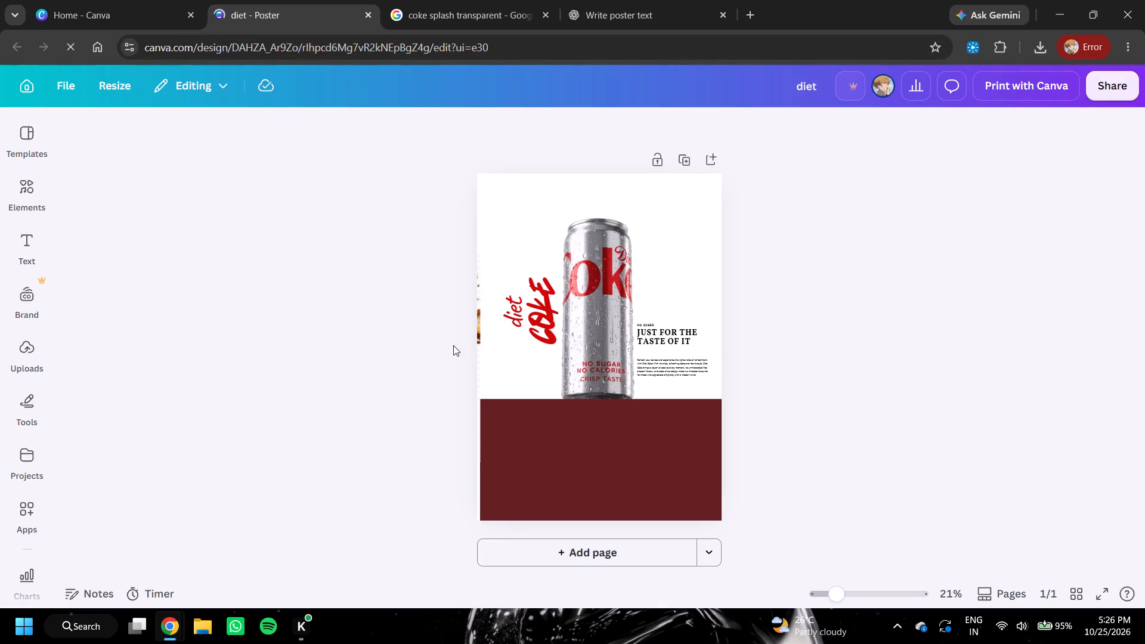
Move the uncropped splash image from beyond the page's left edge onto the poster, covering the can.
drag(480, 337, 497, 345)
click(497, 345)
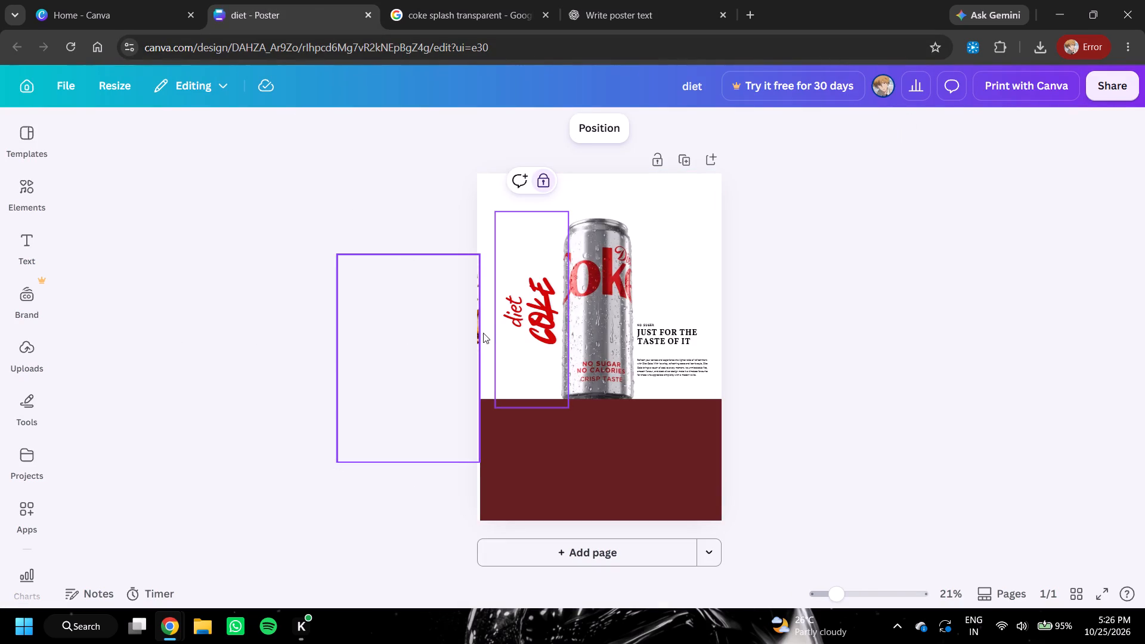
drag(478, 332, 565, 369)
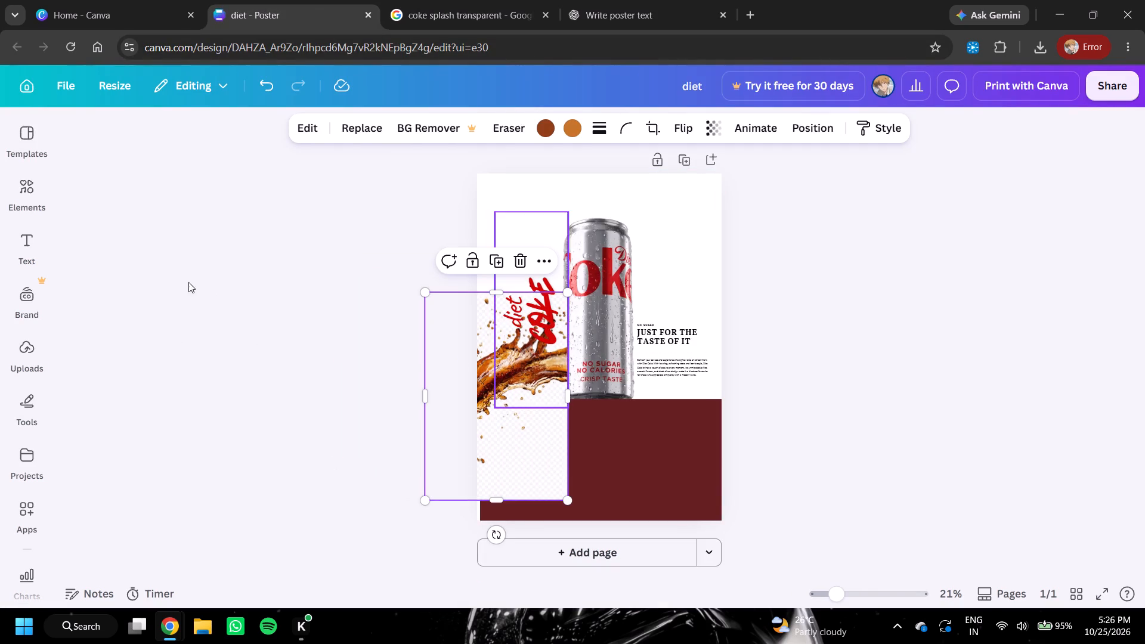
double_click(39, 239)
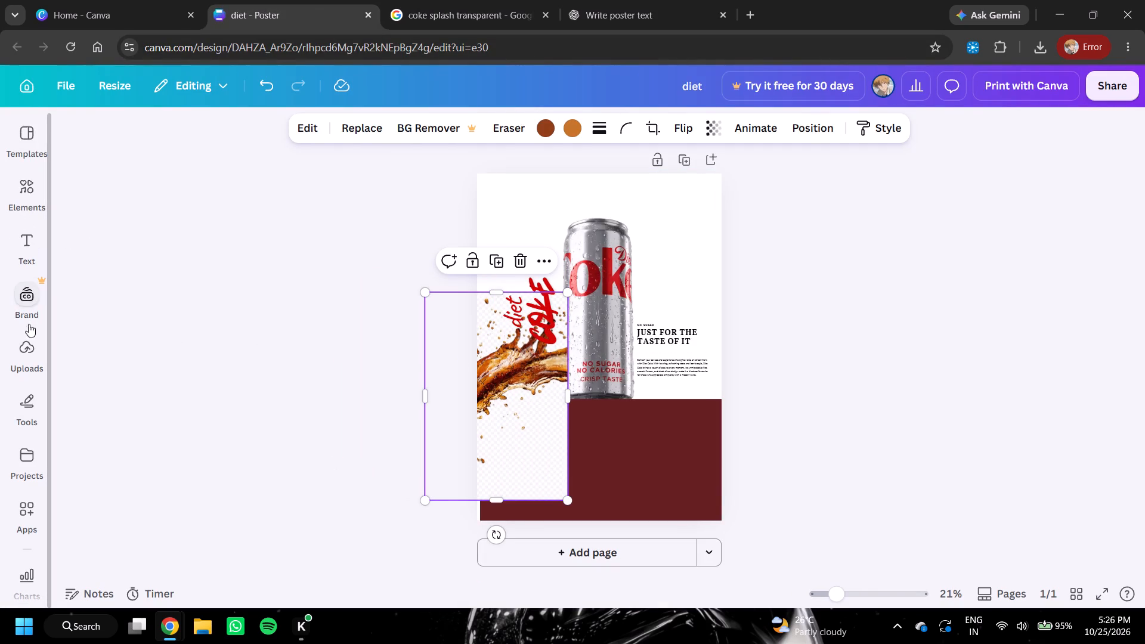
click(22, 353)
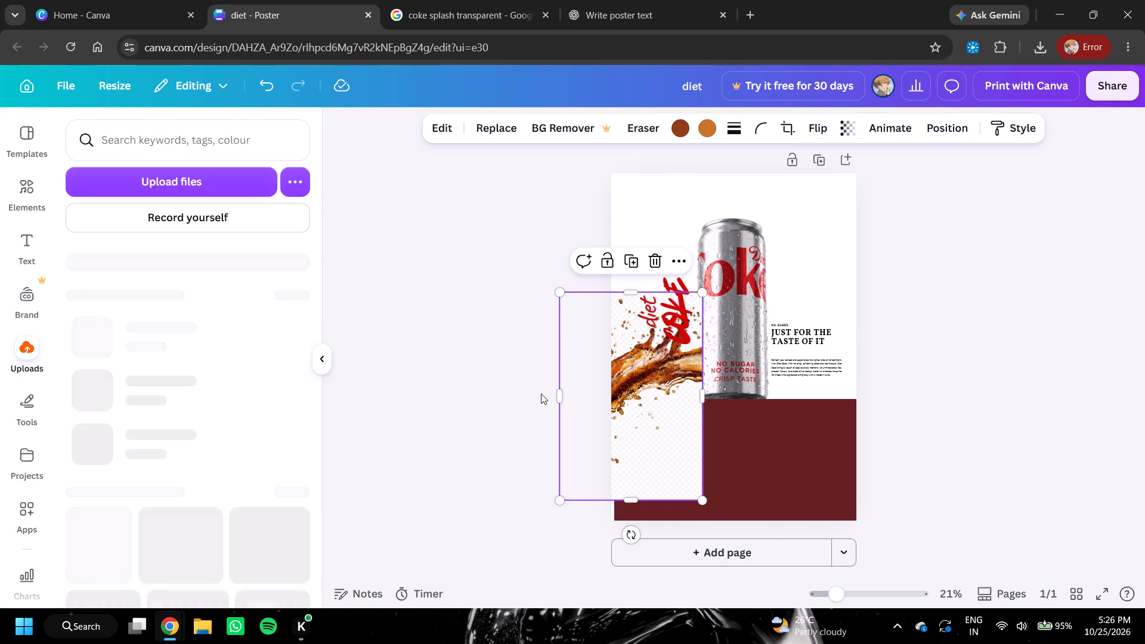
drag(652, 404, 727, 388)
drag(731, 384, 749, 363)
click(751, 359)
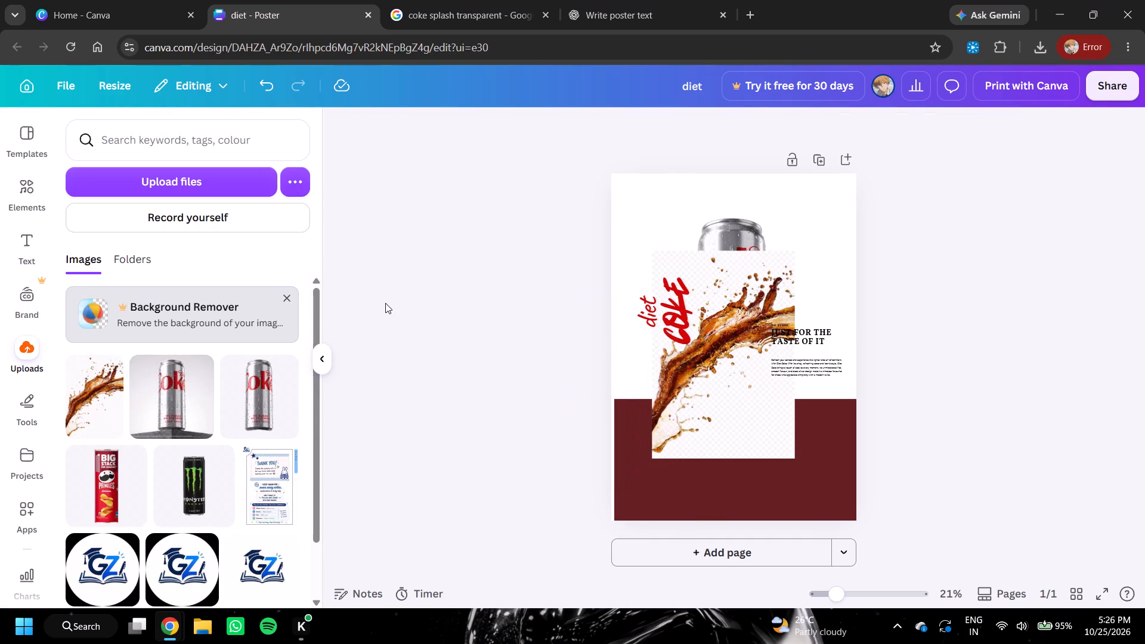
click(385, 303)
click(325, 360)
drag(609, 413, 611, 391)
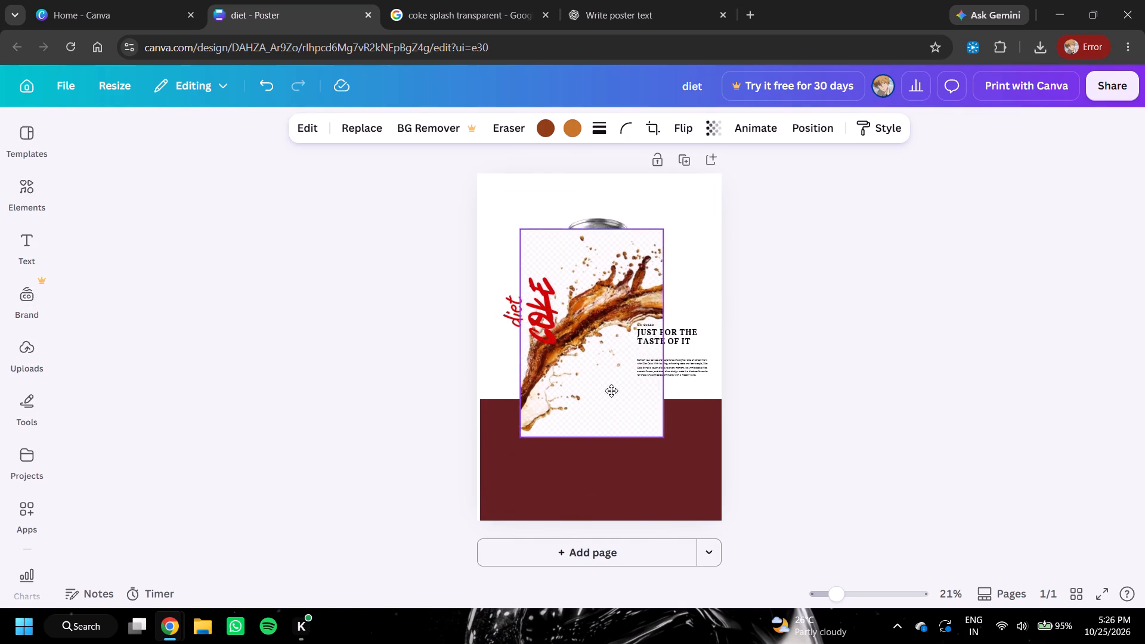
drag(611, 391, 611, 382)
double_click(611, 381)
Enlarge the splash image to most of the page width and center it horizontally over the can.
scroll(776, 367, up, 3)
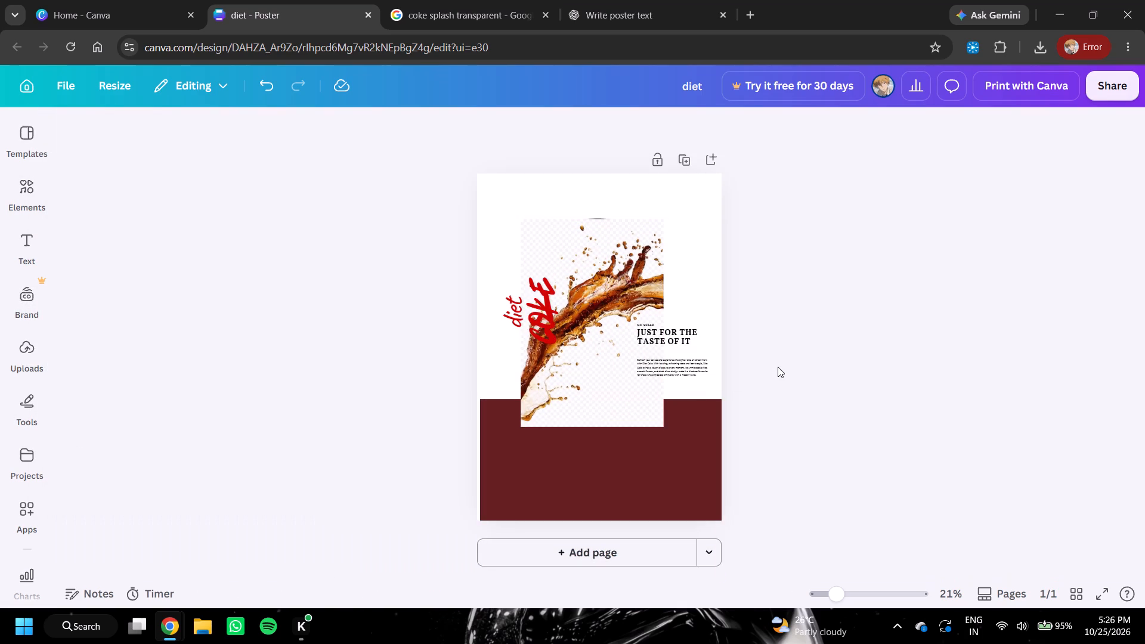
ctrl+scroll(775, 367, up, 4)
scroll(952, 331, up, 3)
scroll(939, 333, down, 1)
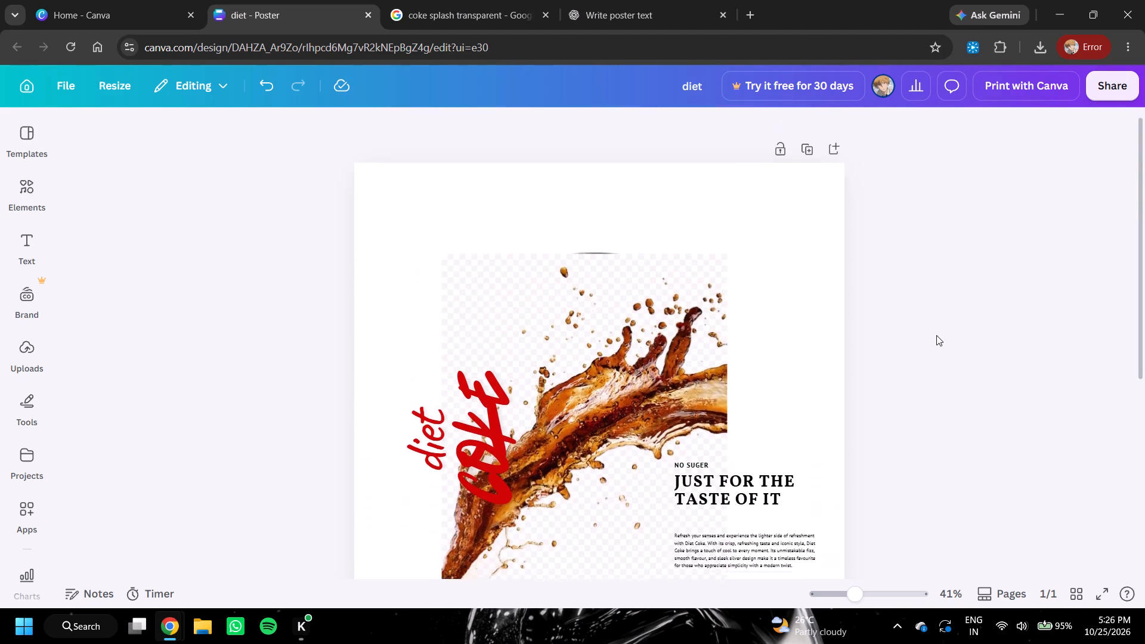
scroll(936, 335, down, 1)
drag(613, 468, 569, 435)
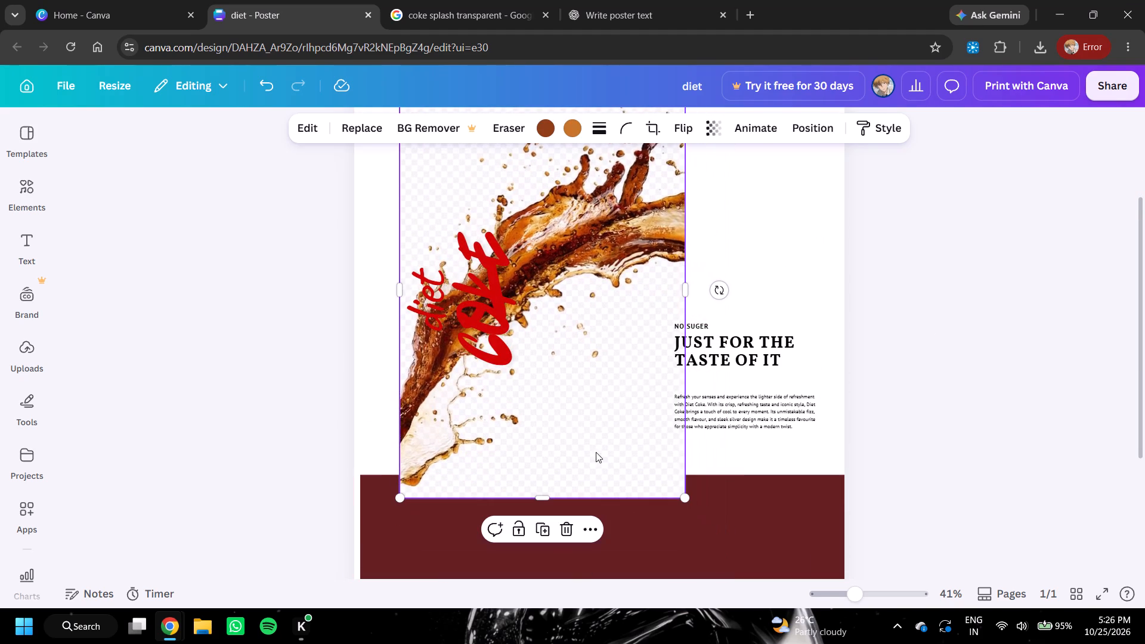
drag(689, 500, 785, 556)
drag(658, 482, 692, 478)
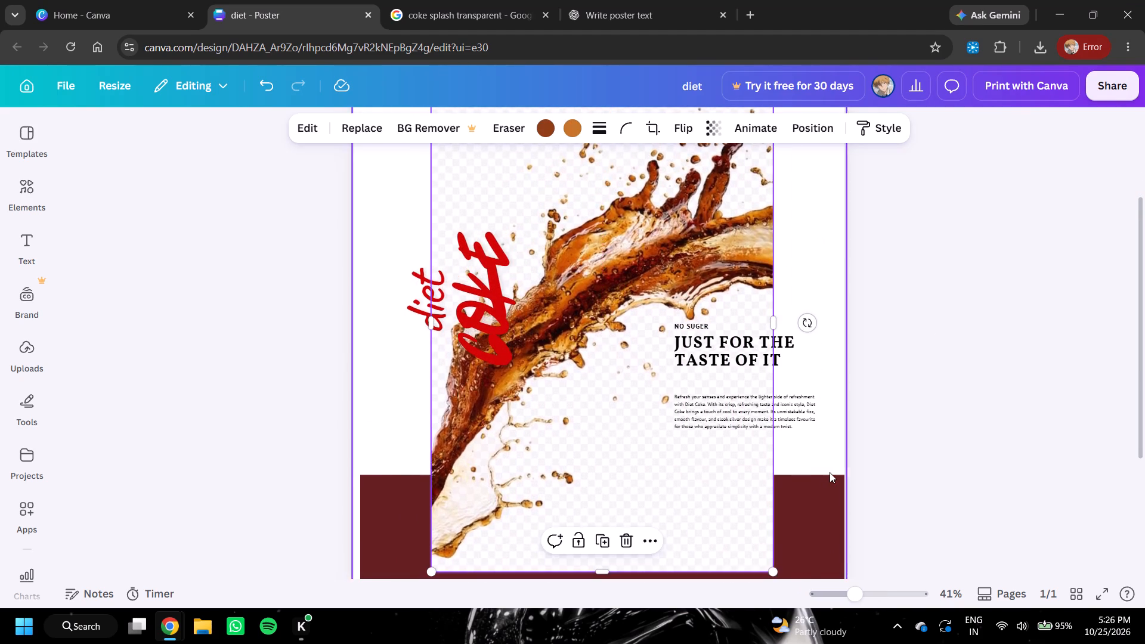
scroll(830, 472, down, 2)
drag(772, 421, 809, 470)
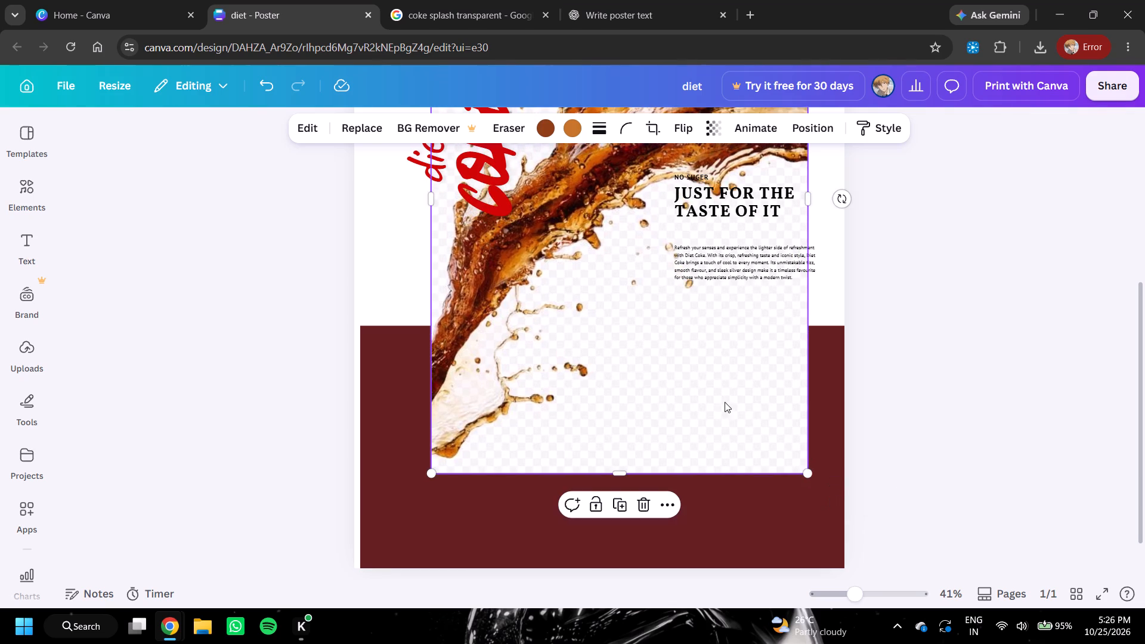
drag(725, 402, 698, 397)
drag(781, 467, 793, 481)
double_click(793, 481)
scroll(707, 391, up, 2)
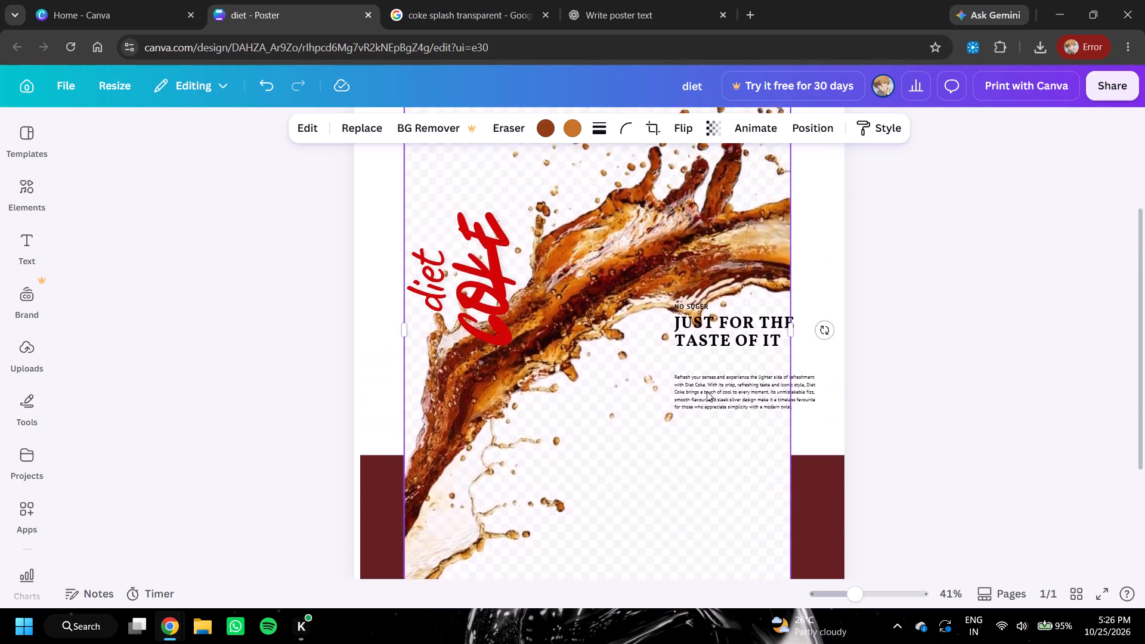
Crop the bottom of the splash image so it ends at the top edge of the maroon block.
scroll(707, 391, up, 2)
scroll(710, 358, down, 2)
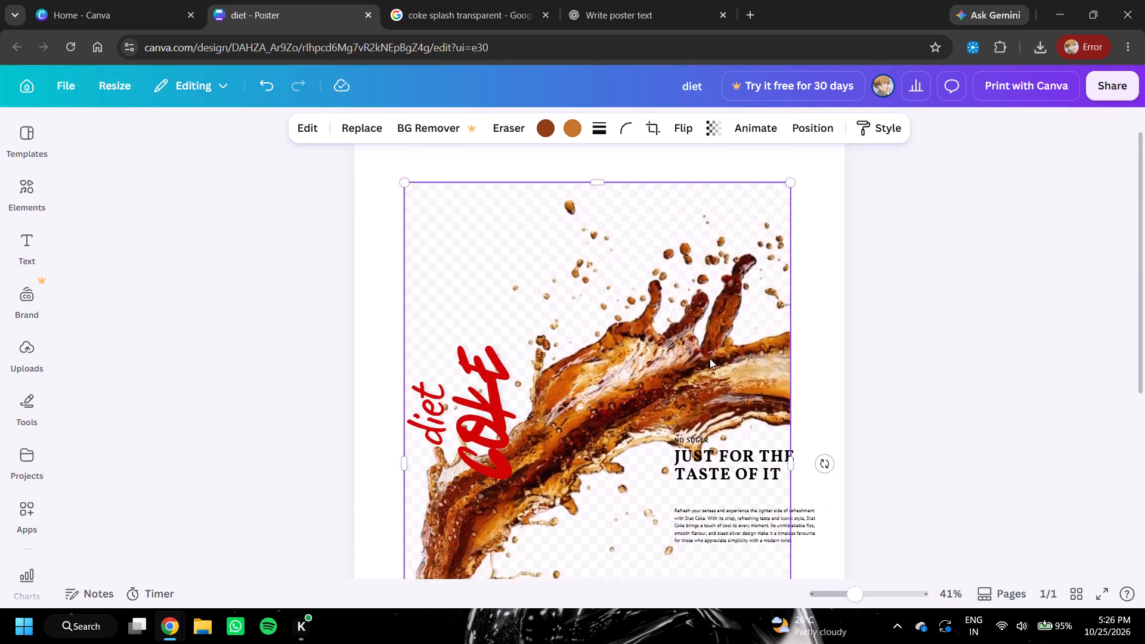
scroll(710, 358, down, 2)
double_click(612, 386)
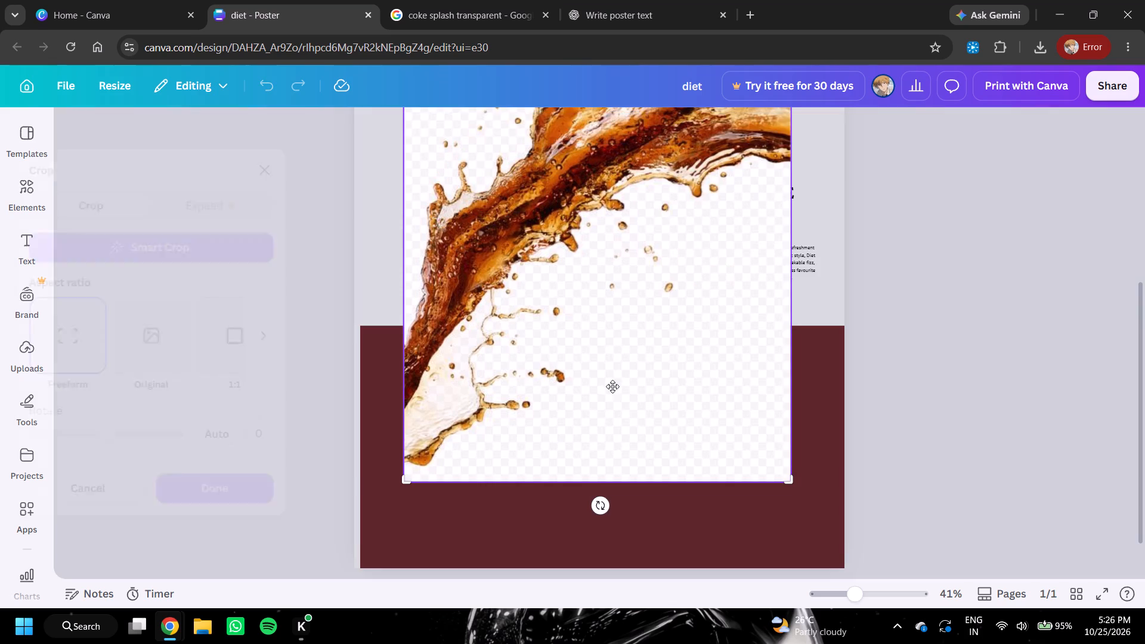
ctrl+scroll(639, 314, down, 3)
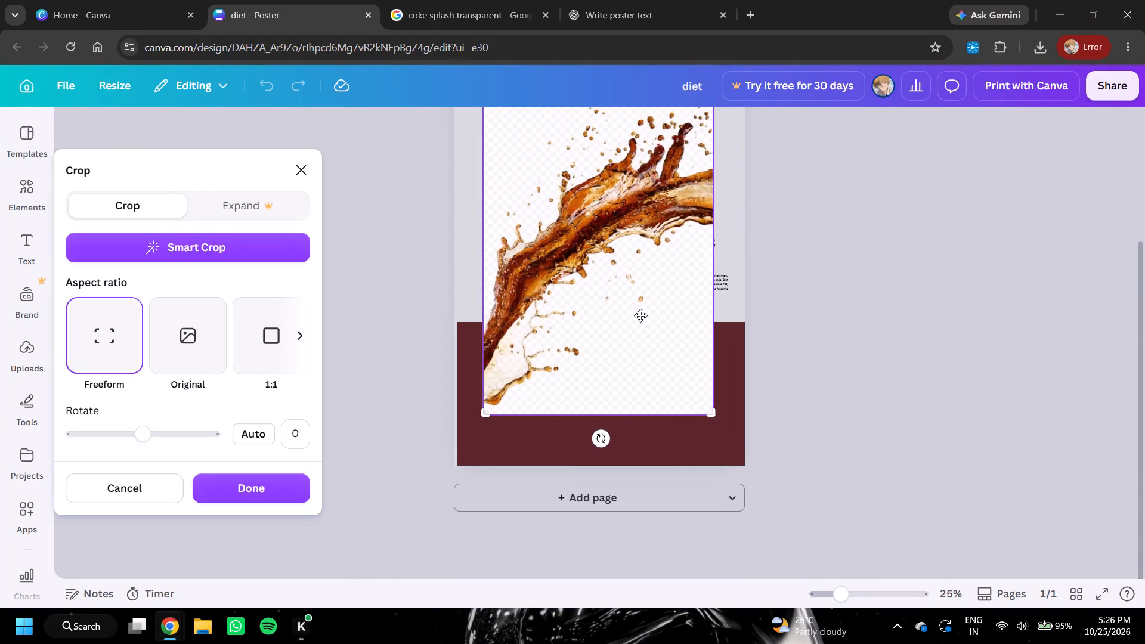
scroll(941, 270, up, 2)
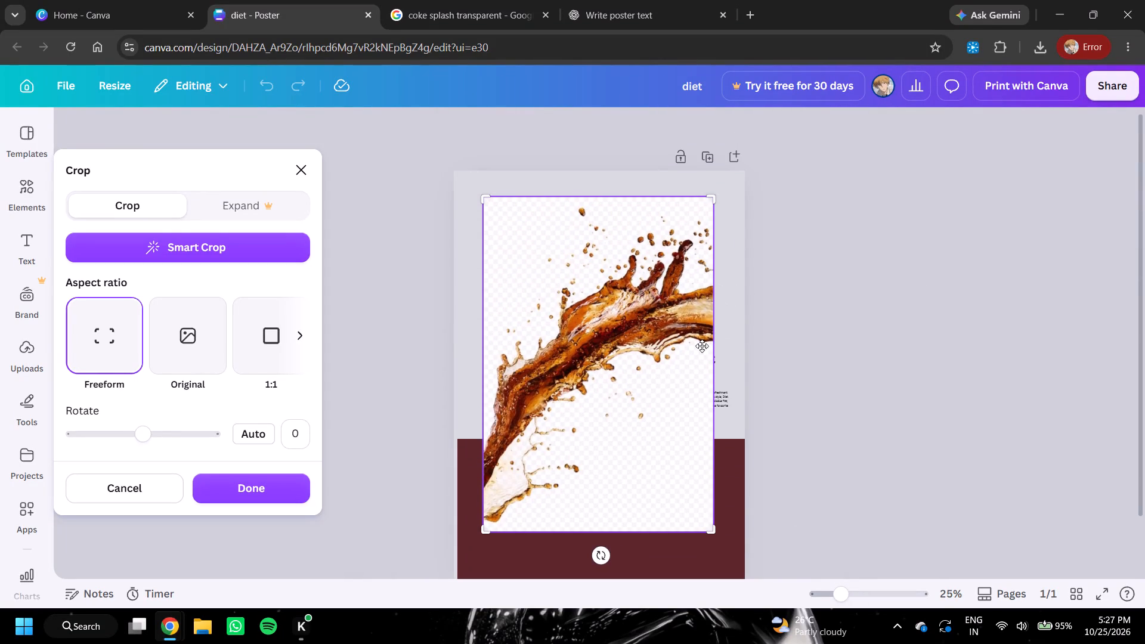
drag(713, 535, 748, 456)
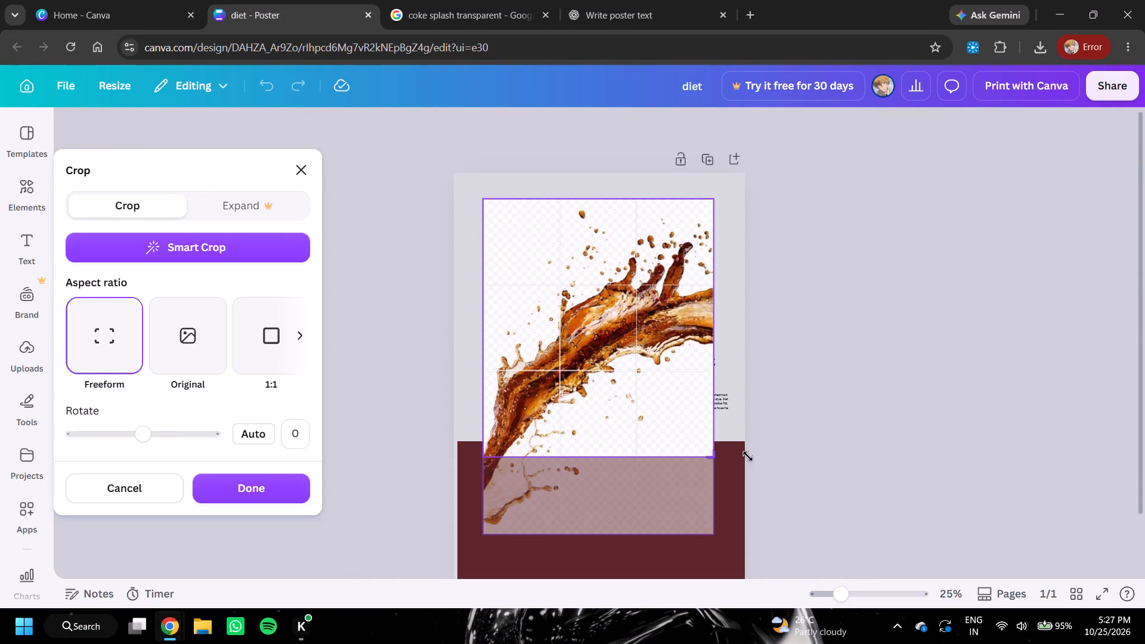
drag(748, 456, 756, 442)
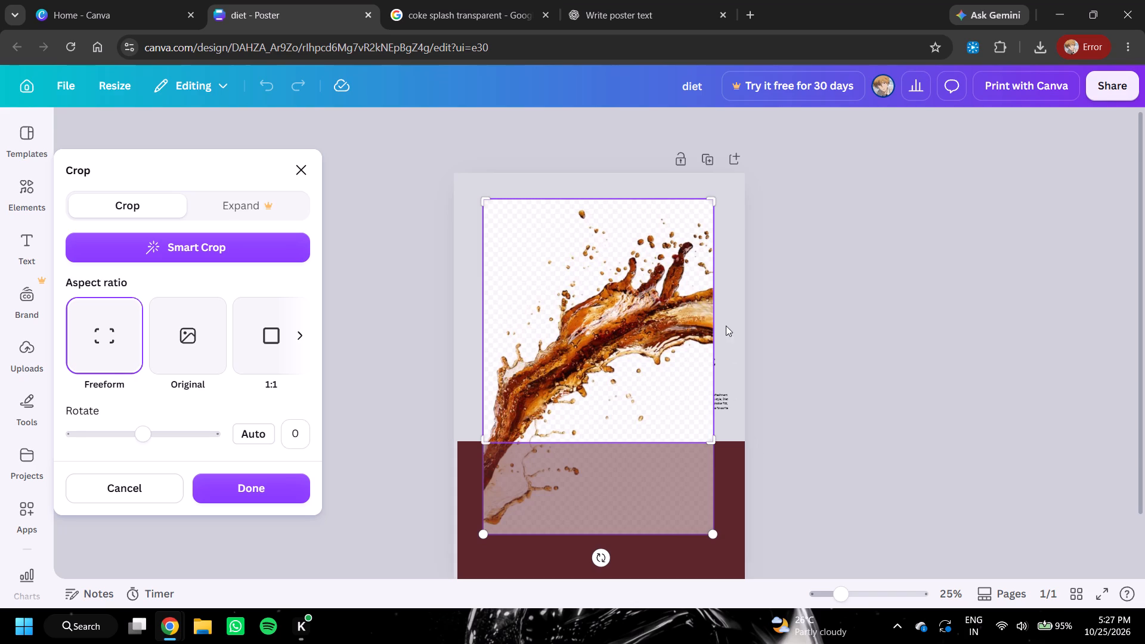
click(815, 311)
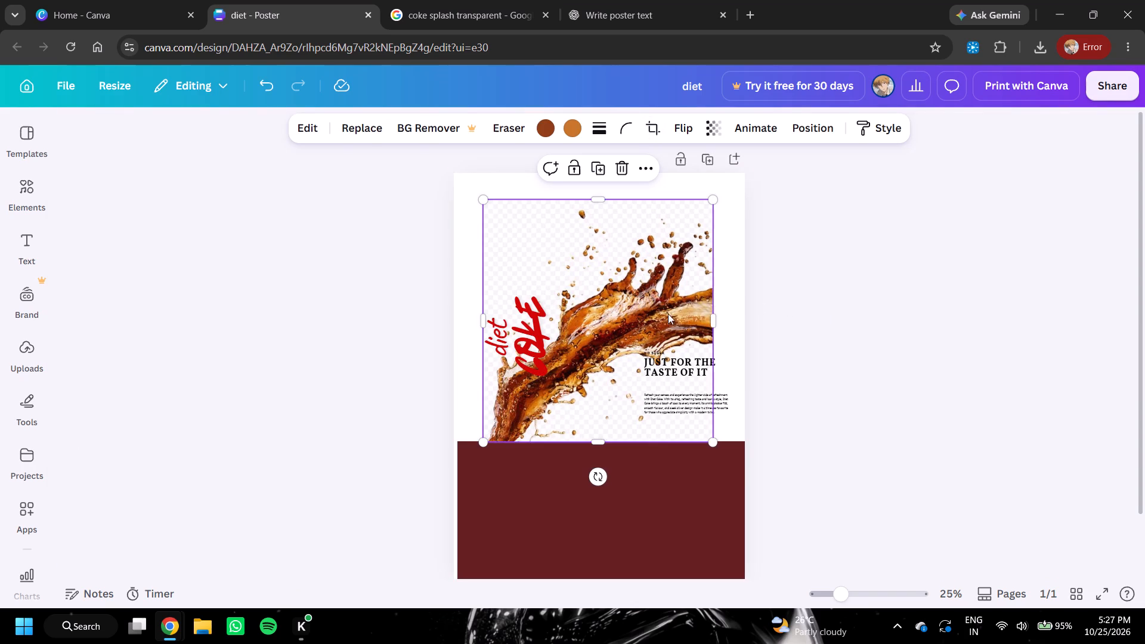
Crop the splash image's right side away so it ends at the can's left edge.
double_click(598, 310)
double_click(611, 239)
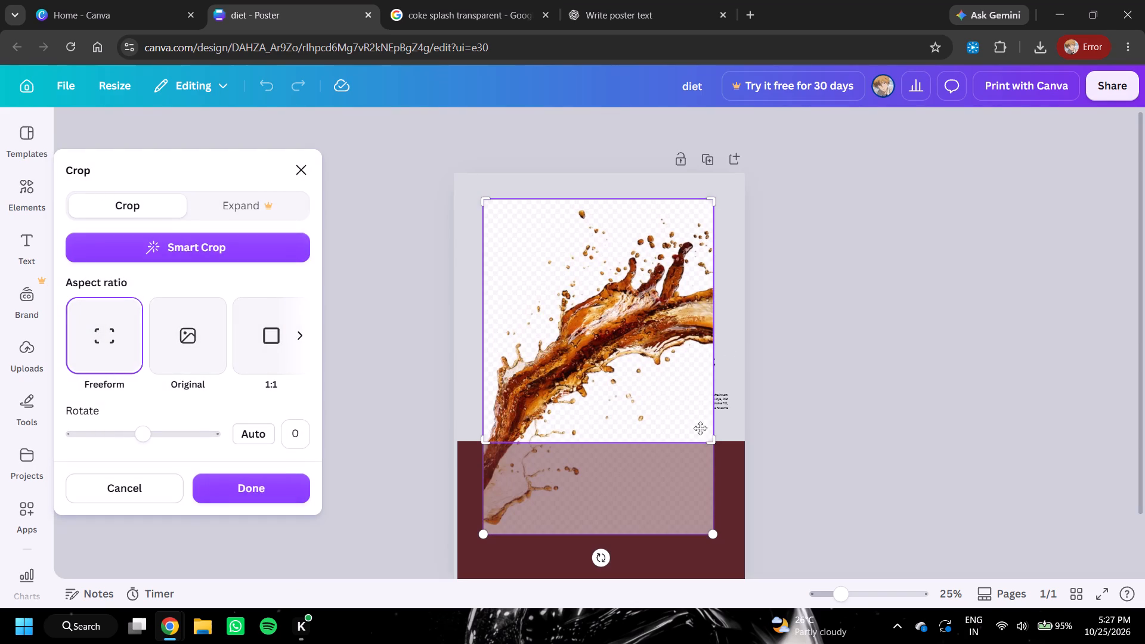
drag(713, 441, 538, 448)
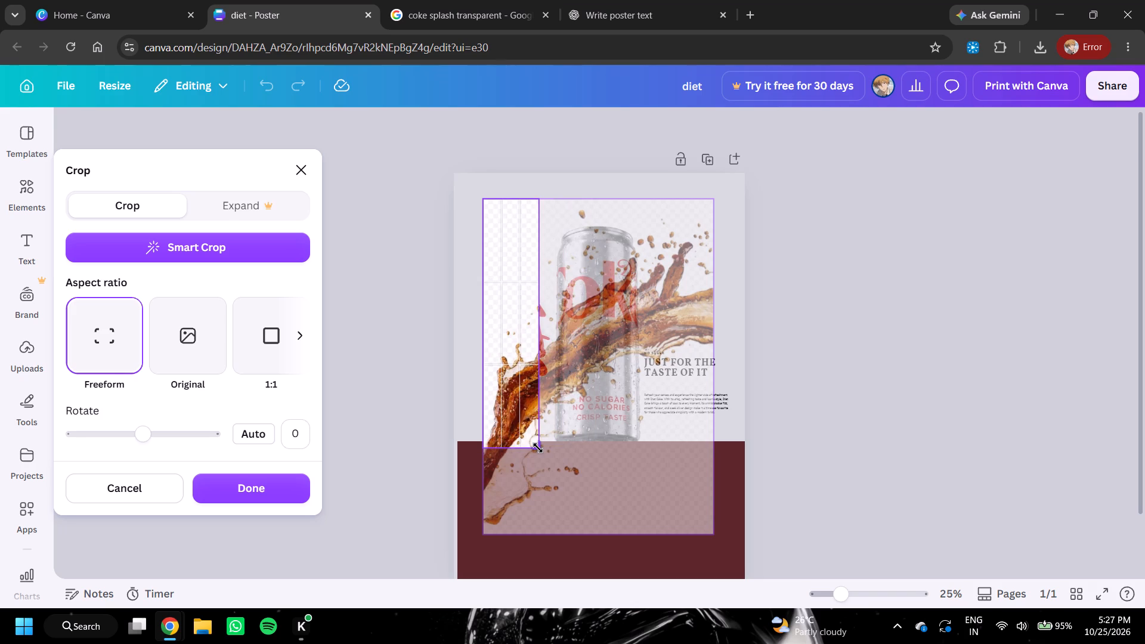
drag(538, 448, 555, 439)
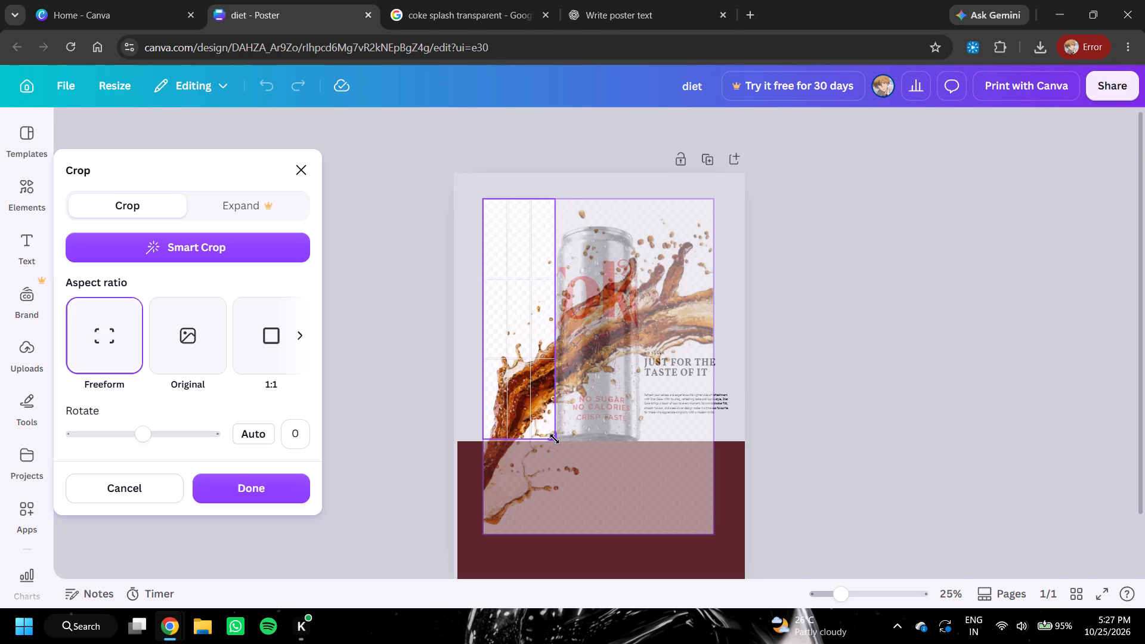
drag(555, 439, 550, 436)
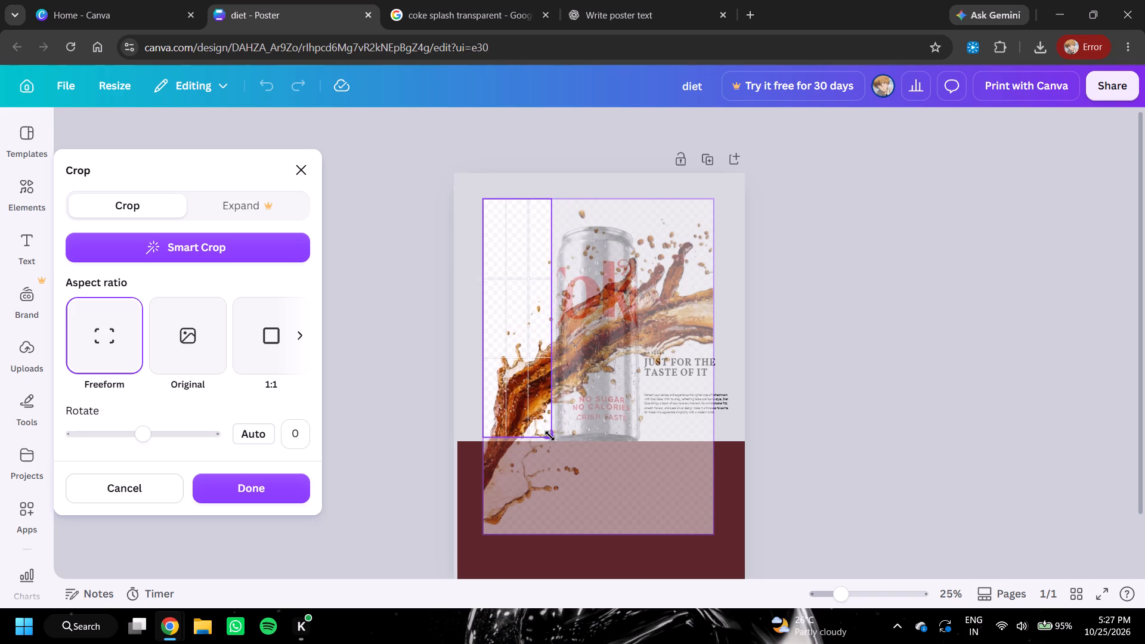
drag(550, 436, 555, 441)
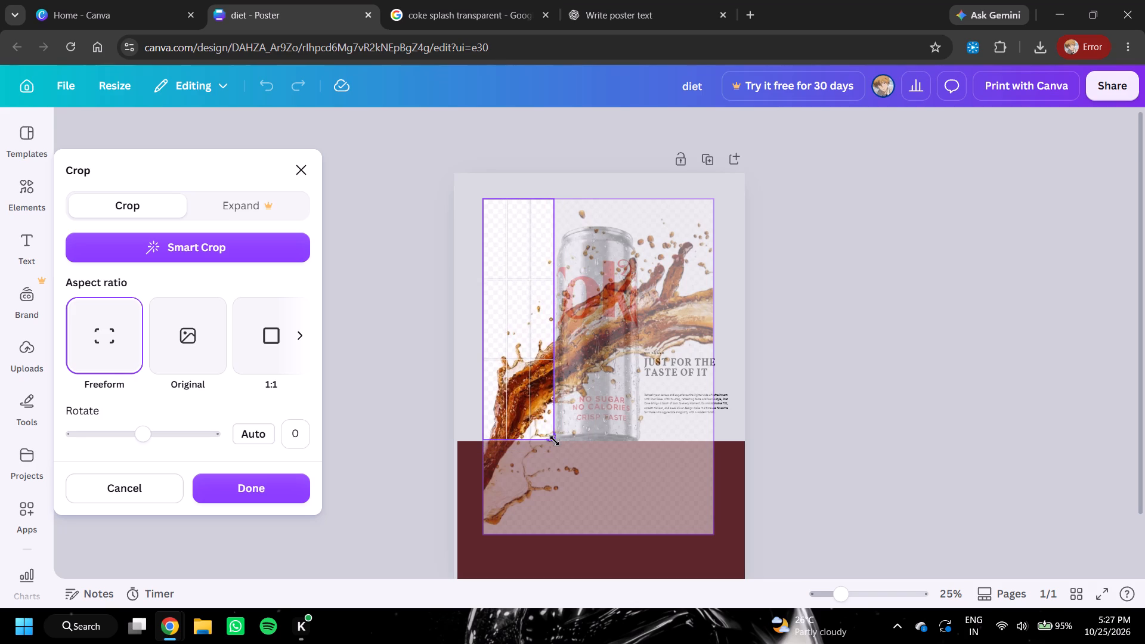
drag(555, 441, 557, 441)
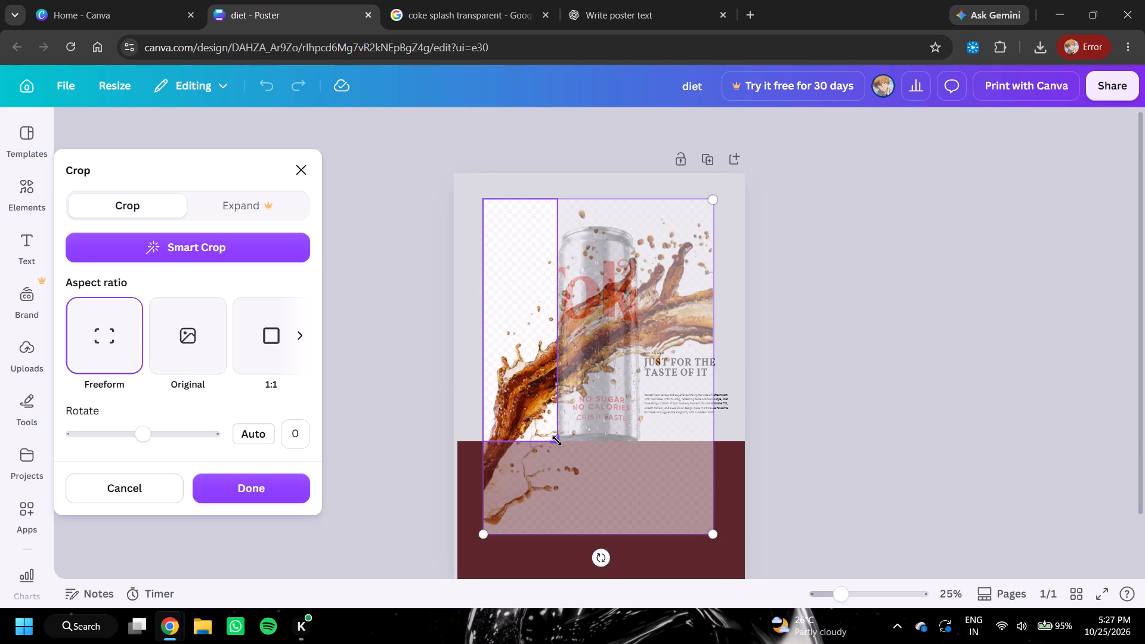
click(879, 399)
click(879, 399)
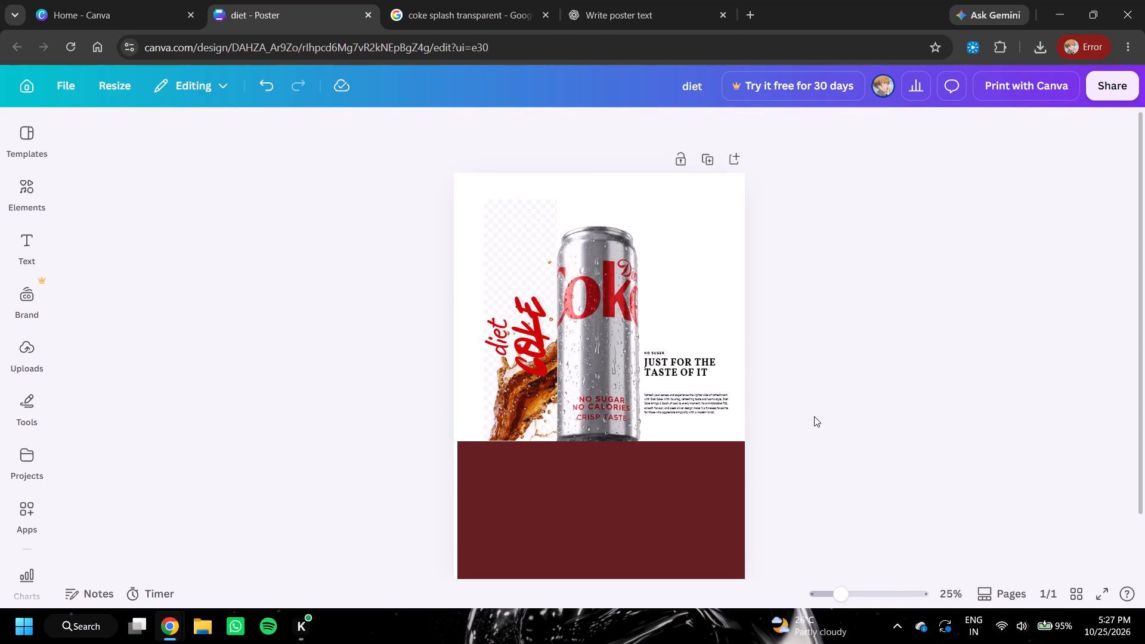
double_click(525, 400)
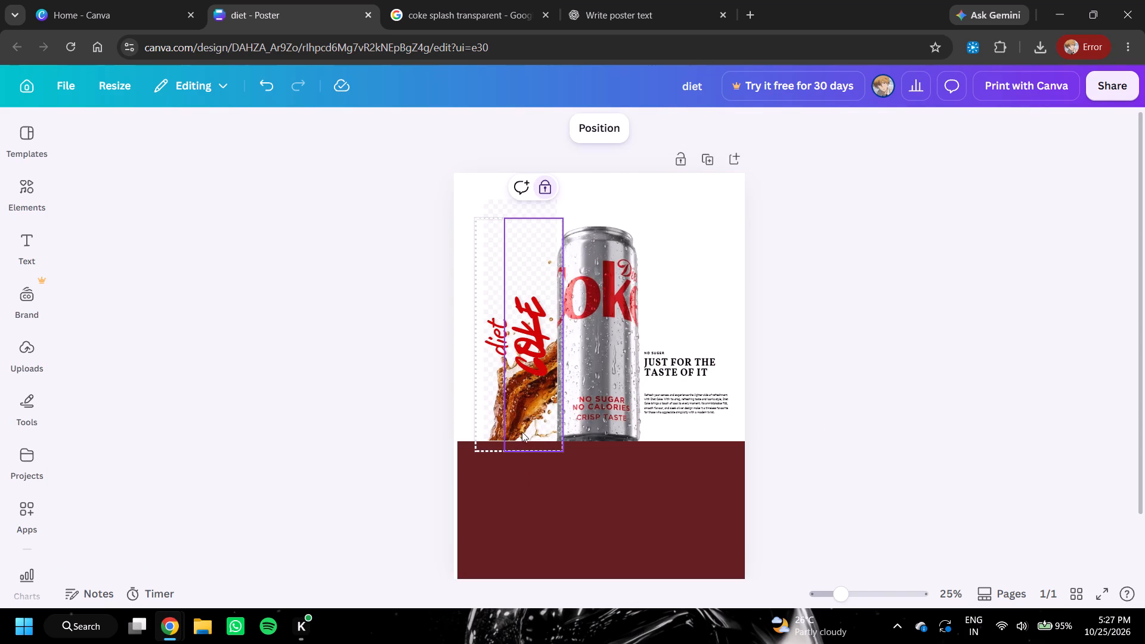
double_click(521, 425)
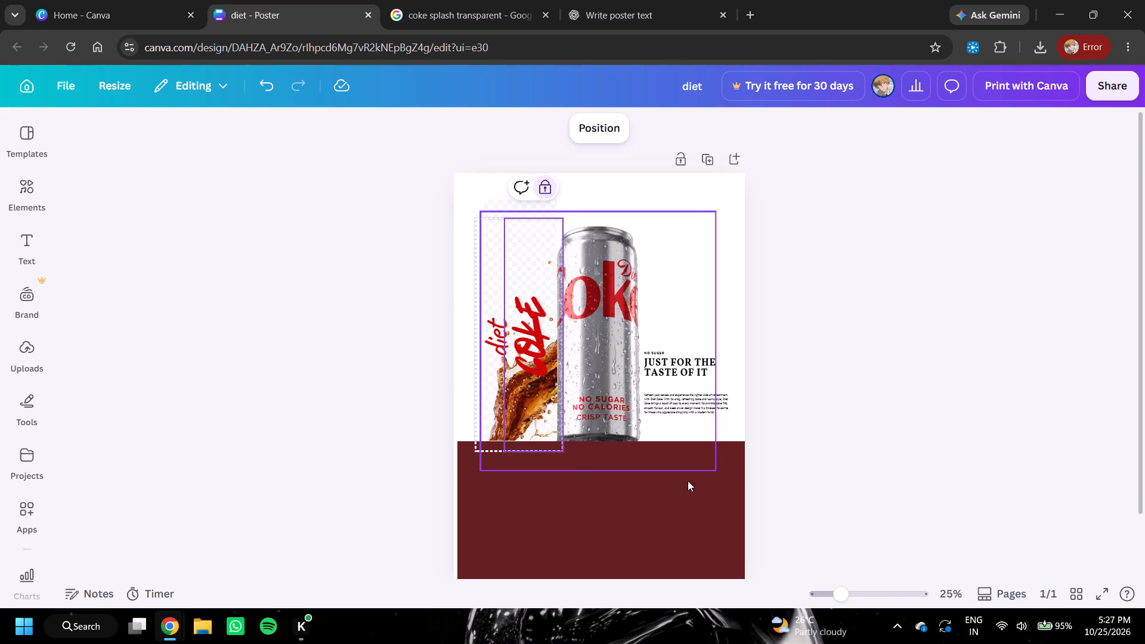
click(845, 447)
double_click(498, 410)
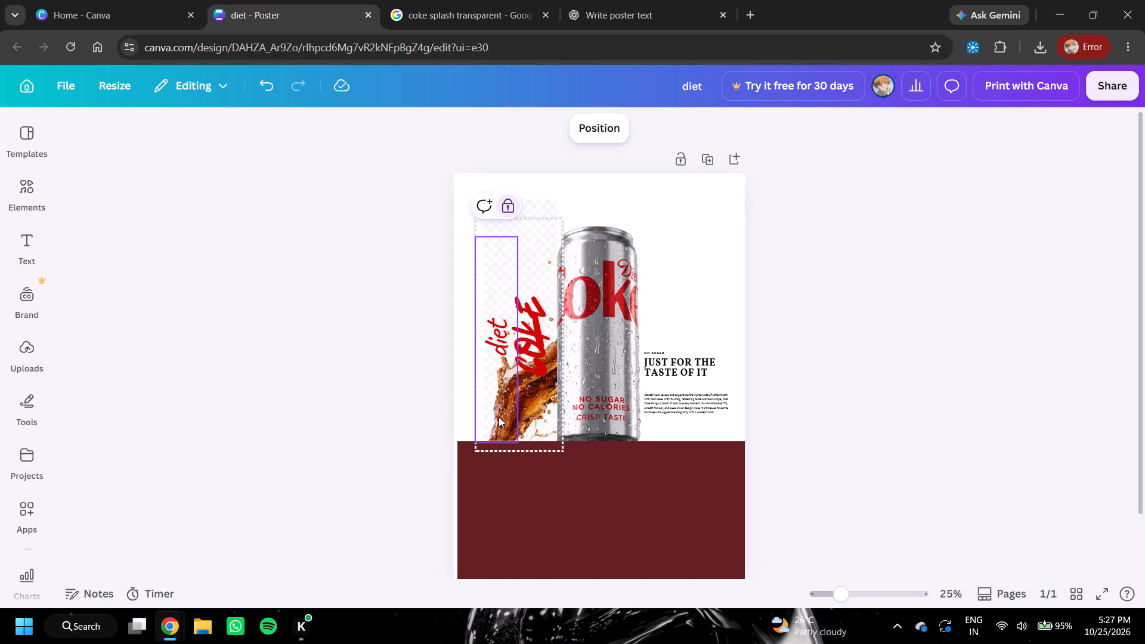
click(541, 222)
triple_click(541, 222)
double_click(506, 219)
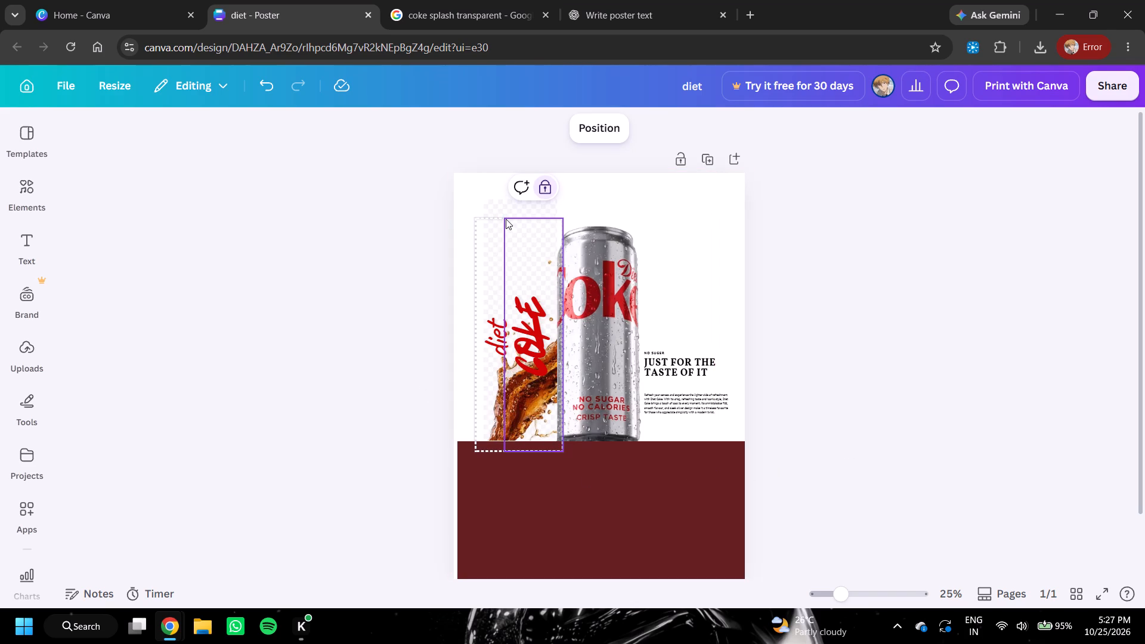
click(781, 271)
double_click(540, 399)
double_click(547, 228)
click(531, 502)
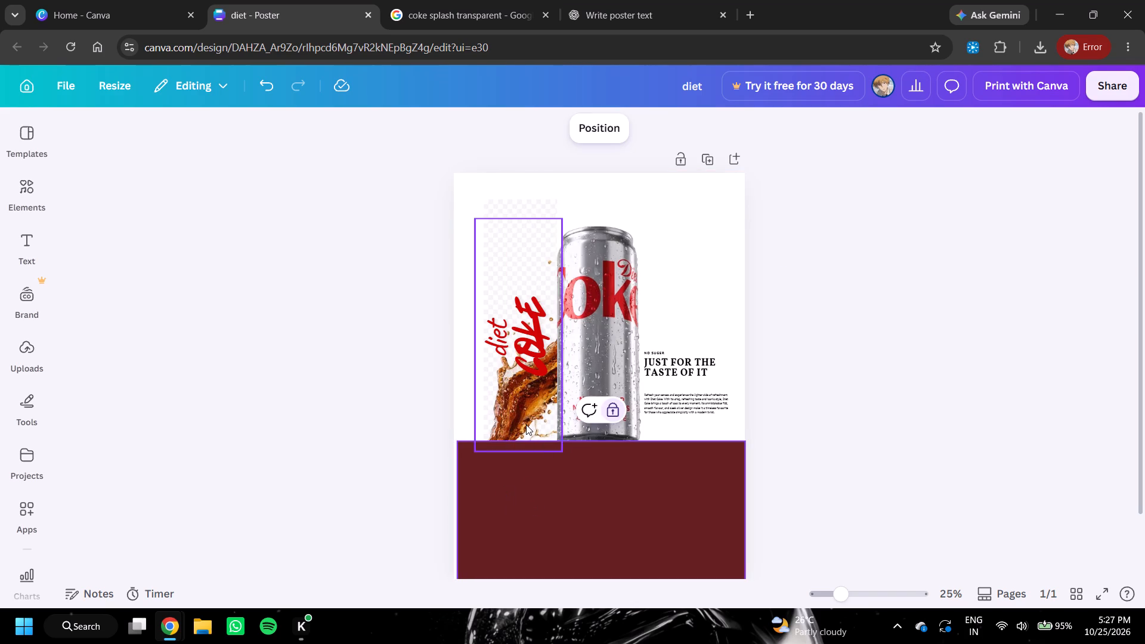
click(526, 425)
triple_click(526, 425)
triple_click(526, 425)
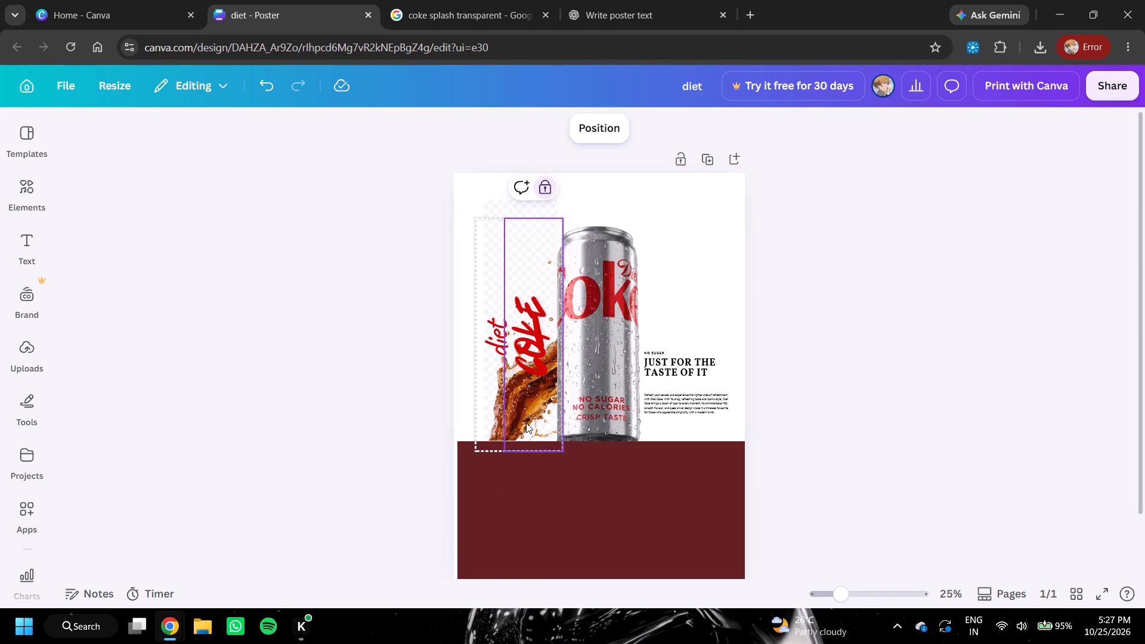
Fine-tune the splash crop's lower-right corner to meet the can's left edge and the maroon block's top.
click(522, 212)
double_click(532, 206)
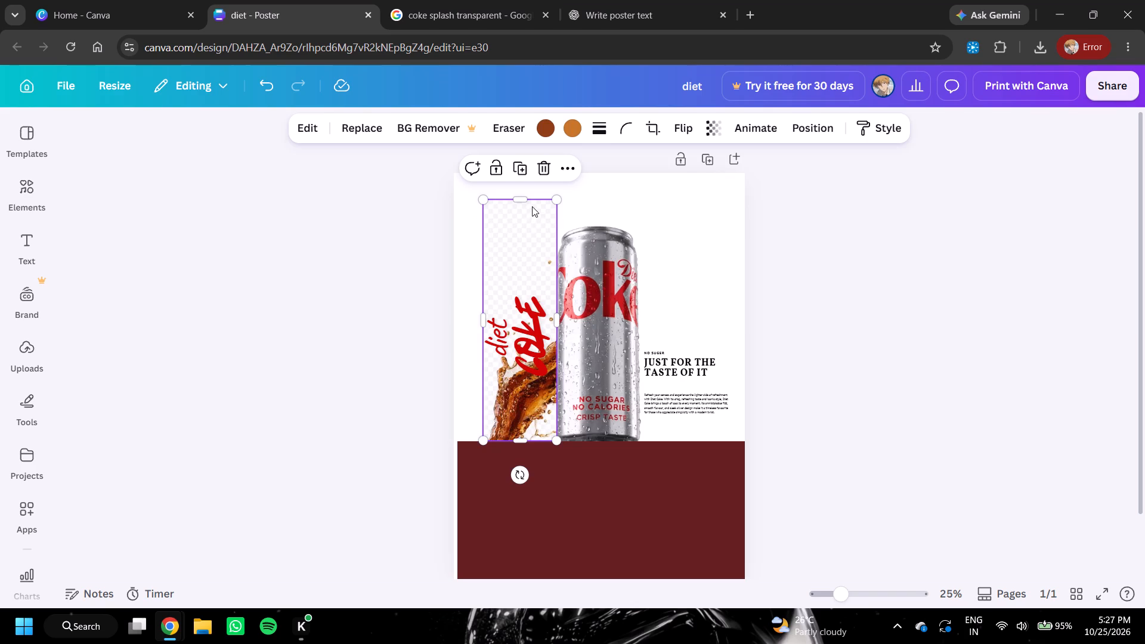
click(552, 441)
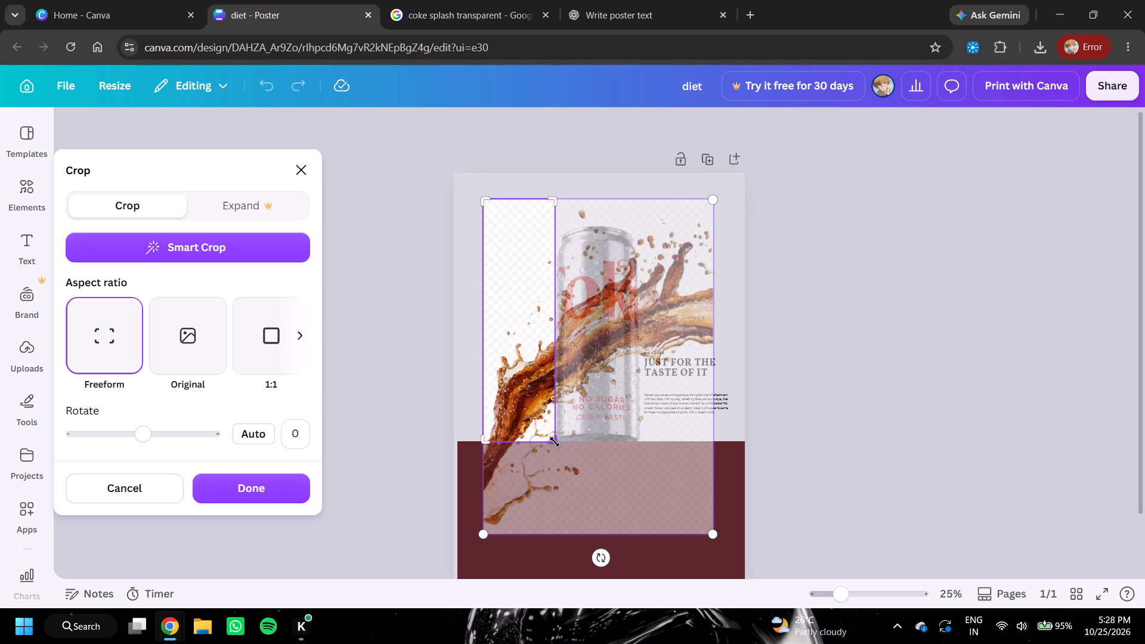
click(555, 442)
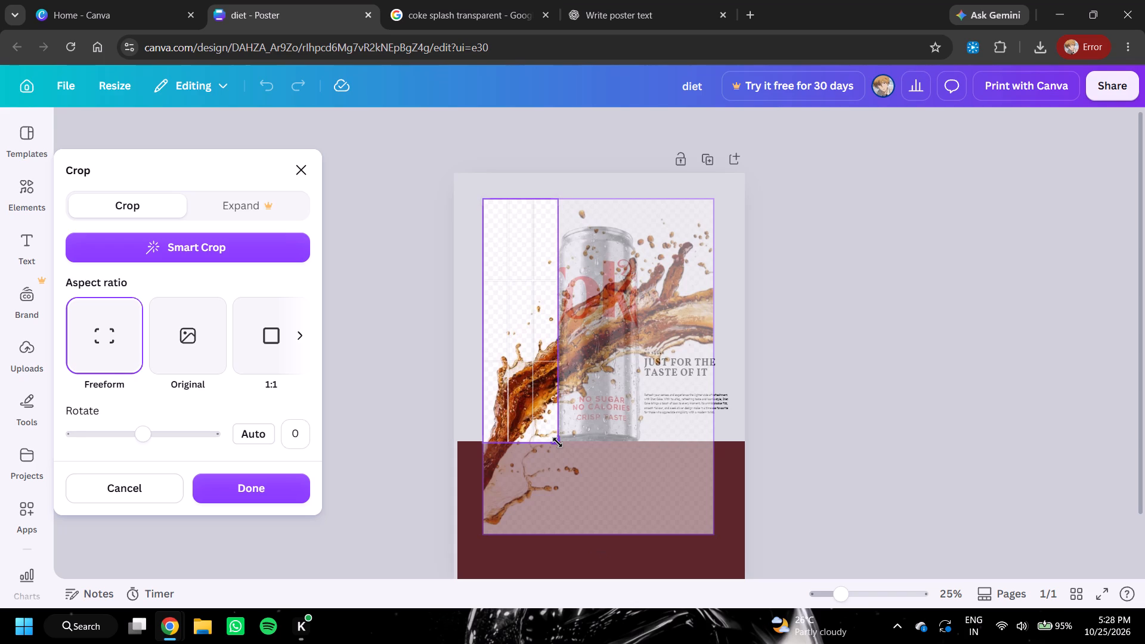
click(849, 411)
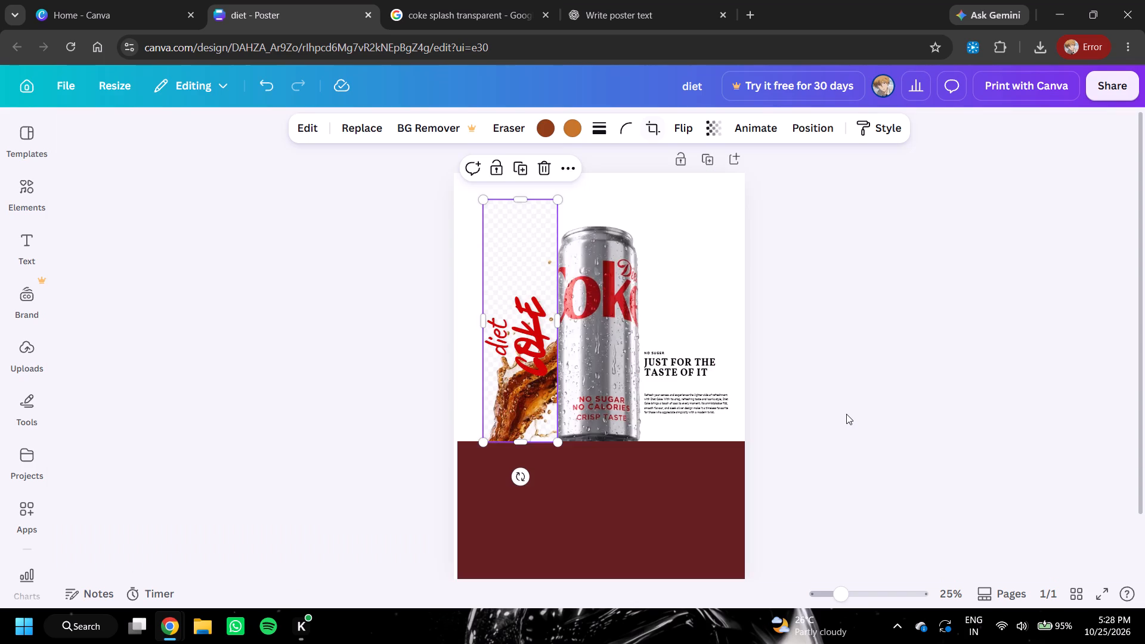
drag(846, 414, 844, 421)
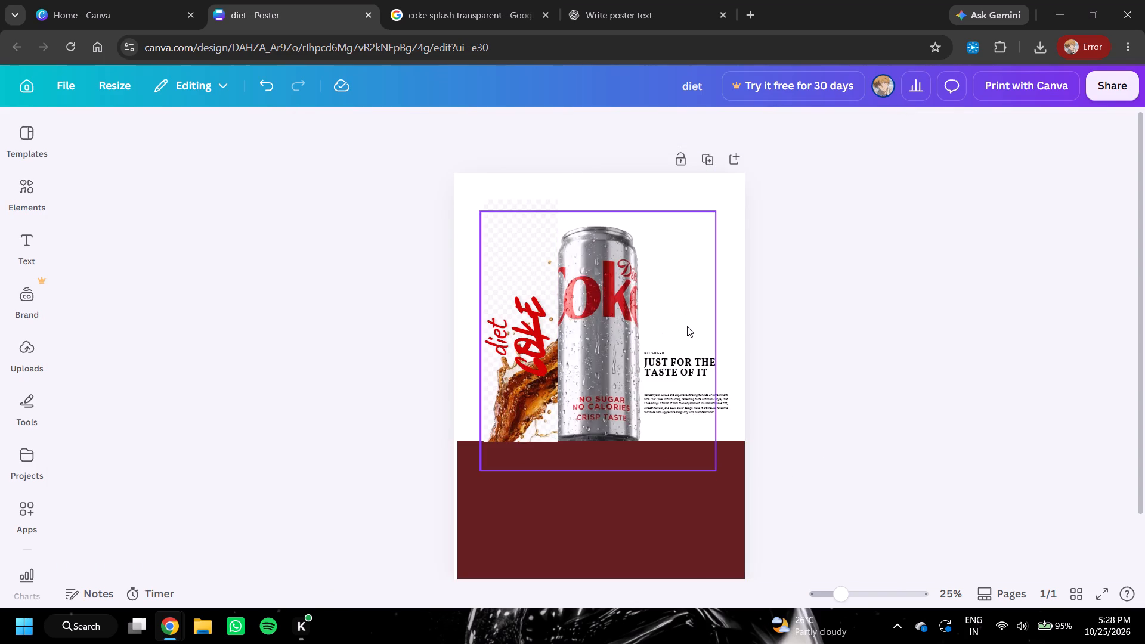
click(775, 287)
Add another uncropped splash image from the uploads, delete the extra copy, and place it over the tagline text at the page's right edge.
click(10, 351)
double_click(102, 391)
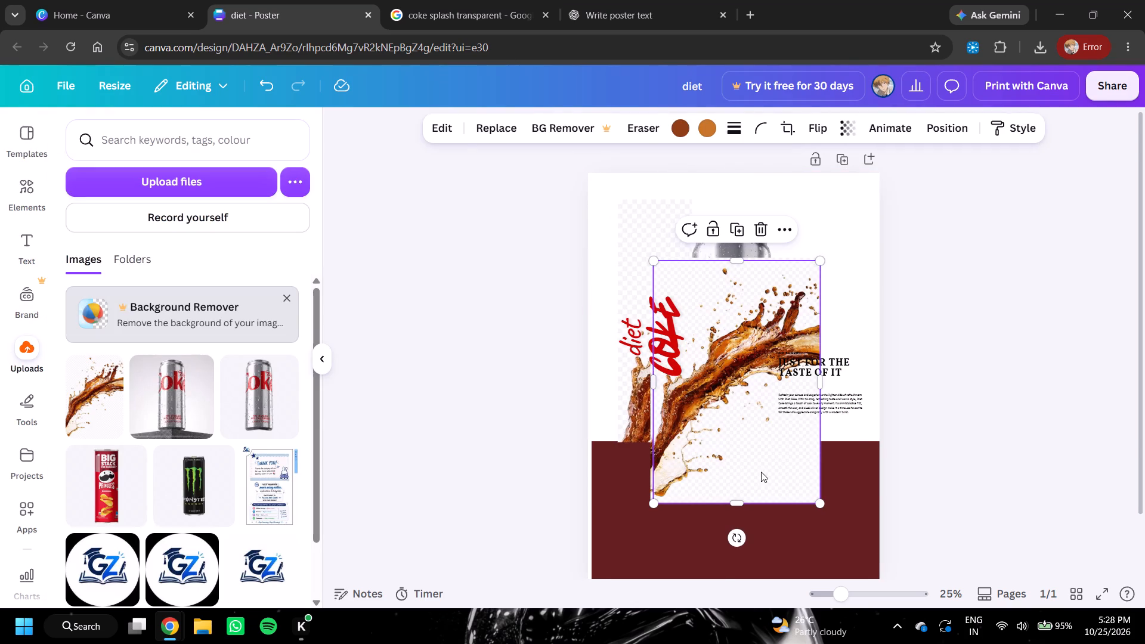
click(317, 355)
drag(629, 459, 621, 489)
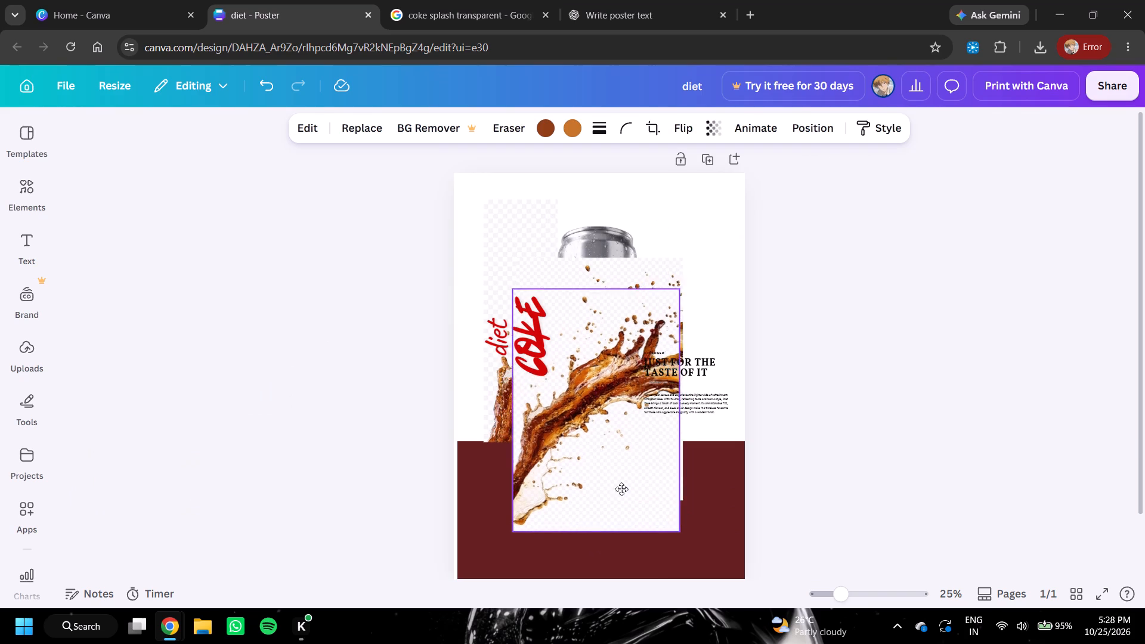
drag(621, 489, 686, 510)
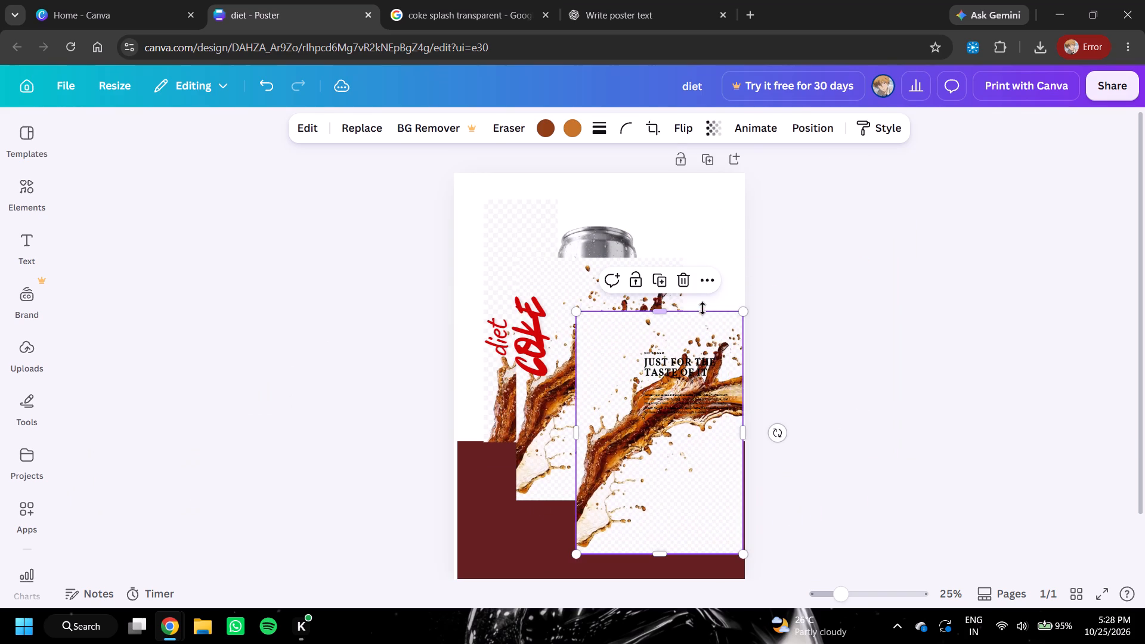
double_click(683, 282)
drag(598, 470, 658, 493)
drag(638, 494, 698, 507)
Trim the bottom of the cropped splash left of the can slightly so it ends at the maroon block's top edge.
click(493, 413)
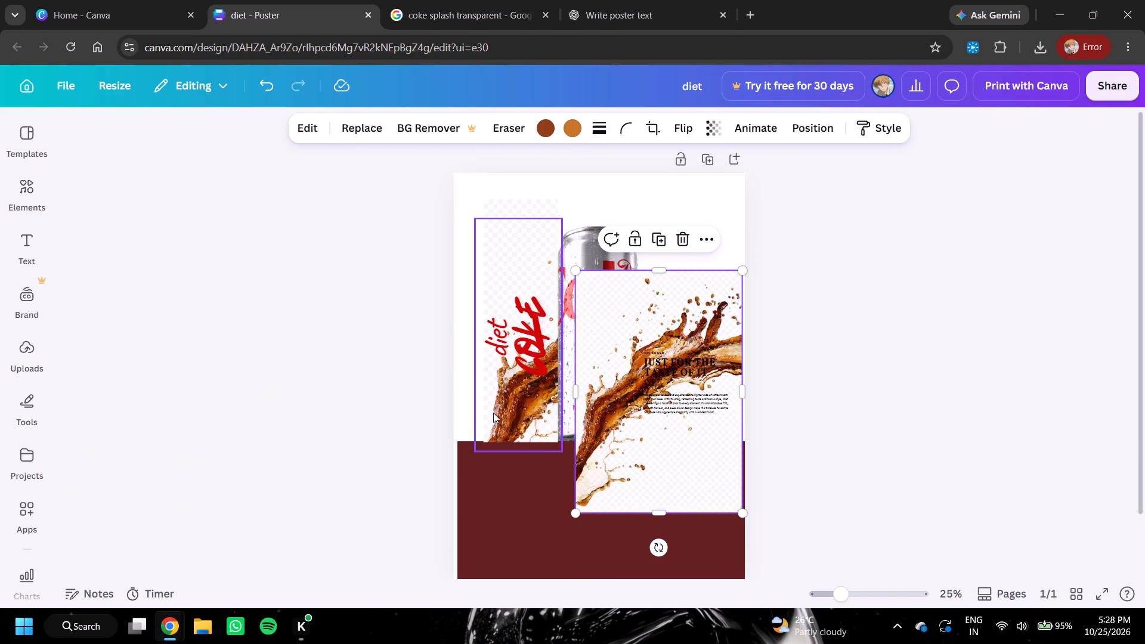
double_click(496, 417)
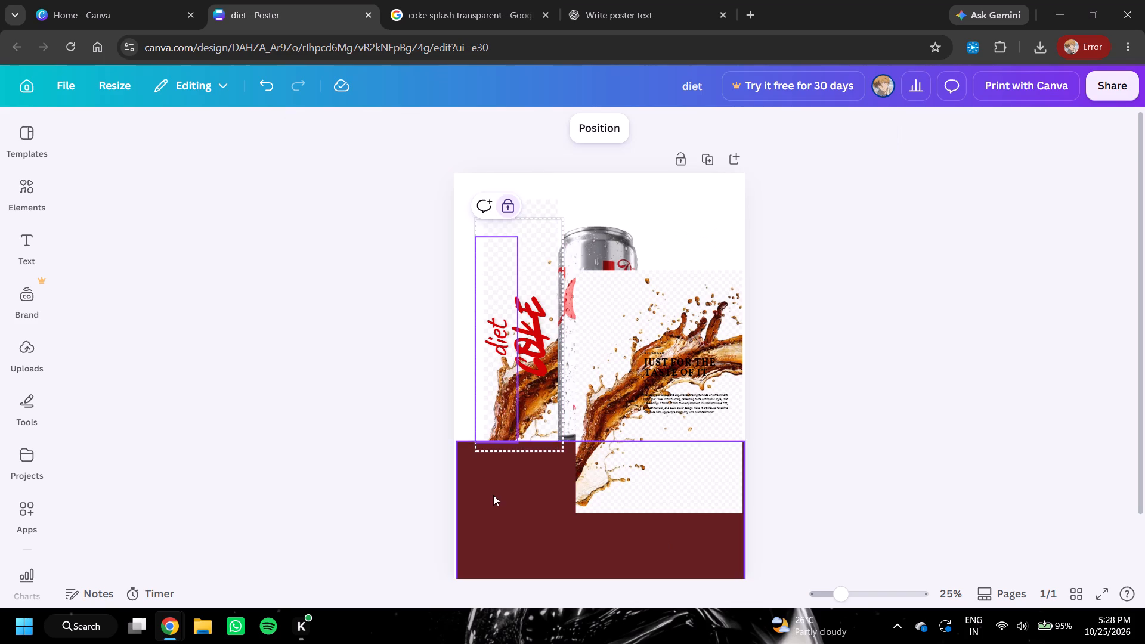
click(493, 495)
triple_click(522, 227)
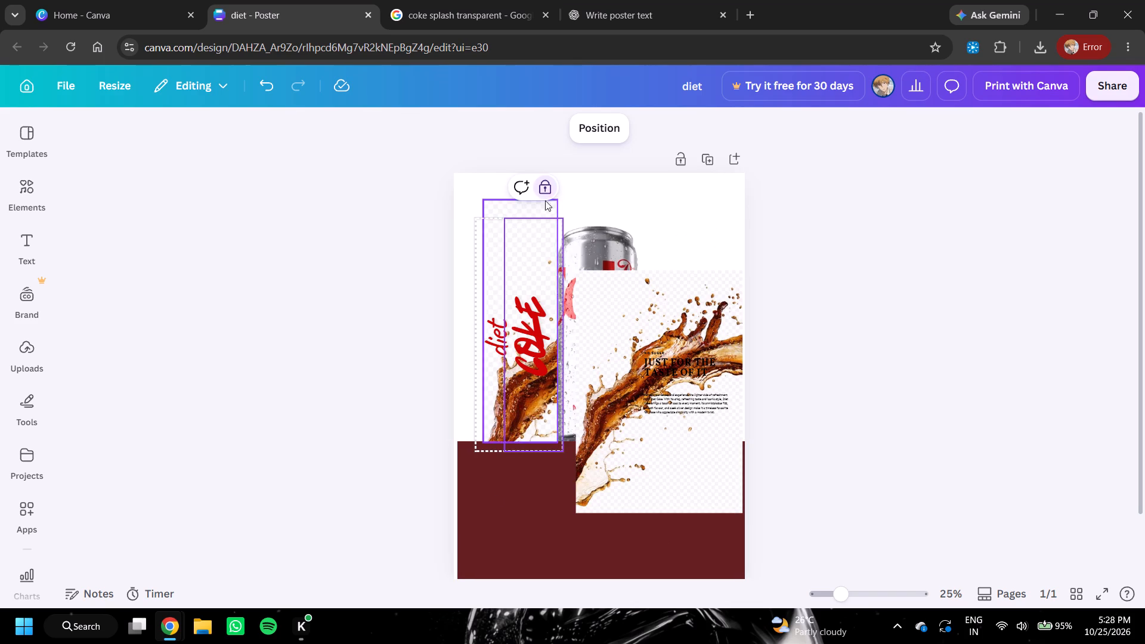
click(598, 191)
triple_click(534, 203)
click(534, 203)
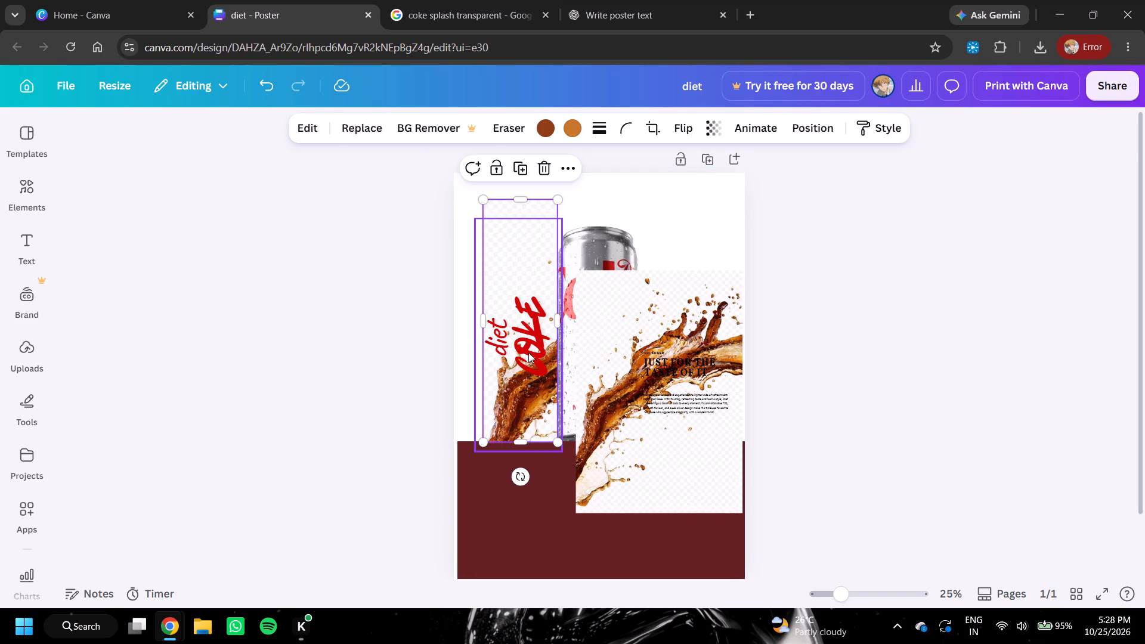
drag(522, 439, 522, 437)
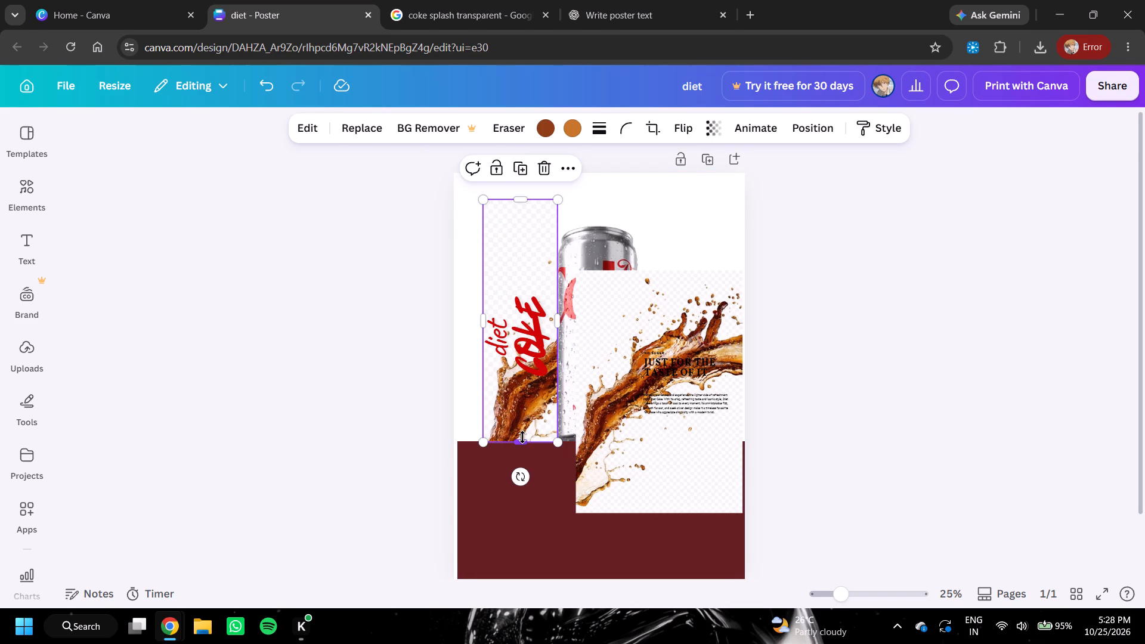
drag(522, 437, 523, 434)
click(478, 471)
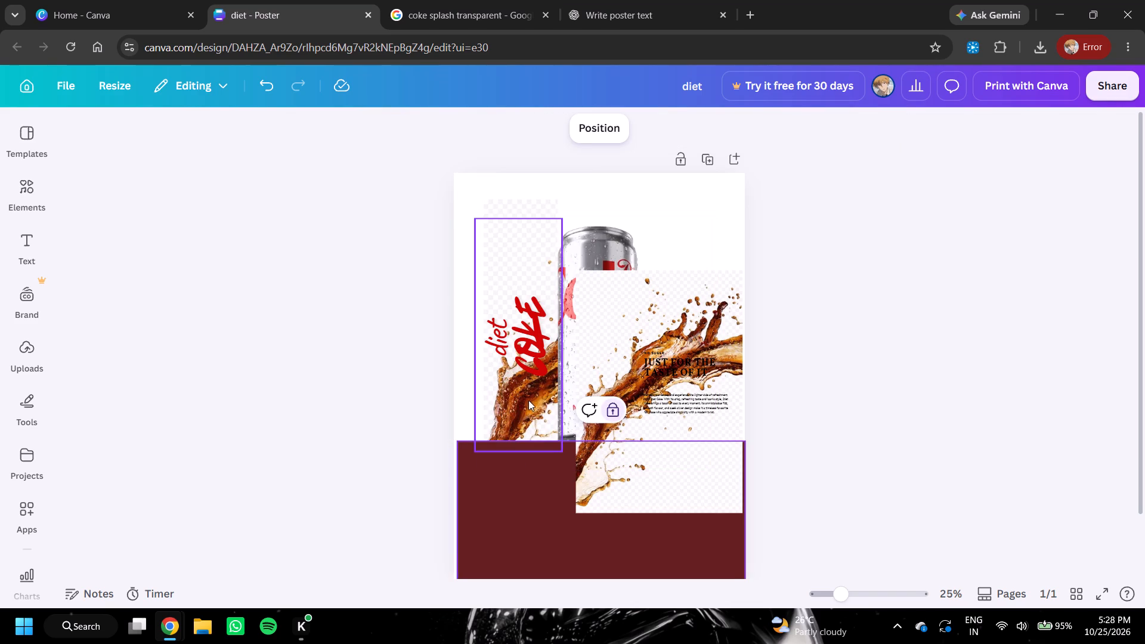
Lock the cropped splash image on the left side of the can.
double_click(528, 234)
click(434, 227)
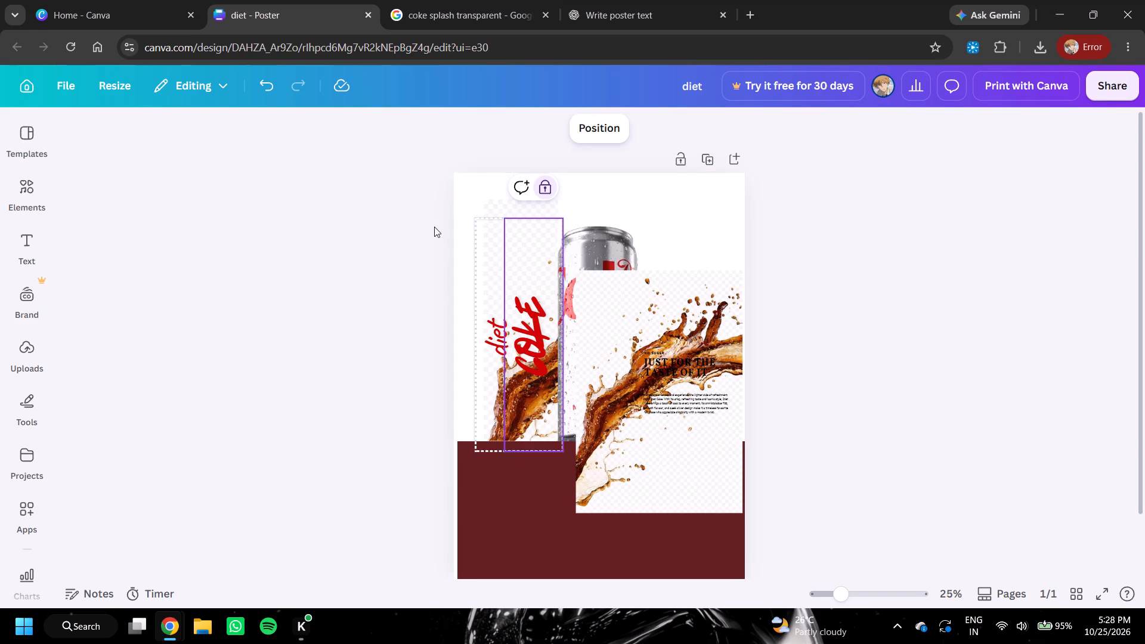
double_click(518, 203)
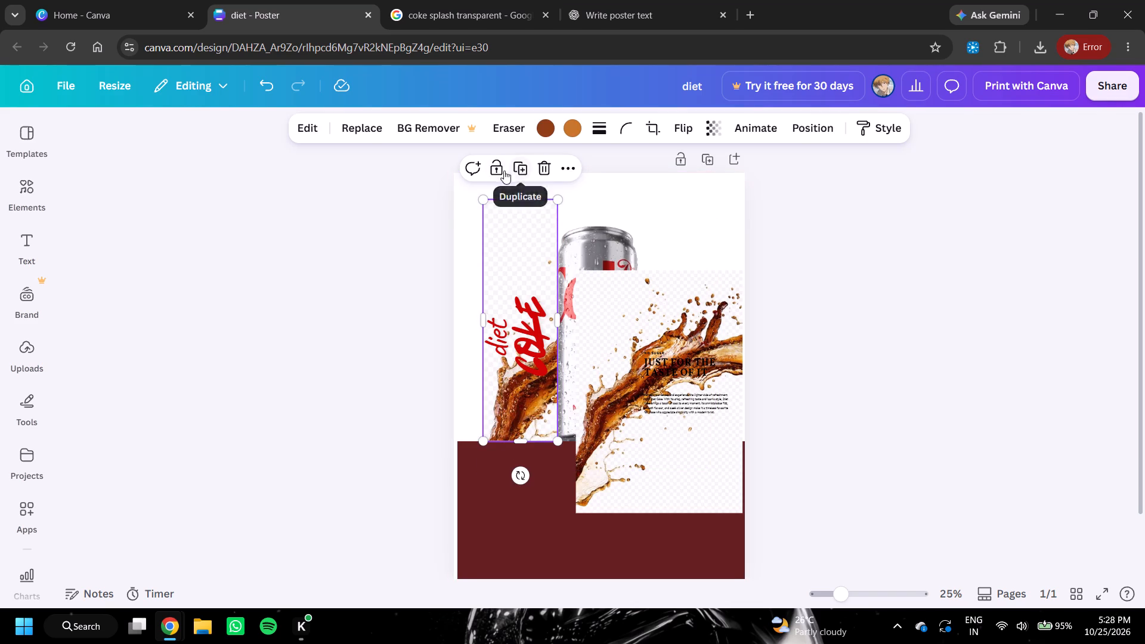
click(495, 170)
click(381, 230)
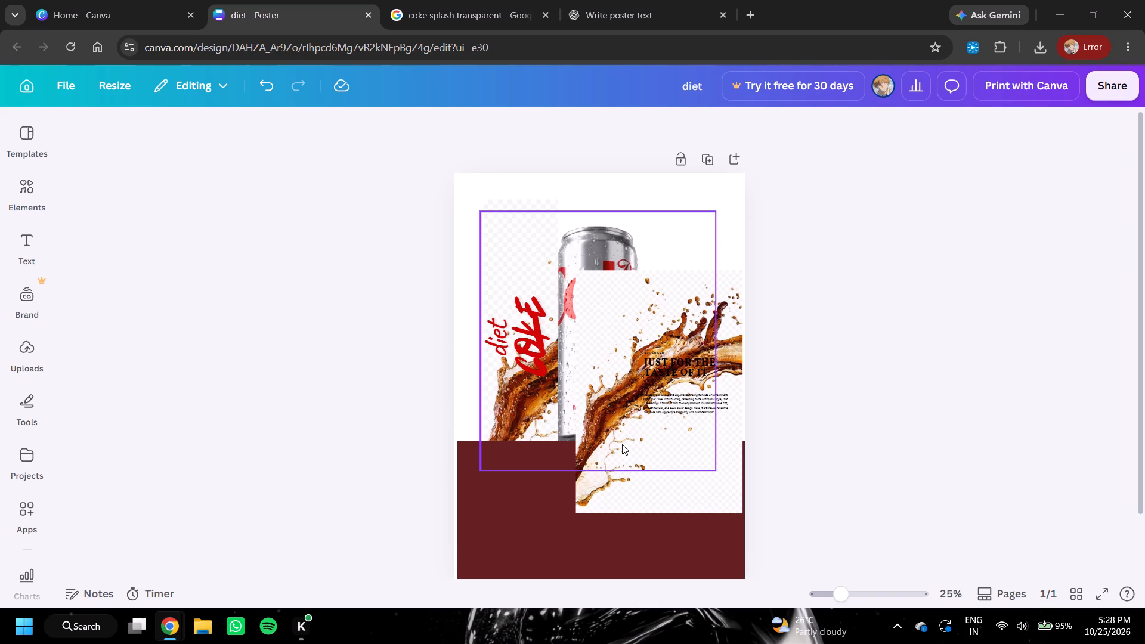
Delete the large uncropped splash image covering the can and the tagline text.
drag(622, 444, 611, 438)
click(670, 237)
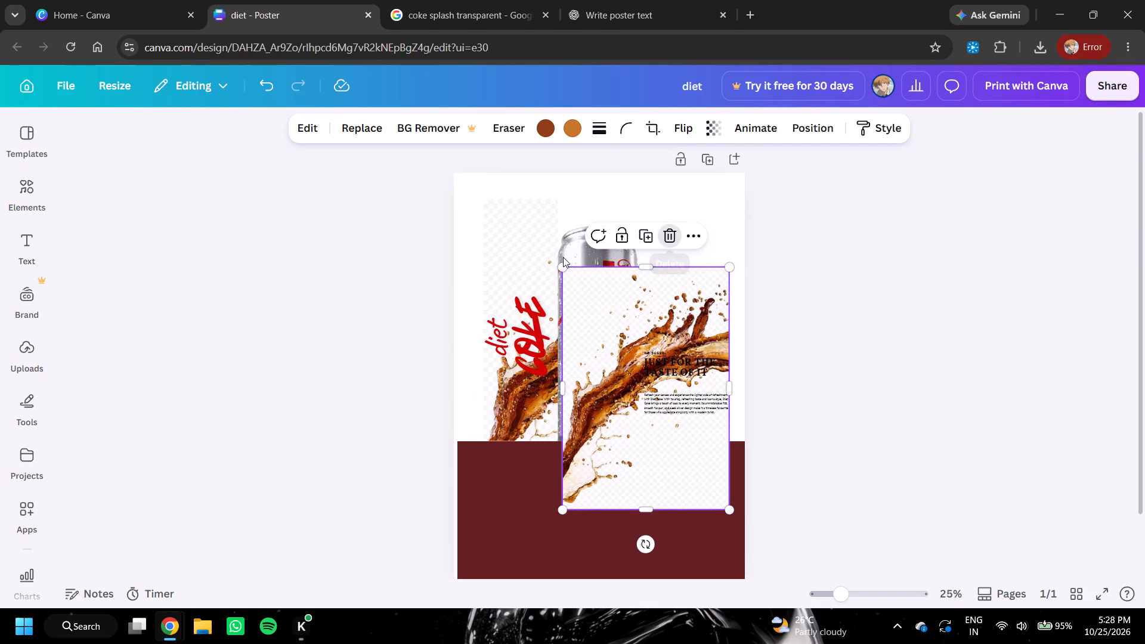
Unlock the cropped splash left of the can, duplicate it, and move a copy over the can's right edge and the tagline.
click(521, 243)
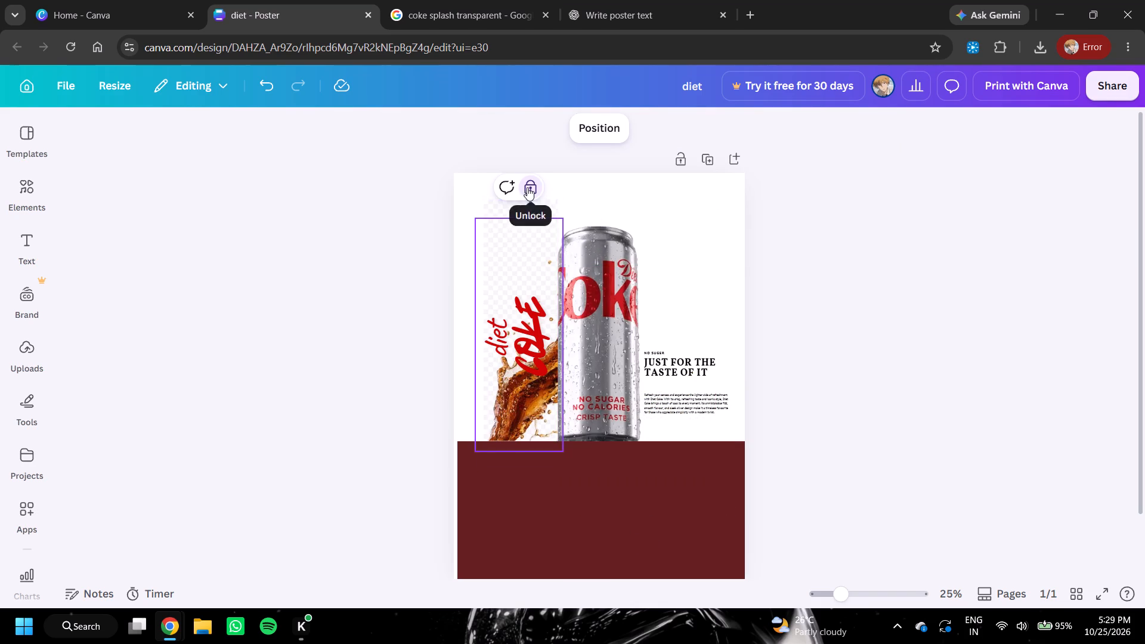
double_click(532, 206)
click(534, 172)
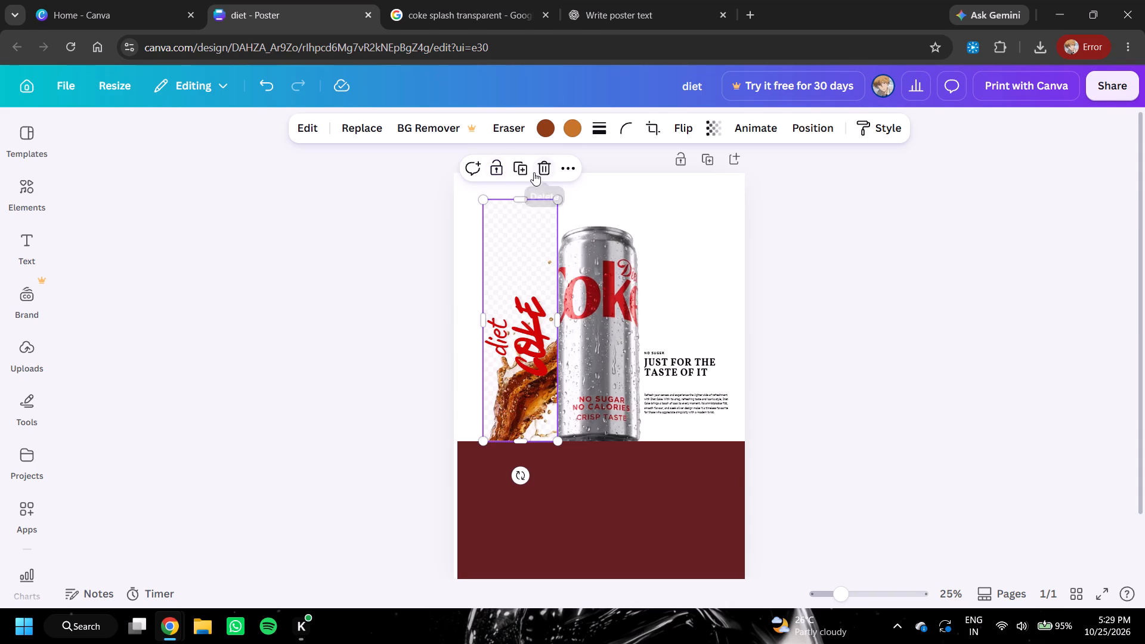
double_click(524, 168)
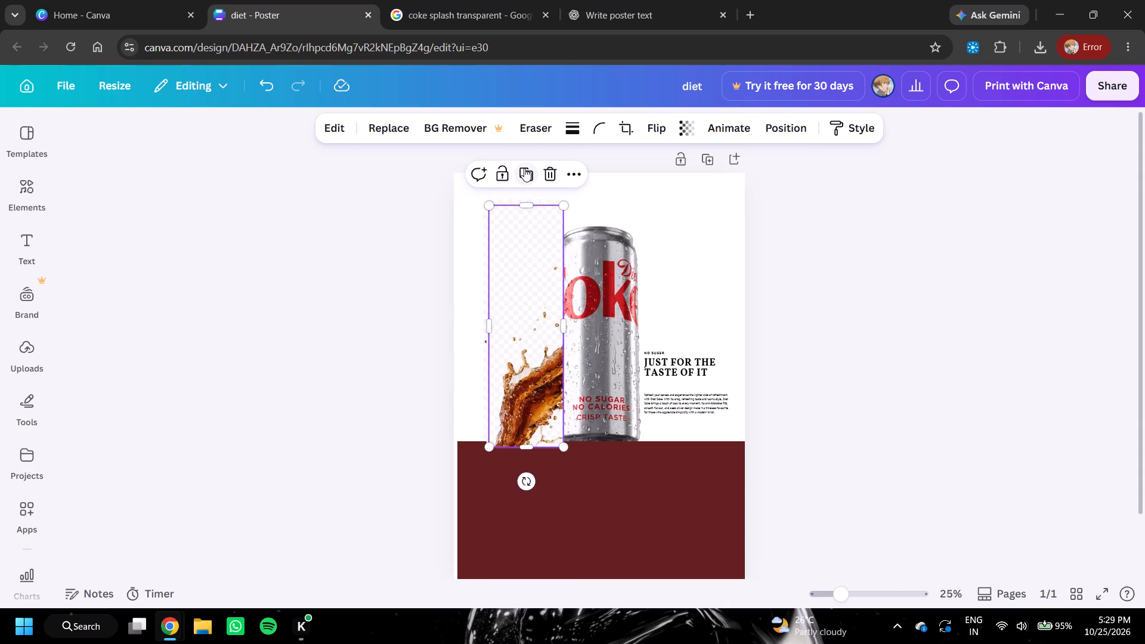
drag(529, 245, 658, 308)
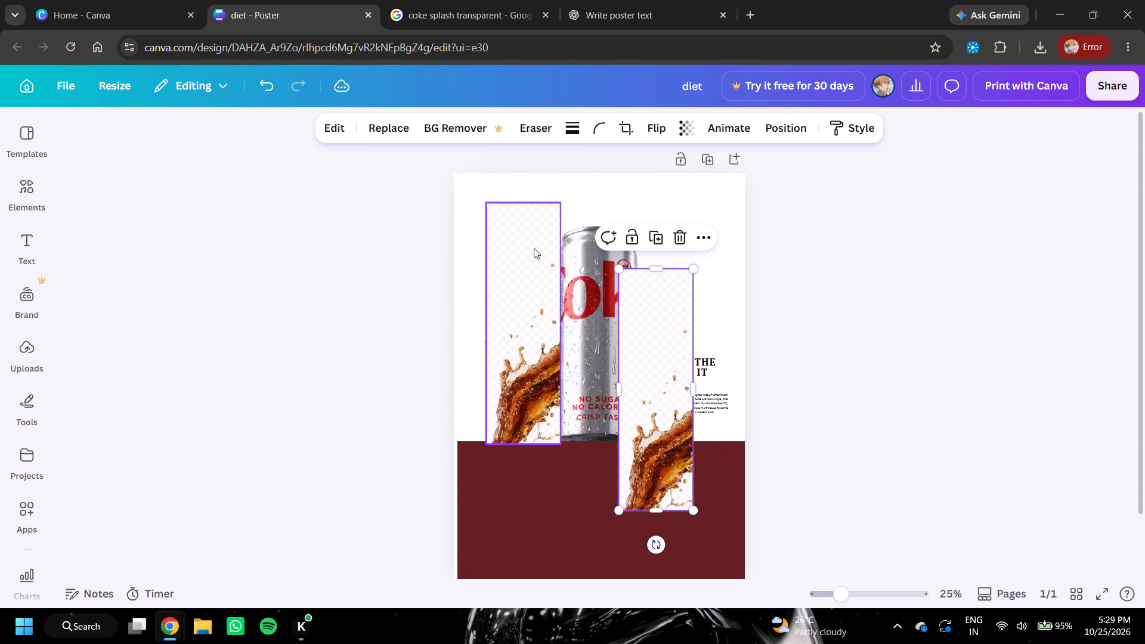
Lock the splash copy that remains on the left side of the can.
click(534, 248)
click(498, 170)
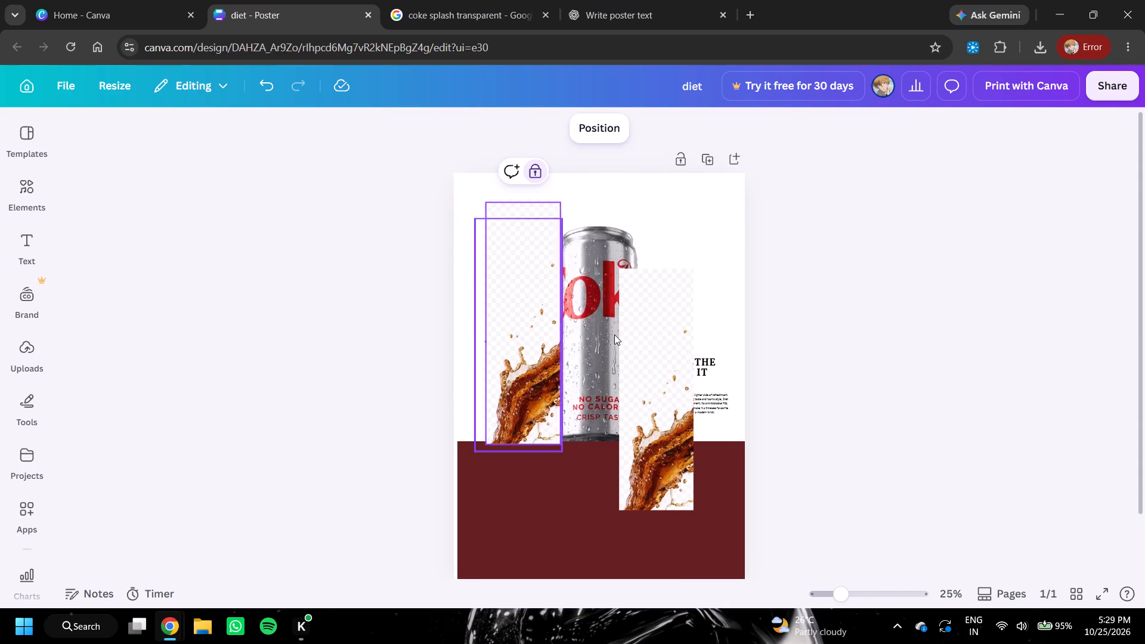
Open the crop of the splash copy over the tagline and shift its artwork so the upper right part of the splash fills the frame.
double_click(661, 477)
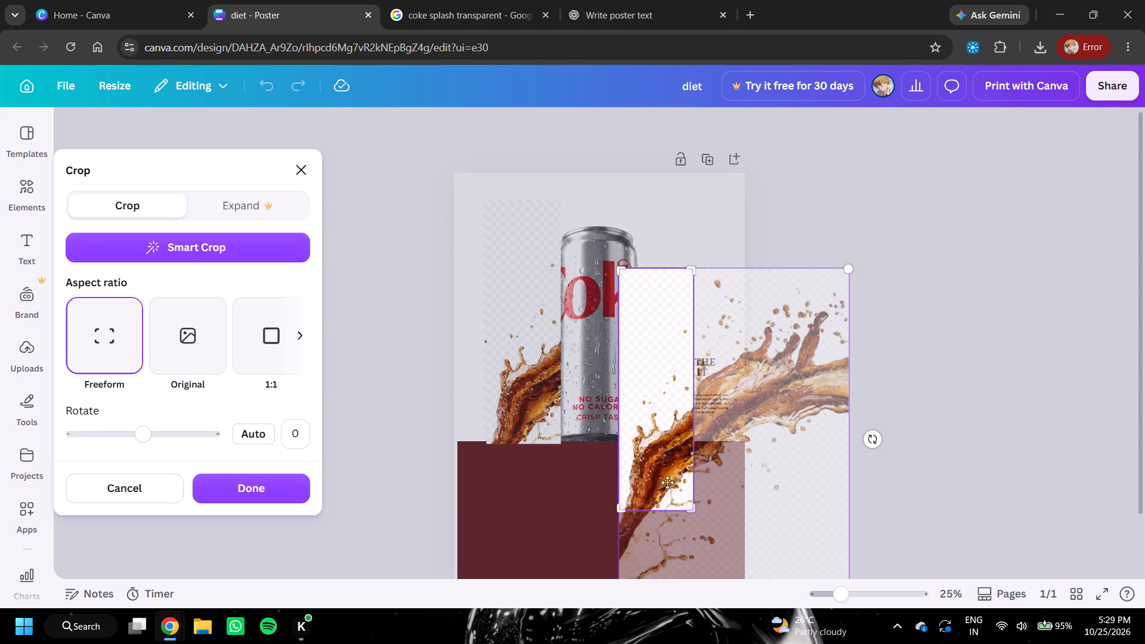
drag(654, 447, 706, 460)
drag(762, 455, 671, 460)
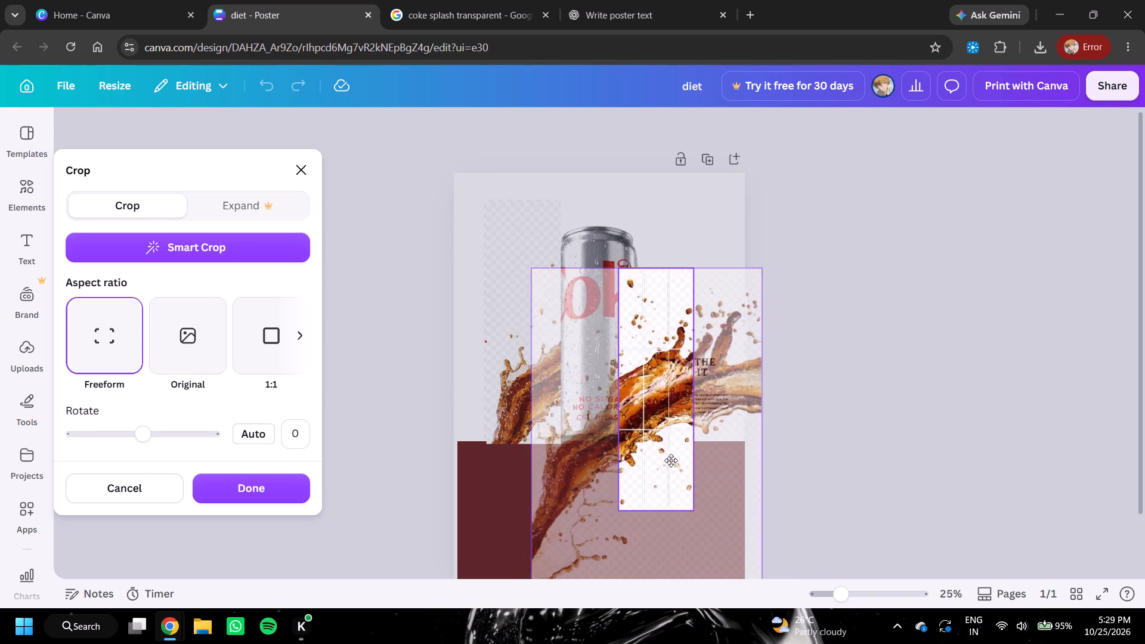
drag(671, 460, 745, 459)
drag(787, 488, 744, 451)
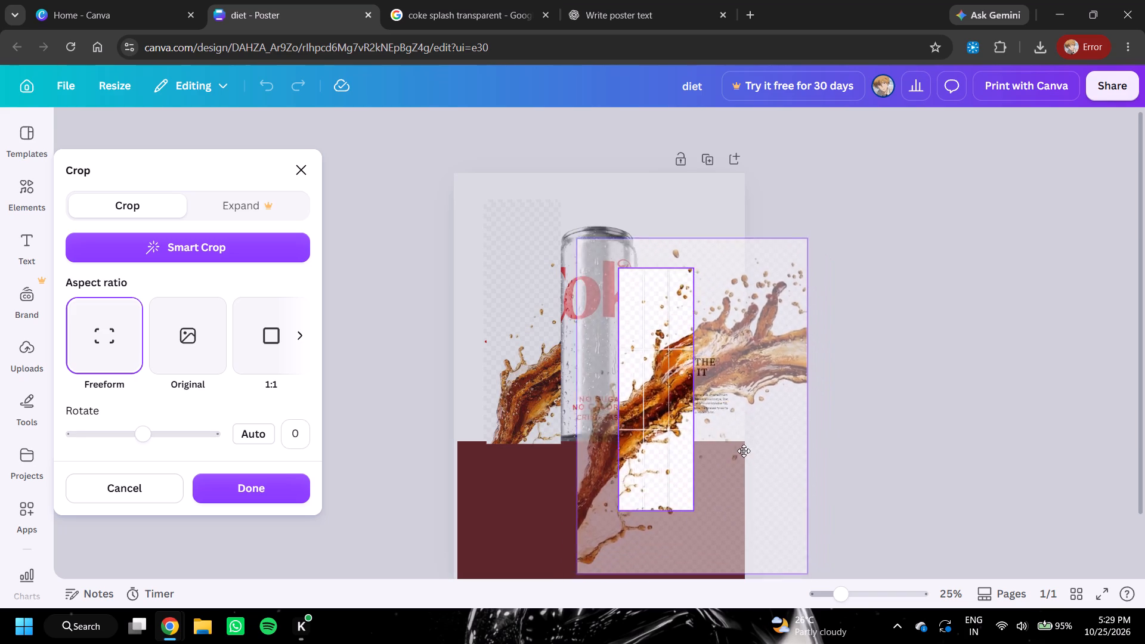
drag(744, 451, 789, 473)
drag(659, 451, 583, 395)
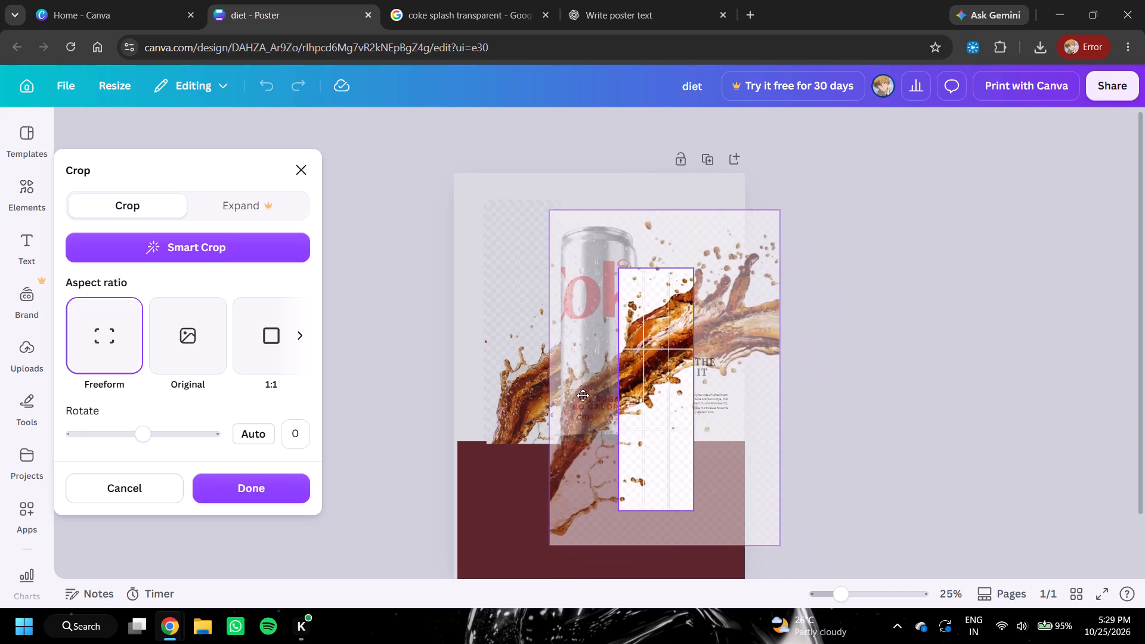
drag(583, 395, 524, 385)
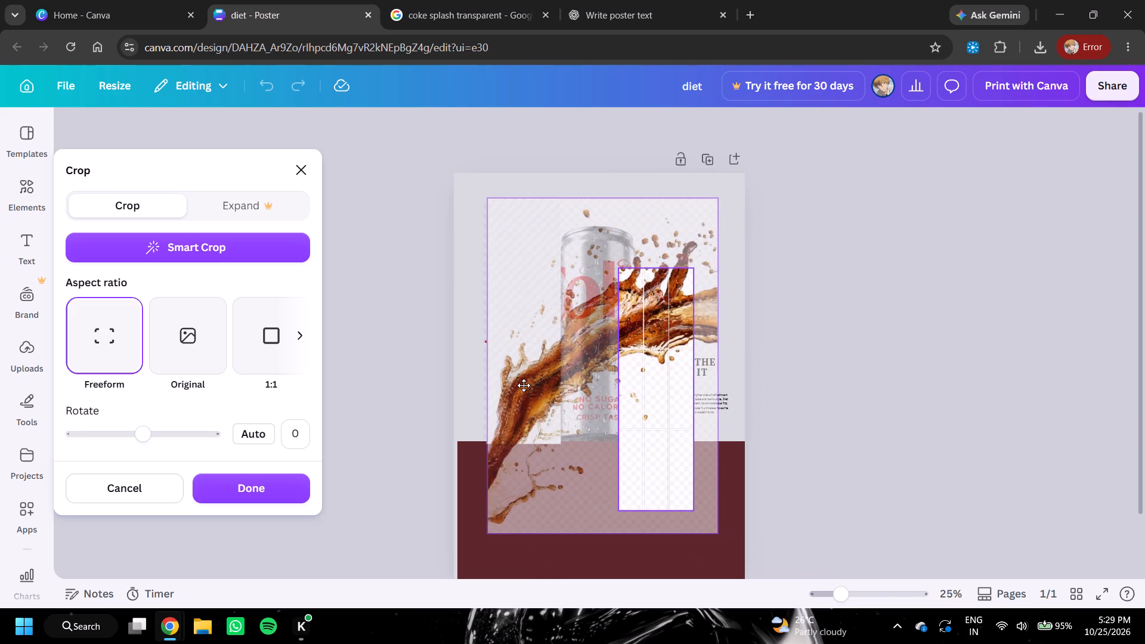
drag(524, 385, 524, 384)
drag(524, 384, 524, 383)
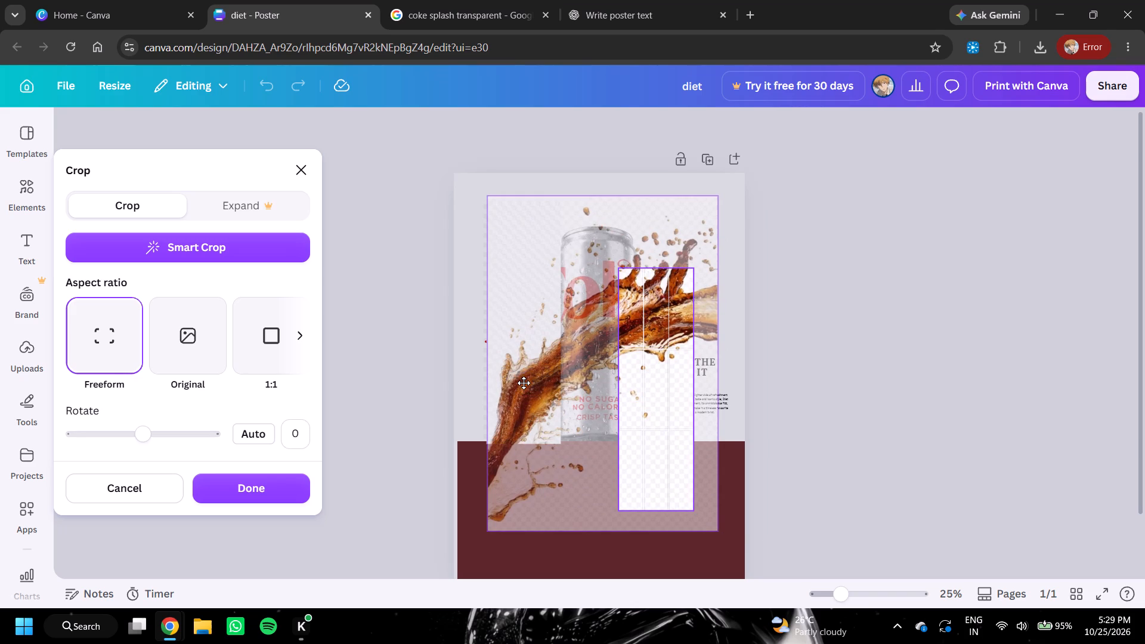
drag(524, 383, 529, 383)
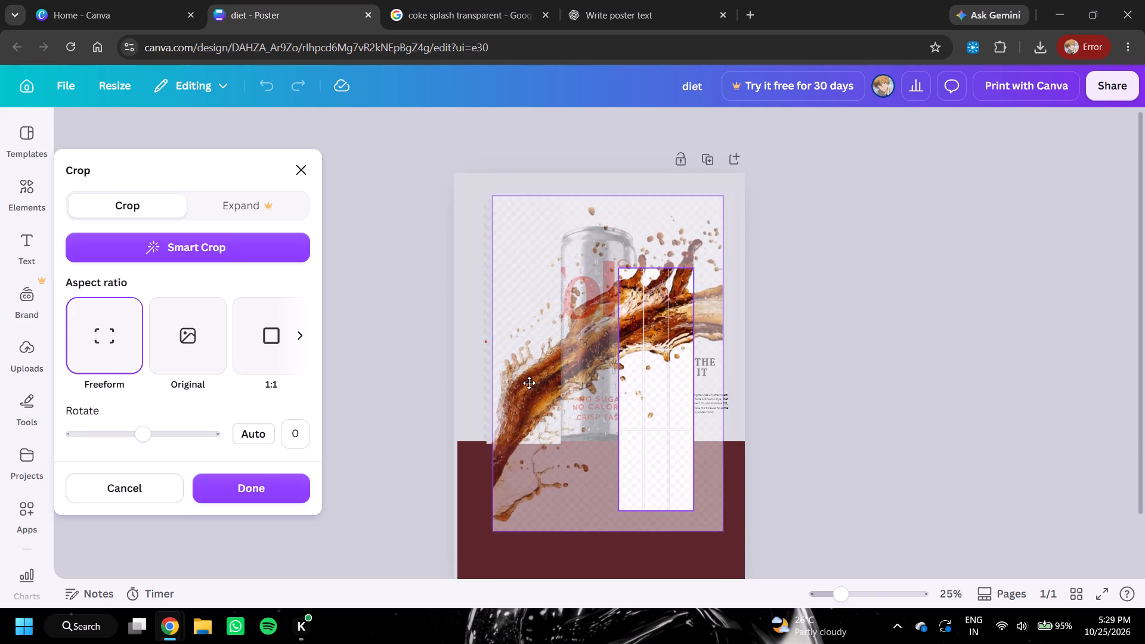
drag(529, 383, 523, 389)
Nudge the artwork down inside the crop frame so the splash's upper tips and droplets are included, and apply the crop.
click(659, 440)
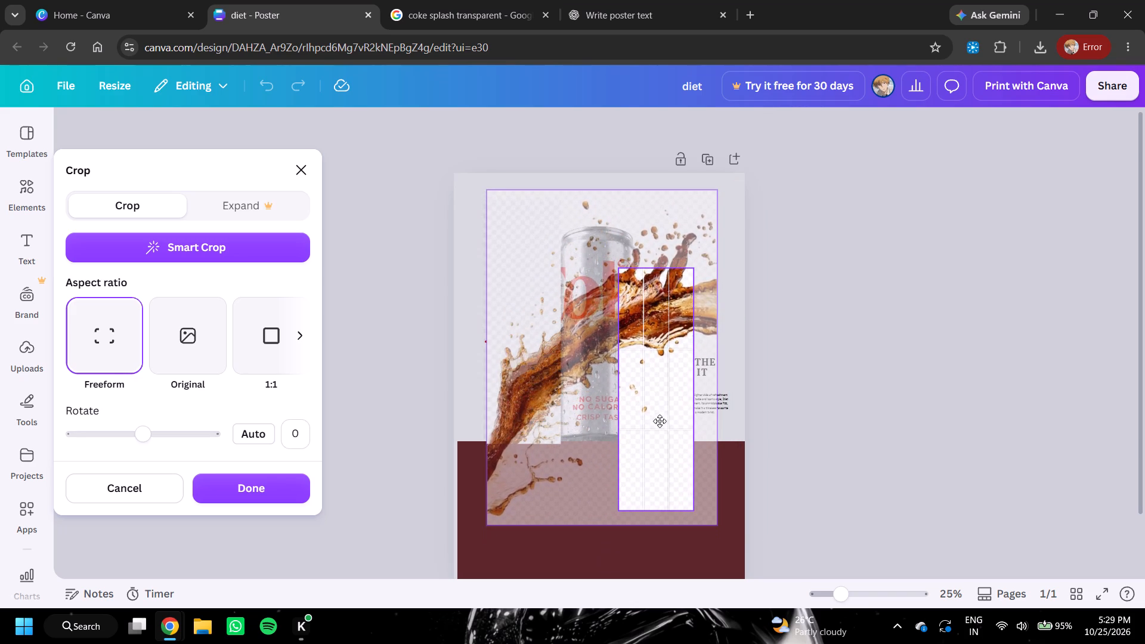
click(653, 268)
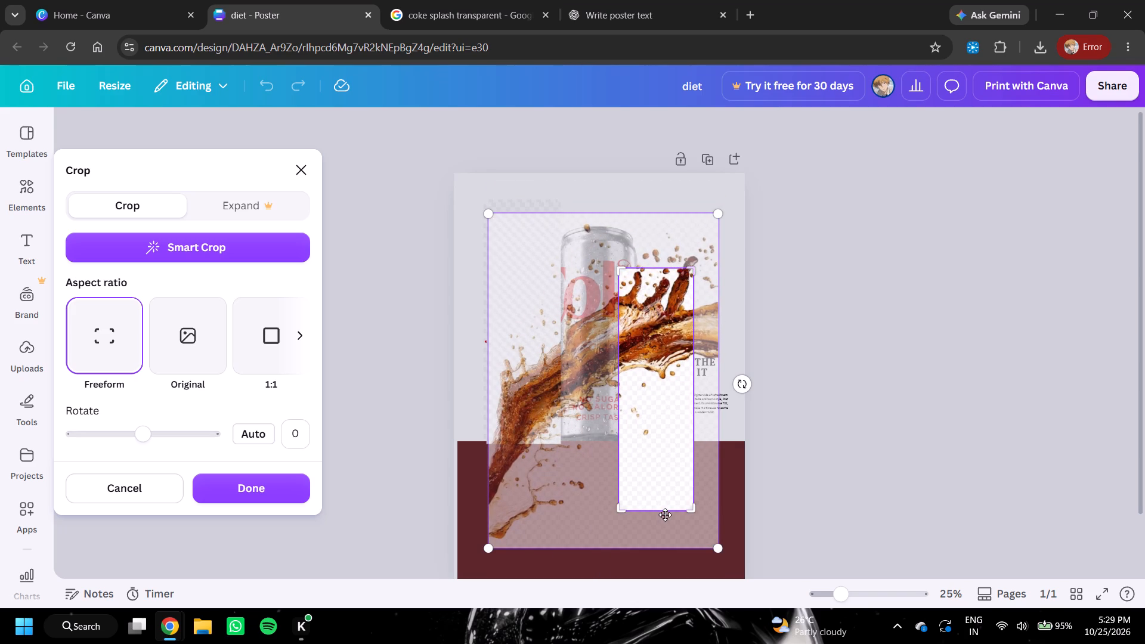
drag(659, 484, 660, 477)
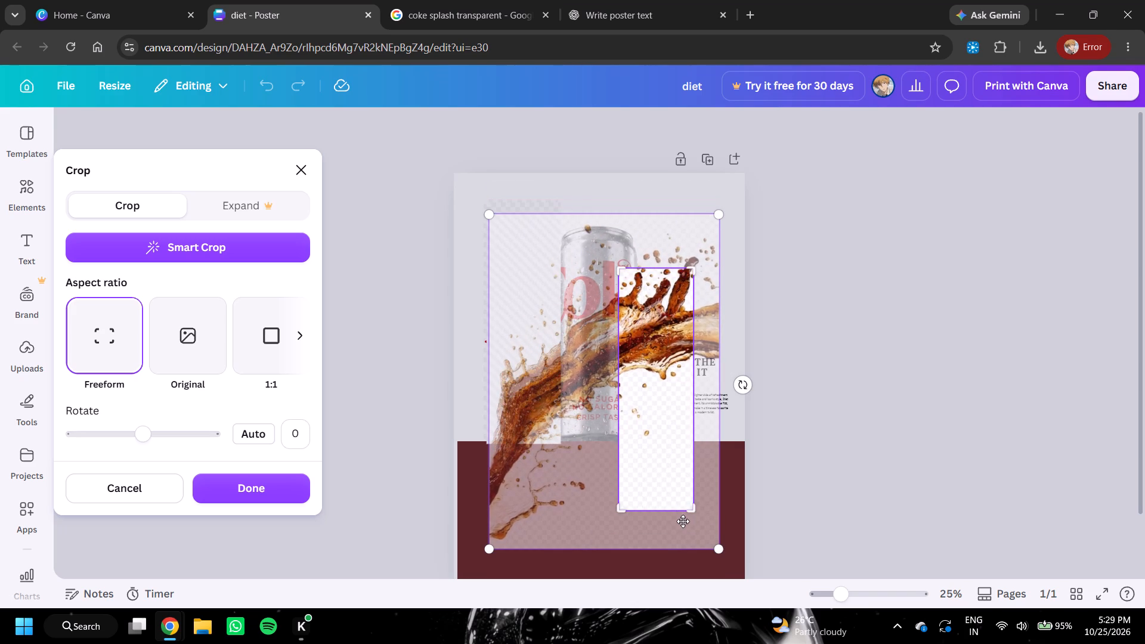
click(692, 513)
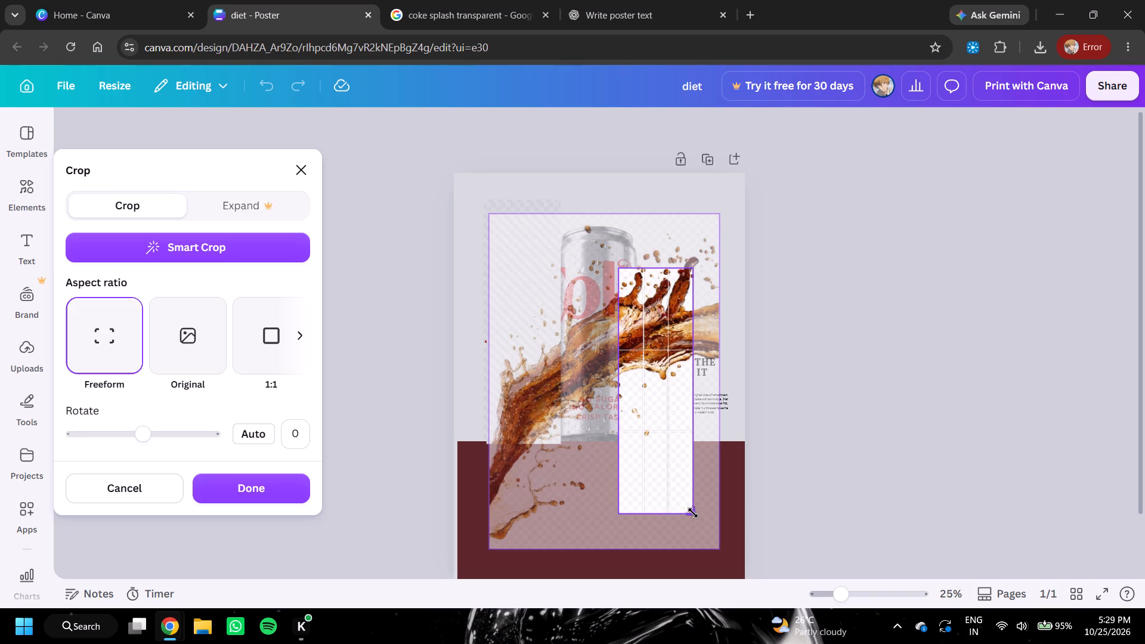
drag(669, 348, 667, 355)
click(661, 289)
drag(661, 289, 661, 288)
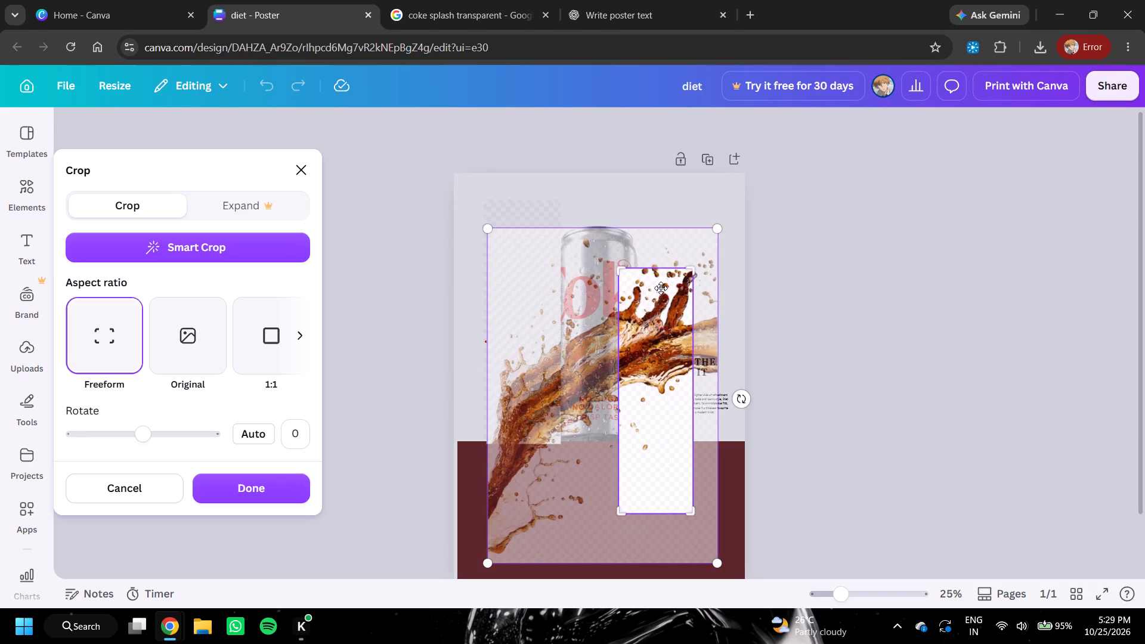
drag(661, 288, 663, 296)
click(663, 296)
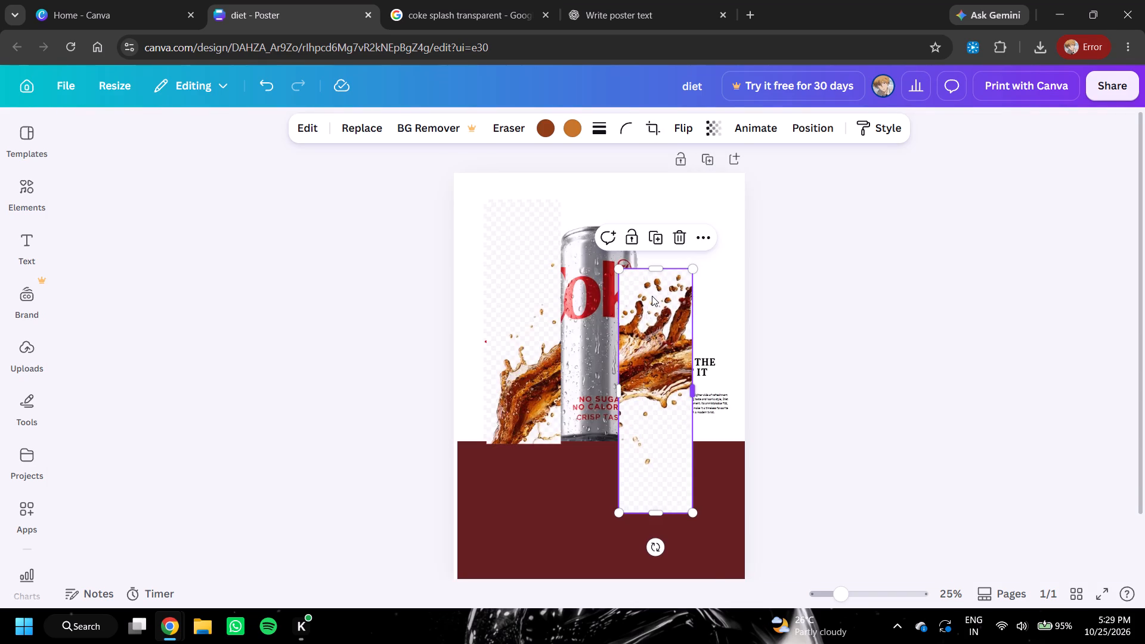
Reopen the splash copy's crop and move the artwork up so the cola stream sits at the frame's upper edge.
triple_click(652, 296)
drag(656, 408, 657, 380)
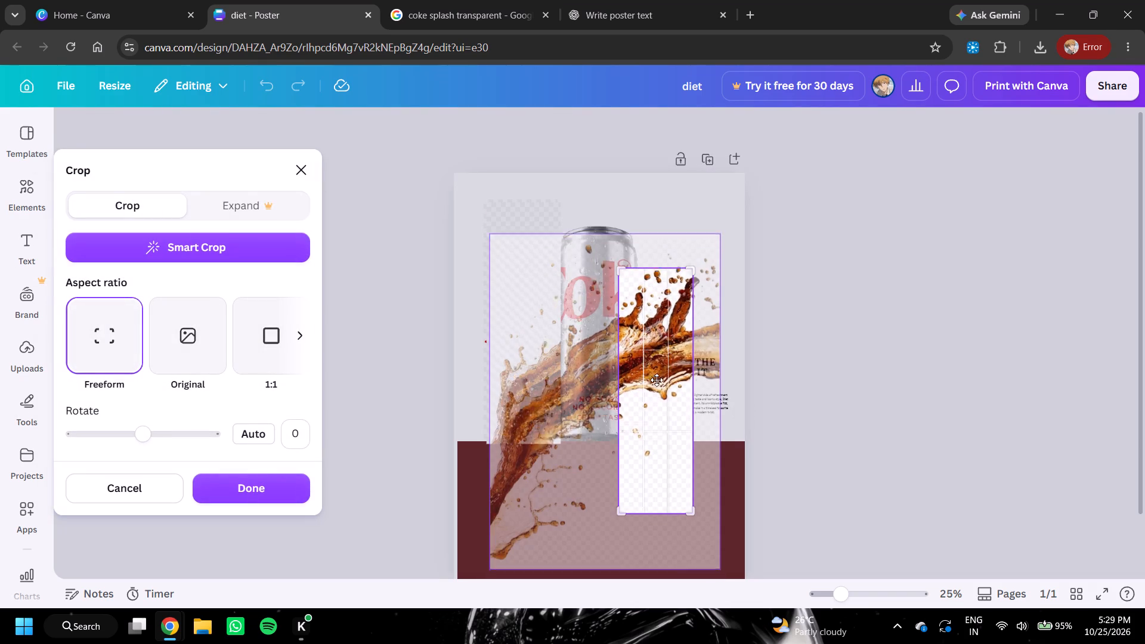
drag(657, 380, 655, 239)
drag(674, 264, 671, 255)
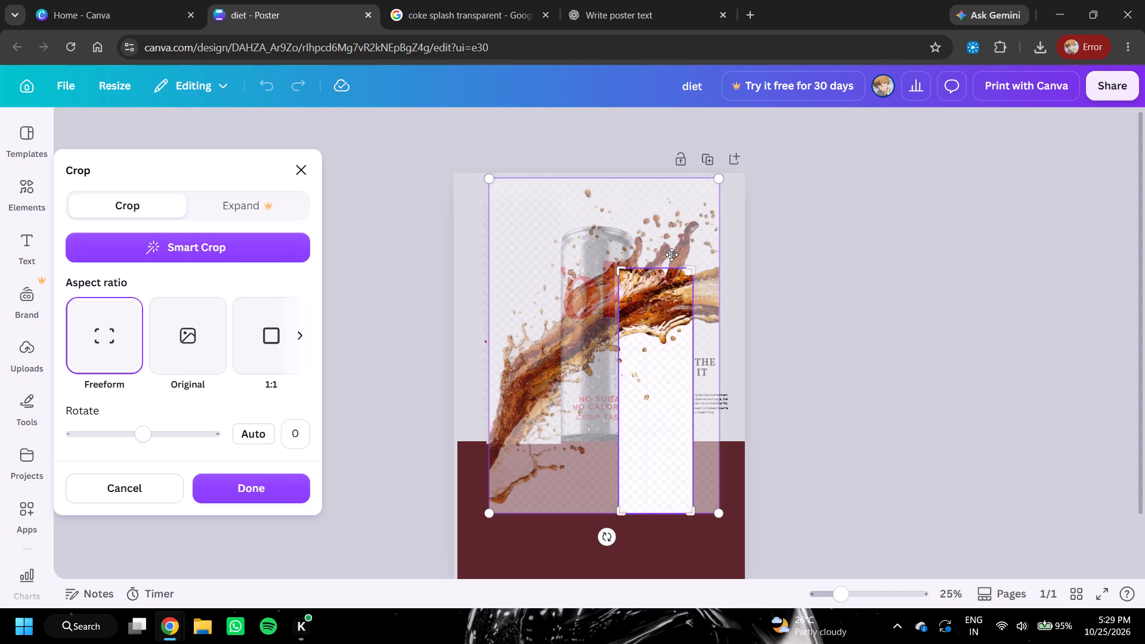
drag(671, 255, 669, 240)
Resize the right splash's crop frame, raising its lower edge near the maroon block and extending it up and outward around the splash tips.
drag(691, 518, 702, 440)
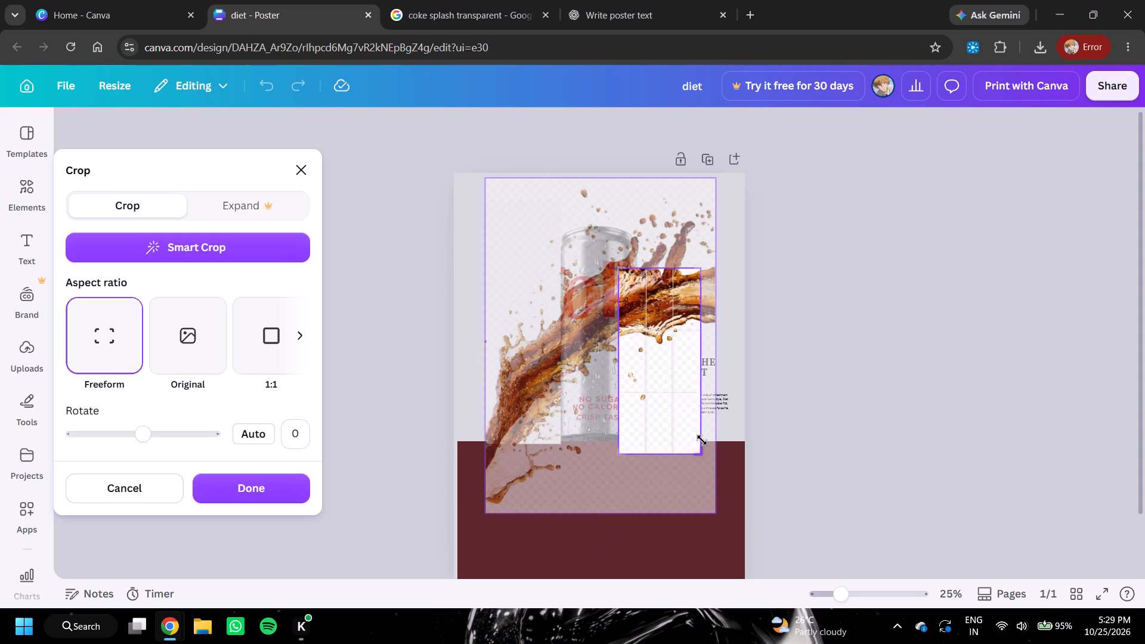
drag(702, 440, 678, 462)
drag(674, 267, 687, 244)
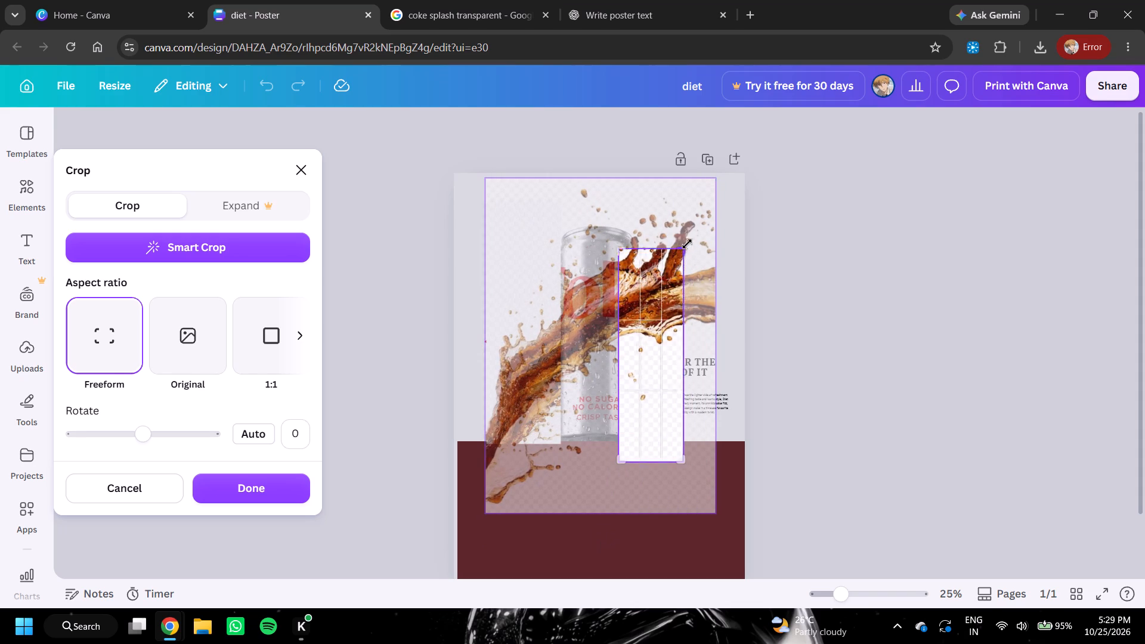
drag(687, 244, 717, 215)
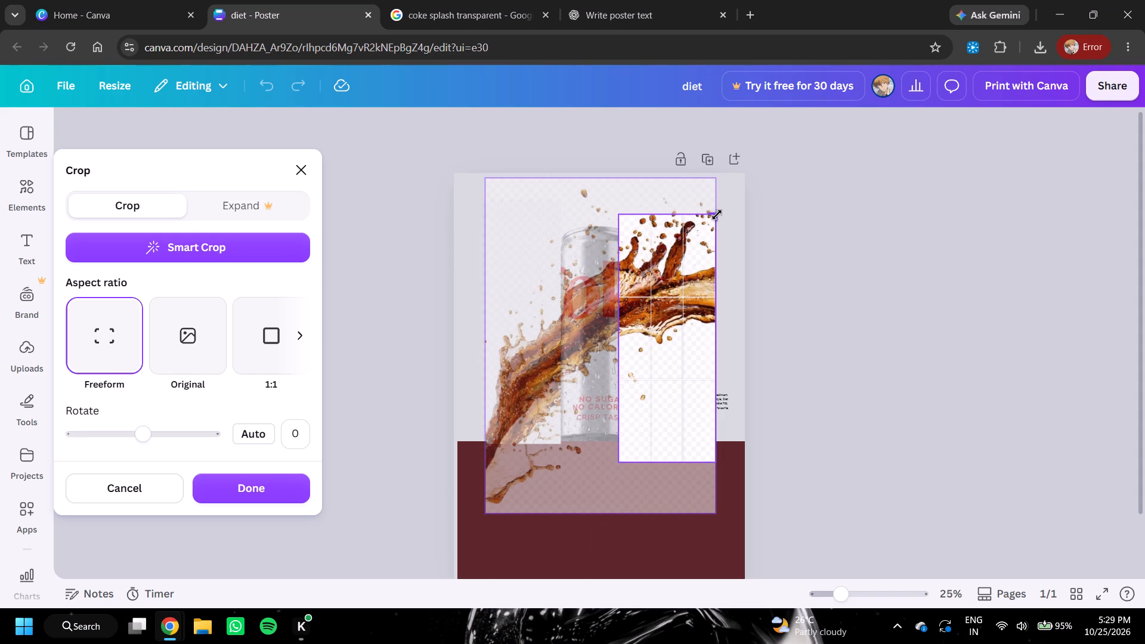
drag(717, 215, 709, 216)
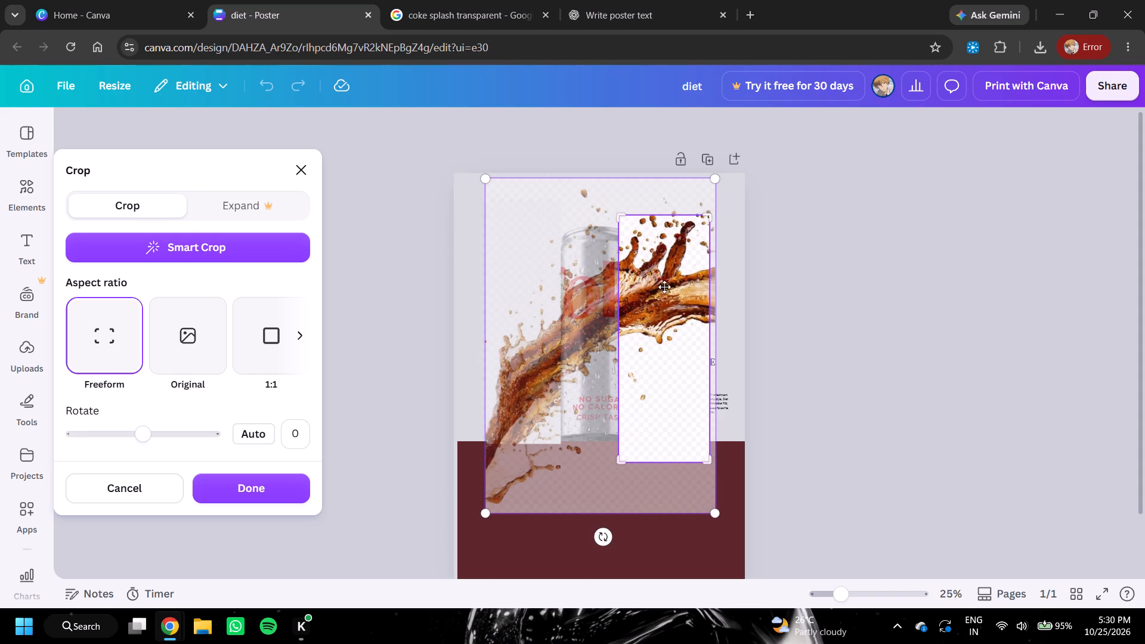
Move the splash artwork down inside the crop and widen the frame to the artwork's outer edge so all upper droplets fit.
drag(639, 324, 661, 361)
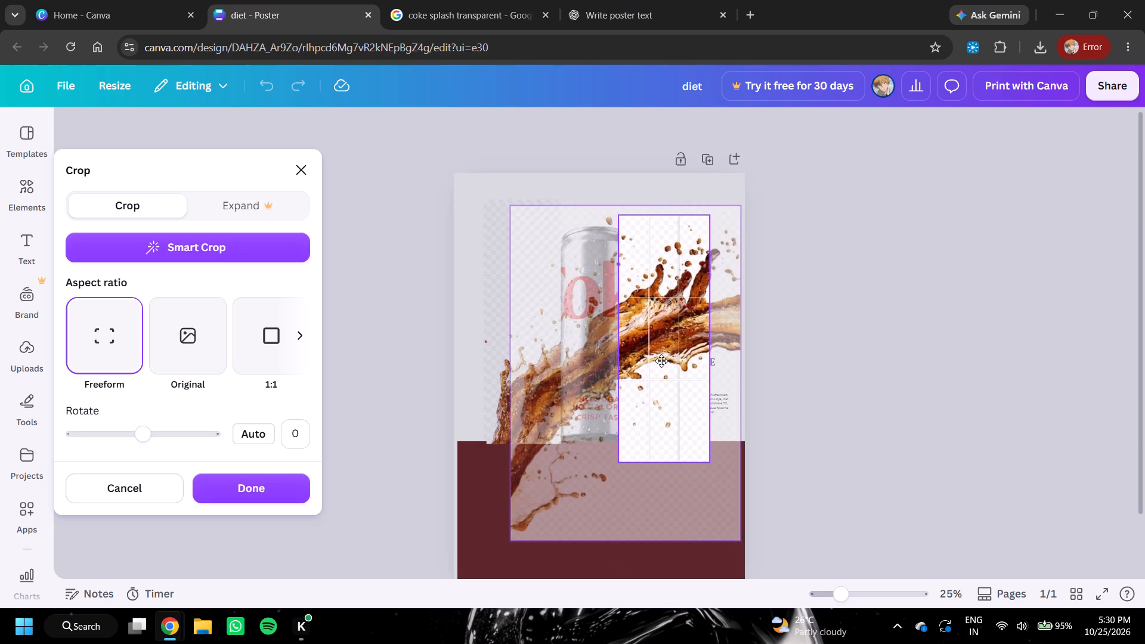
drag(661, 361, 638, 358)
drag(710, 221, 719, 215)
click(719, 215)
drag(546, 402, 545, 403)
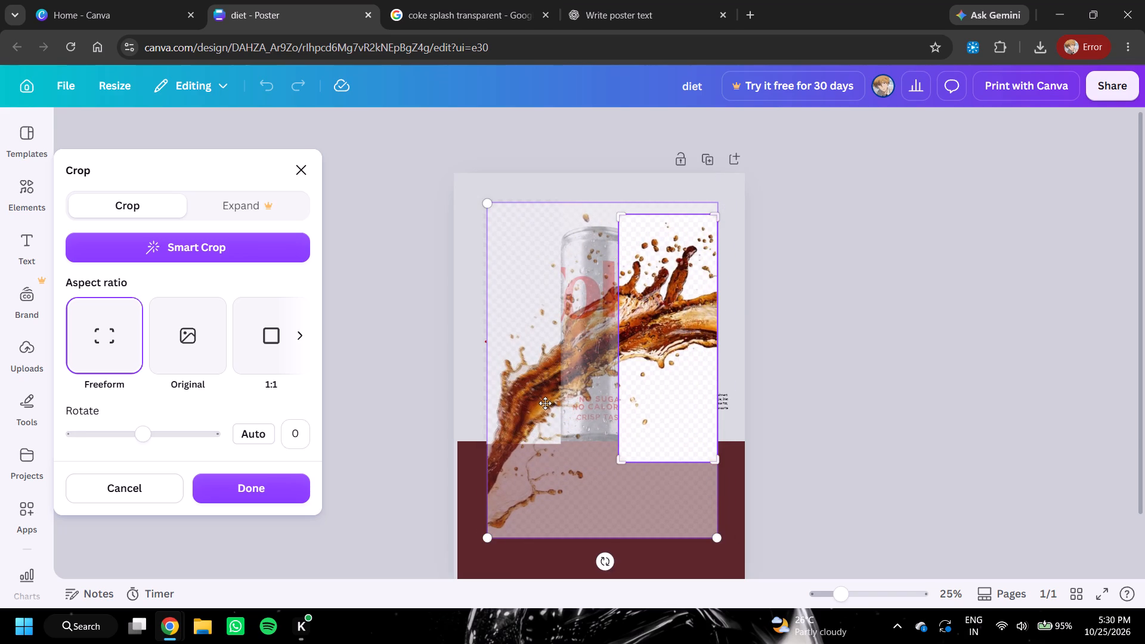
drag(545, 403, 546, 410)
click(546, 410)
drag(637, 386, 649, 370)
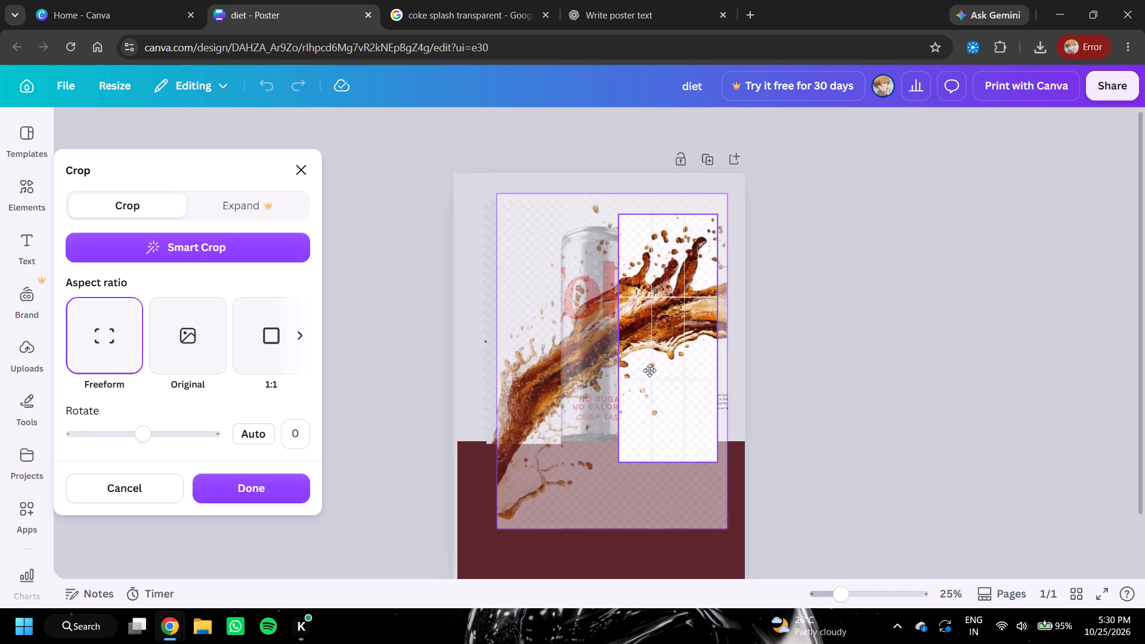
drag(649, 370, 640, 377)
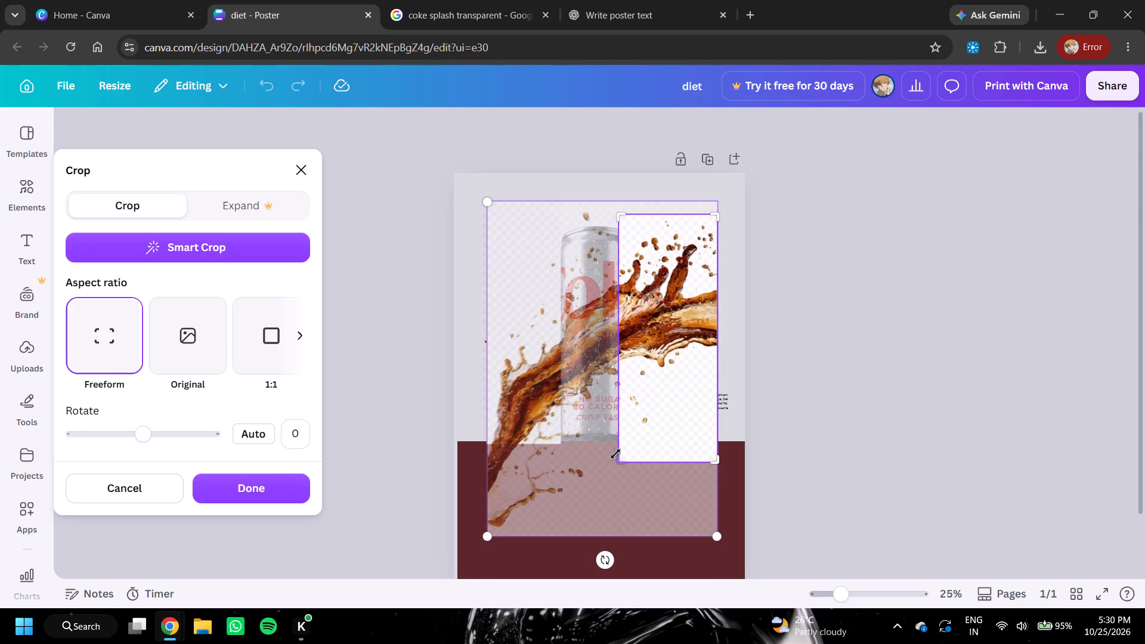
Trim the crop frame to the can's right edge and the maroon block's upper edge, and apply the crop.
drag(618, 462, 644, 440)
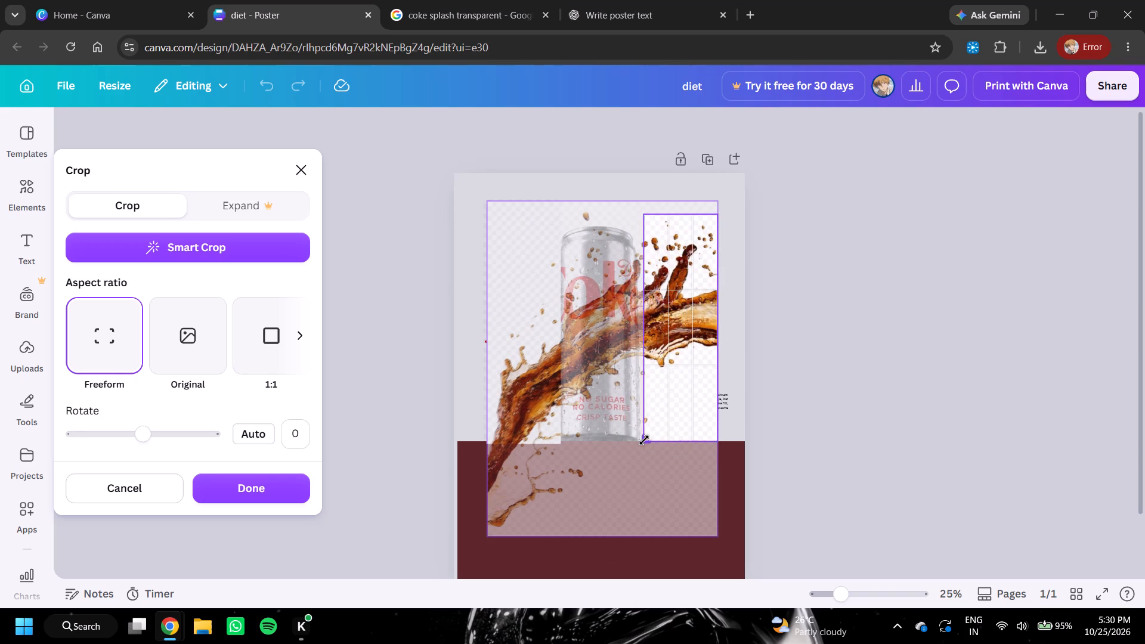
drag(644, 440, 644, 439)
drag(644, 439, 643, 442)
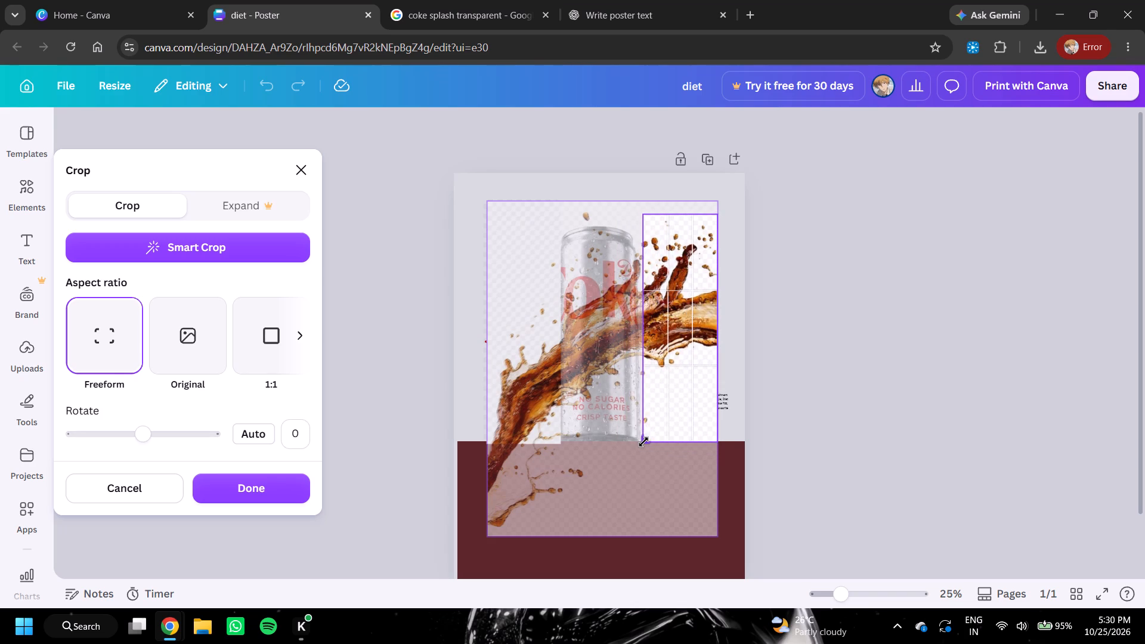
drag(643, 442, 640, 442)
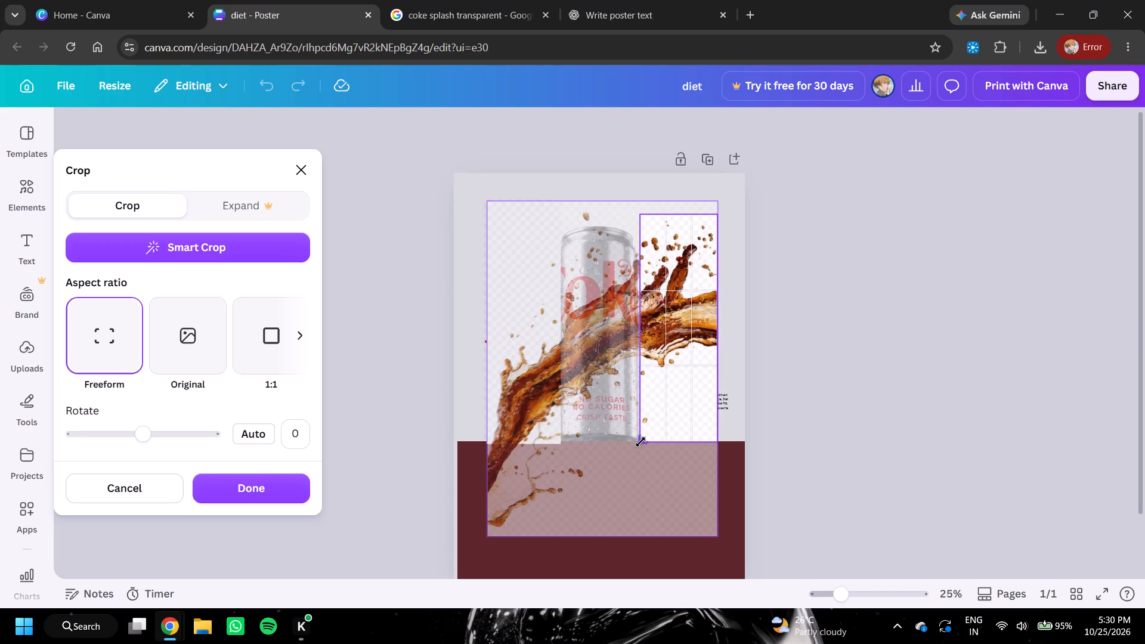
drag(640, 442, 638, 441)
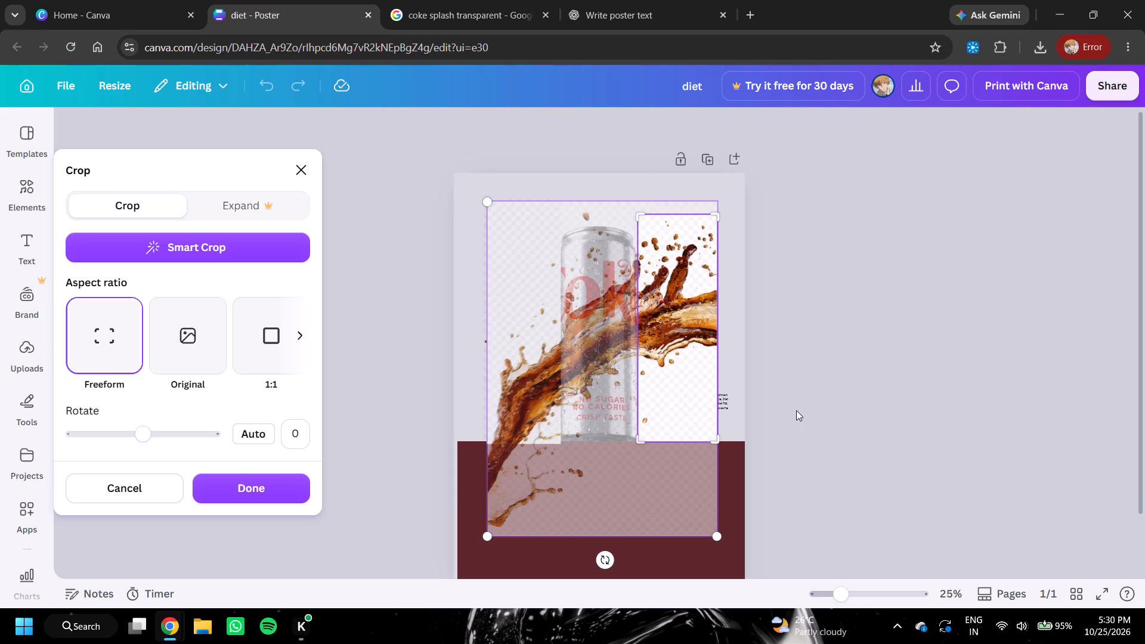
click(796, 410)
click(847, 387)
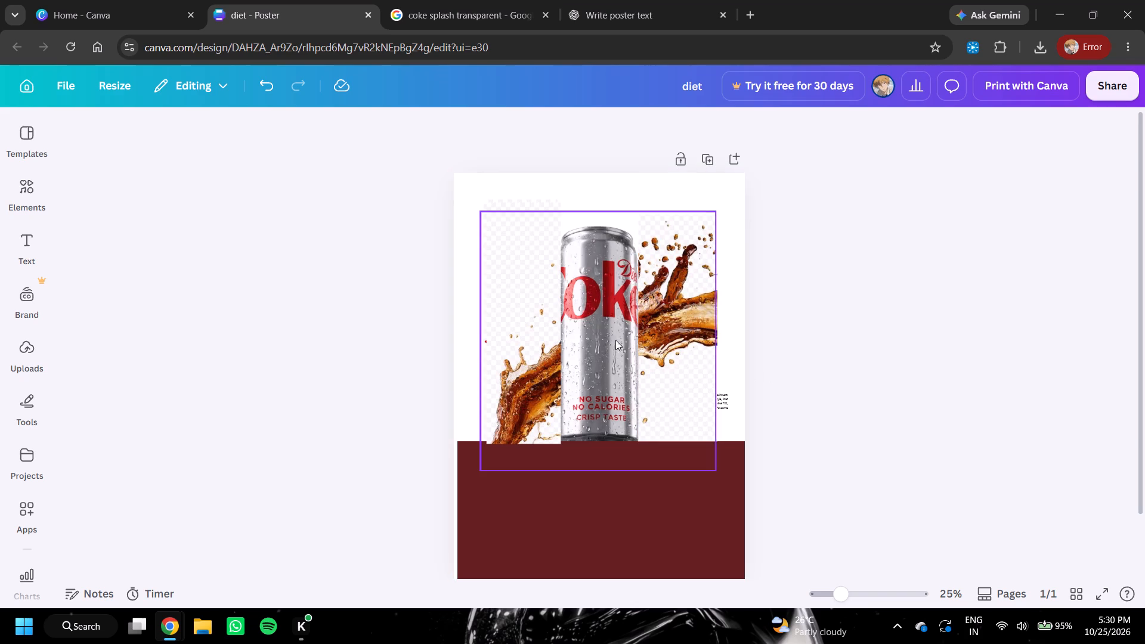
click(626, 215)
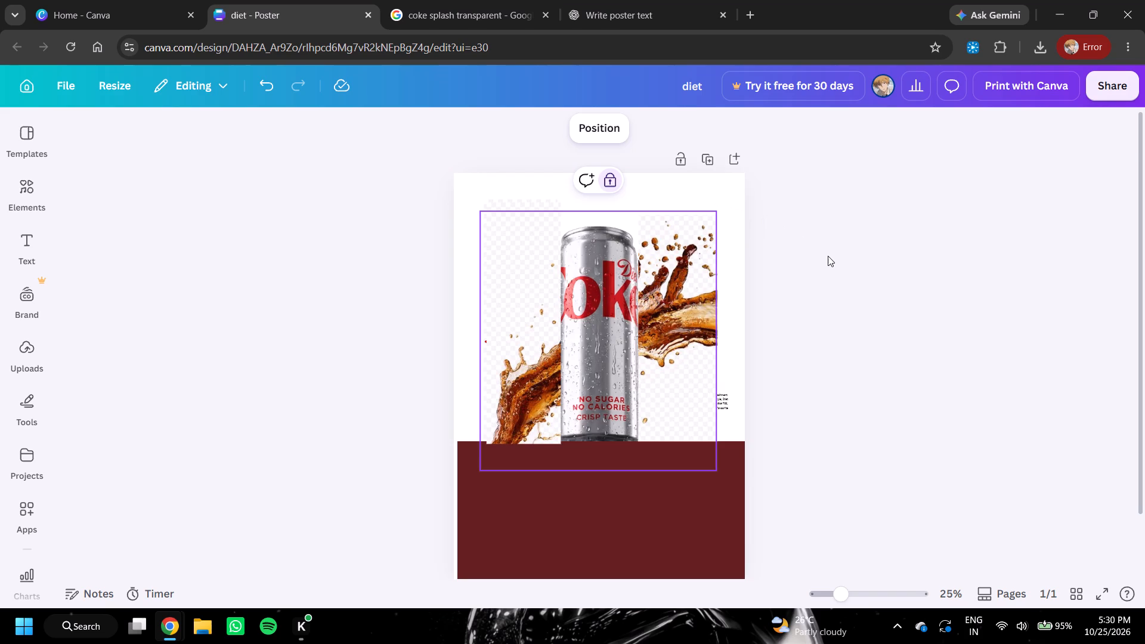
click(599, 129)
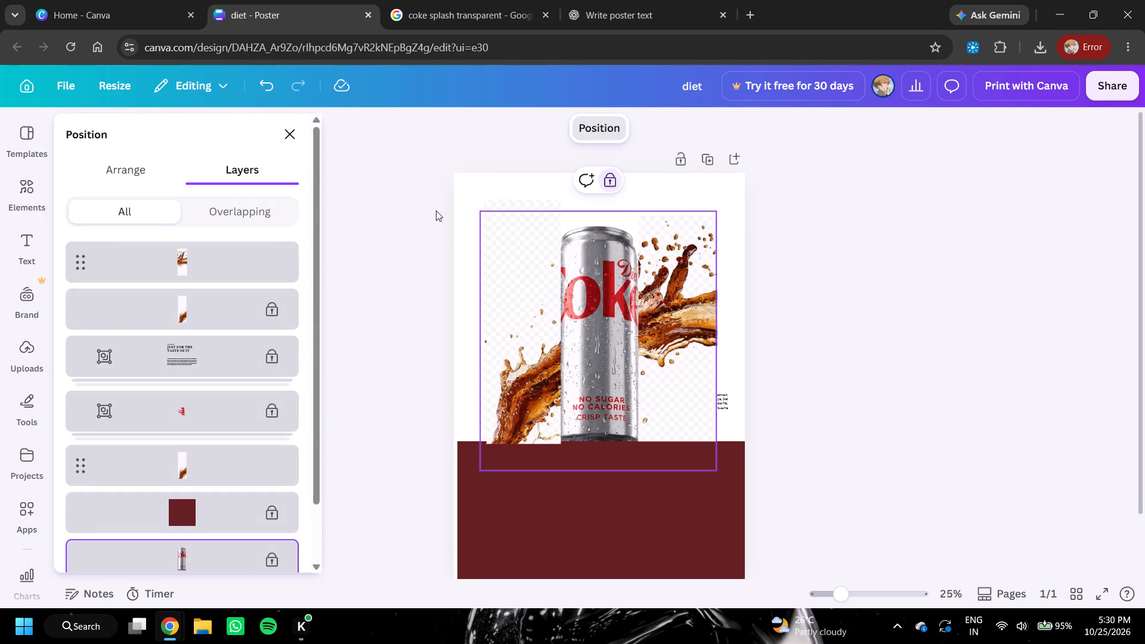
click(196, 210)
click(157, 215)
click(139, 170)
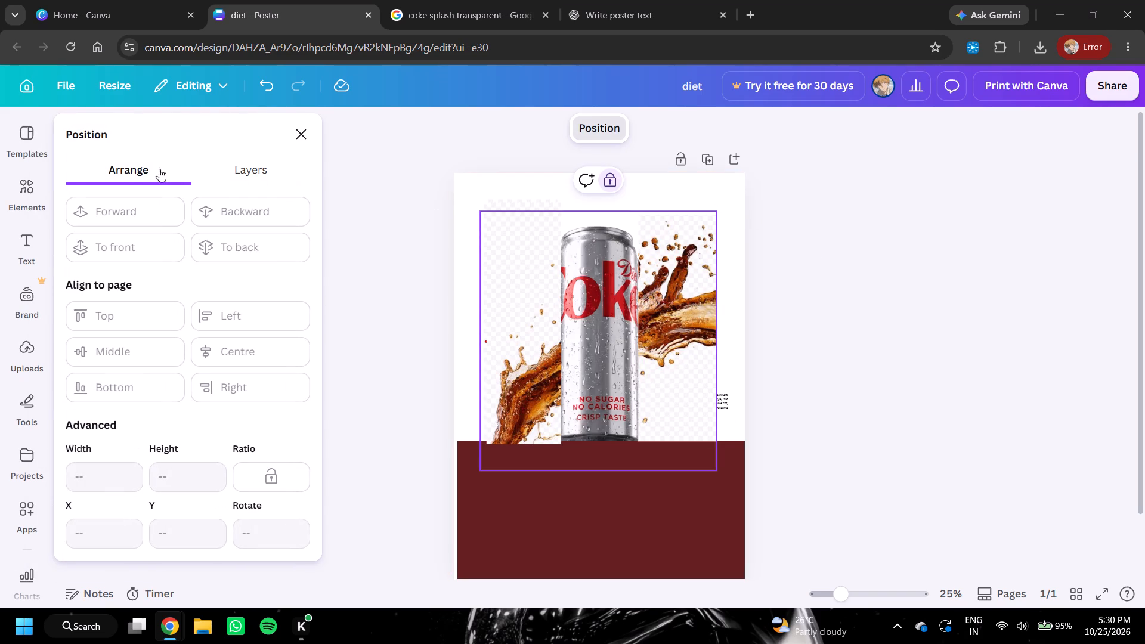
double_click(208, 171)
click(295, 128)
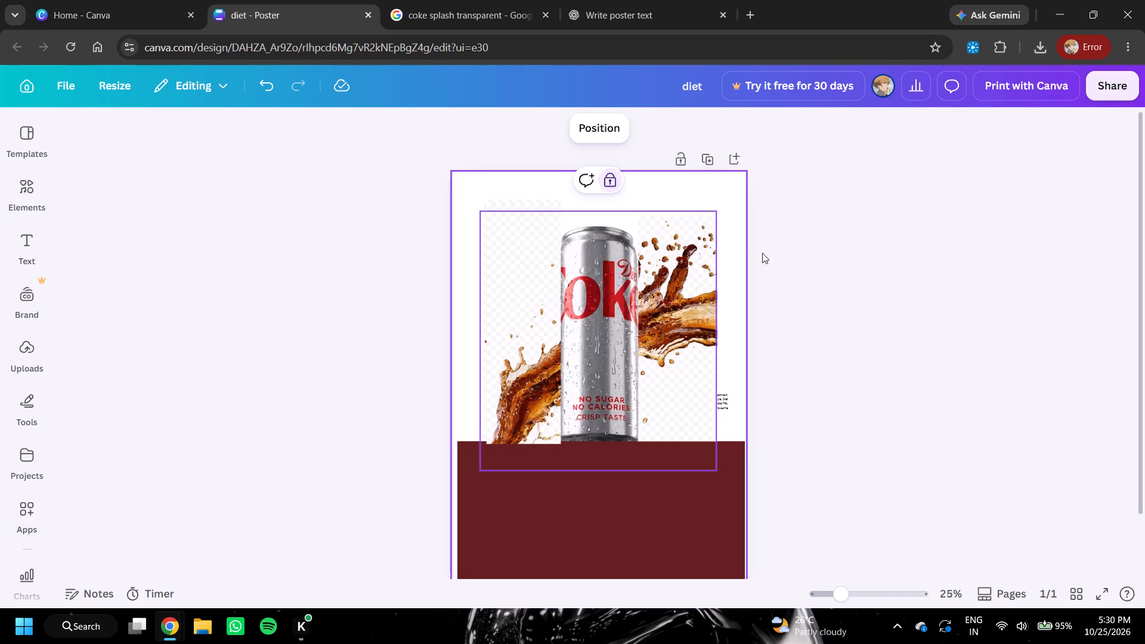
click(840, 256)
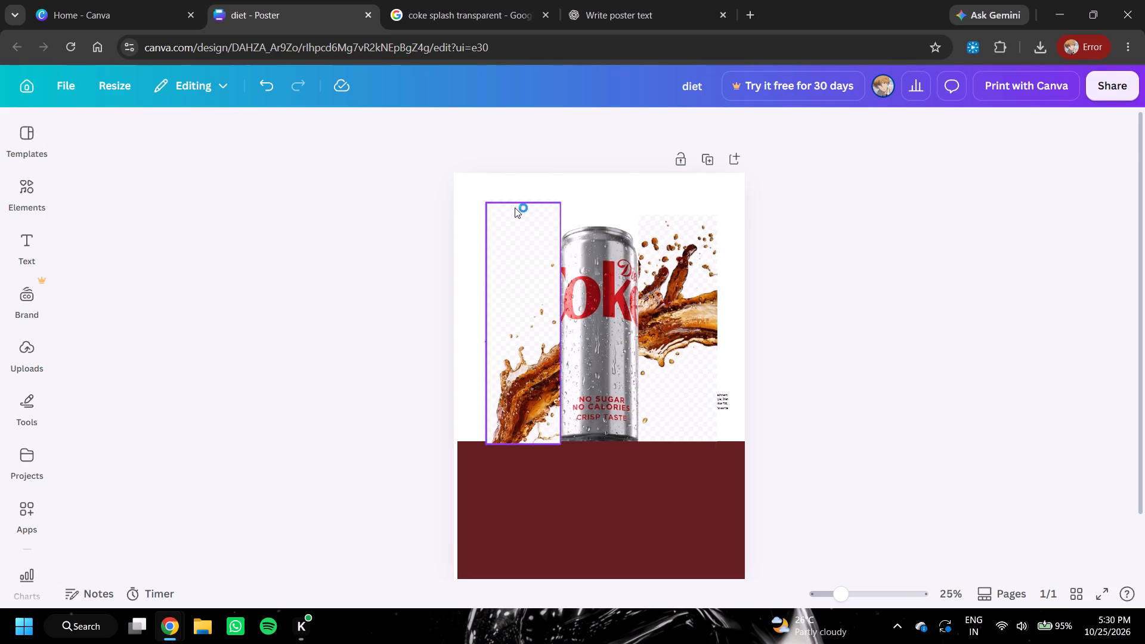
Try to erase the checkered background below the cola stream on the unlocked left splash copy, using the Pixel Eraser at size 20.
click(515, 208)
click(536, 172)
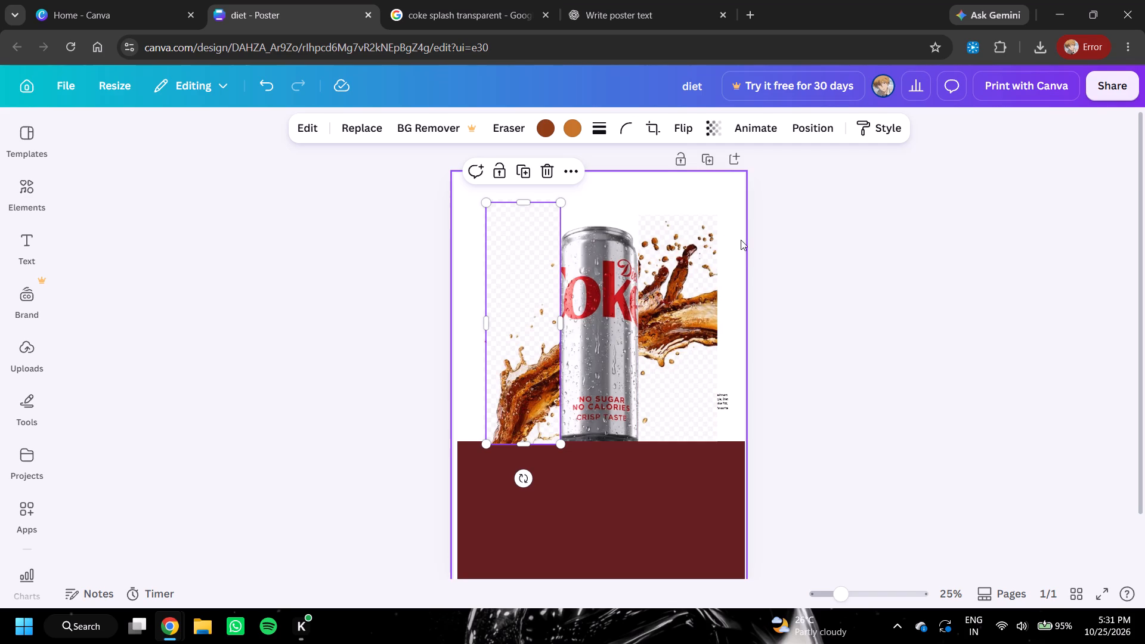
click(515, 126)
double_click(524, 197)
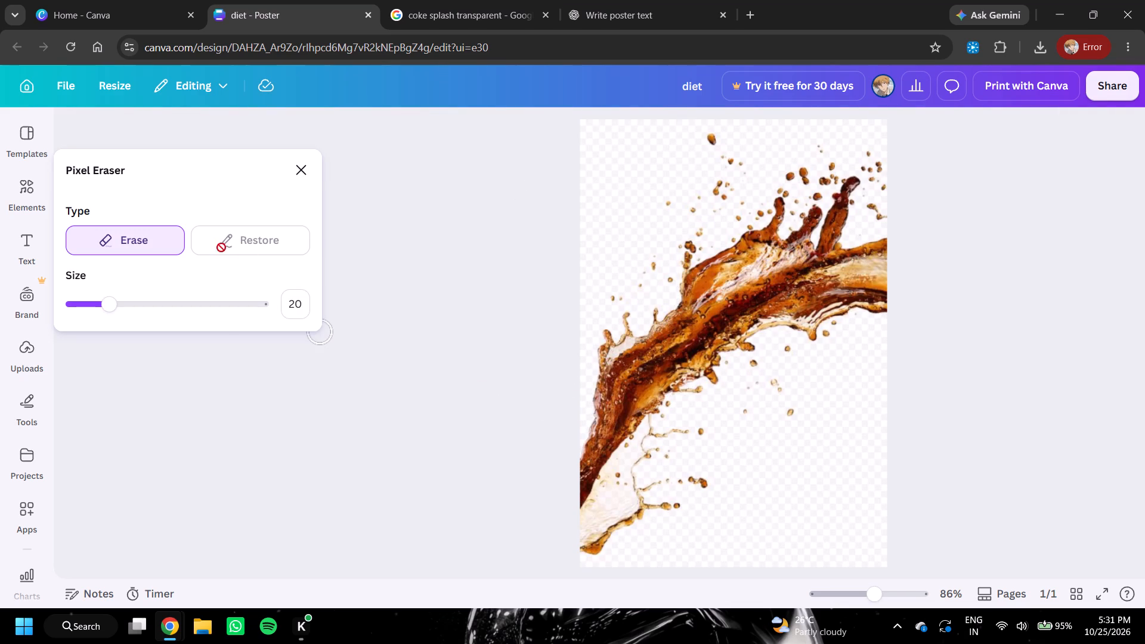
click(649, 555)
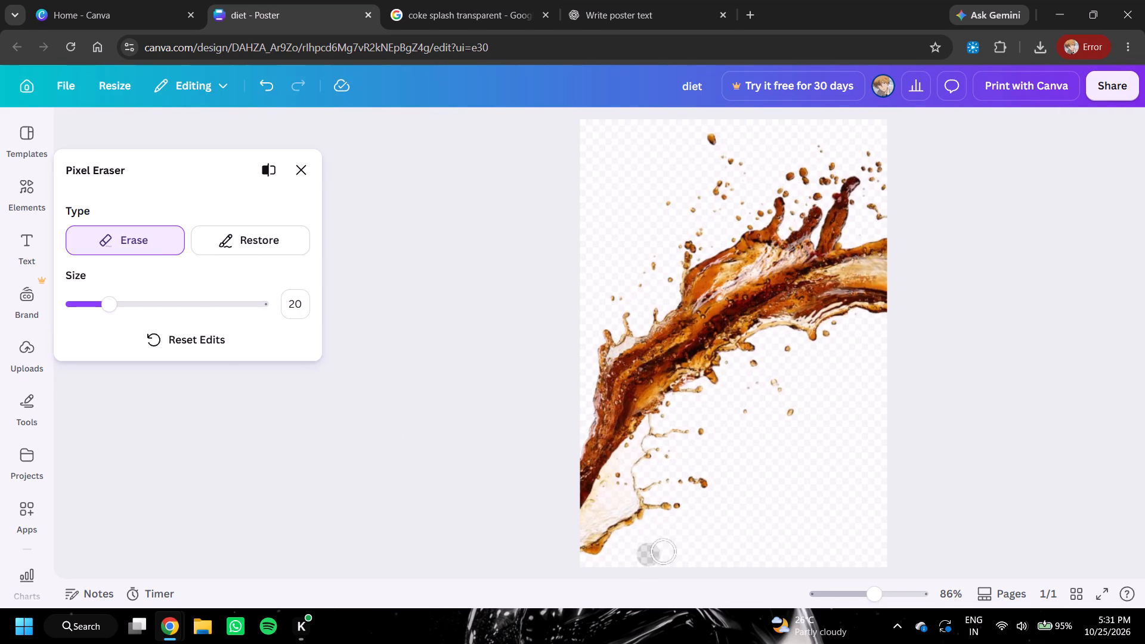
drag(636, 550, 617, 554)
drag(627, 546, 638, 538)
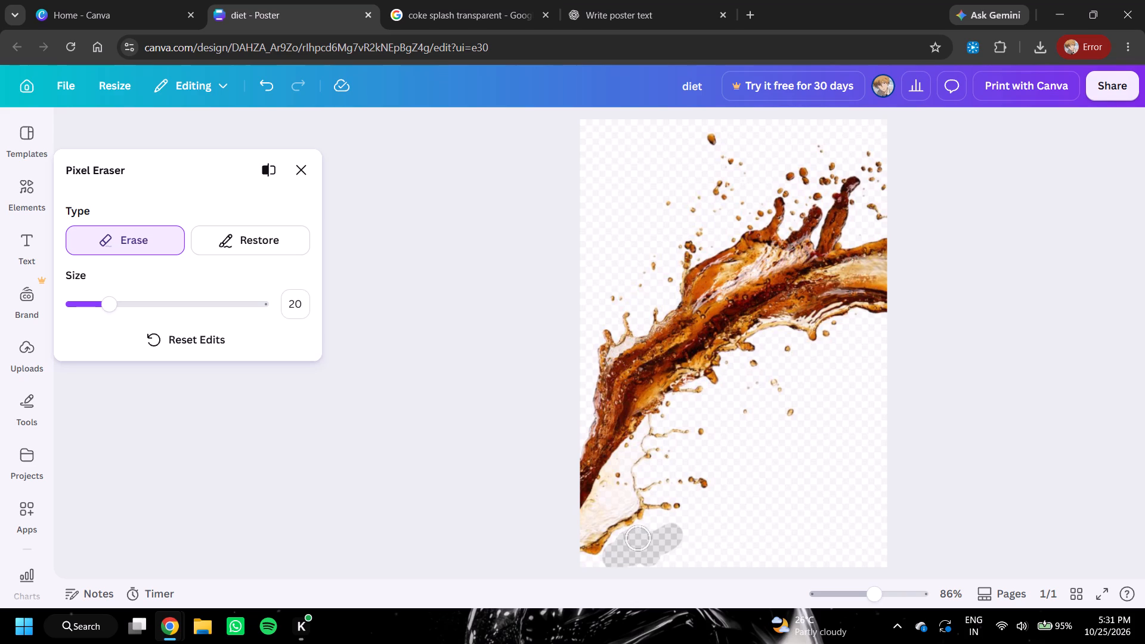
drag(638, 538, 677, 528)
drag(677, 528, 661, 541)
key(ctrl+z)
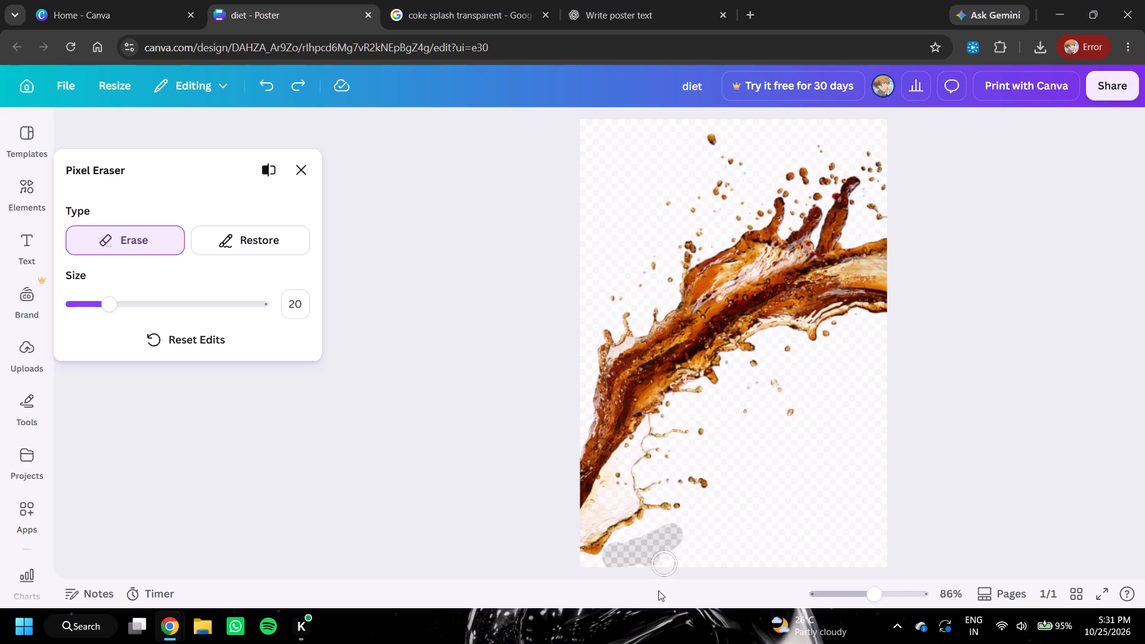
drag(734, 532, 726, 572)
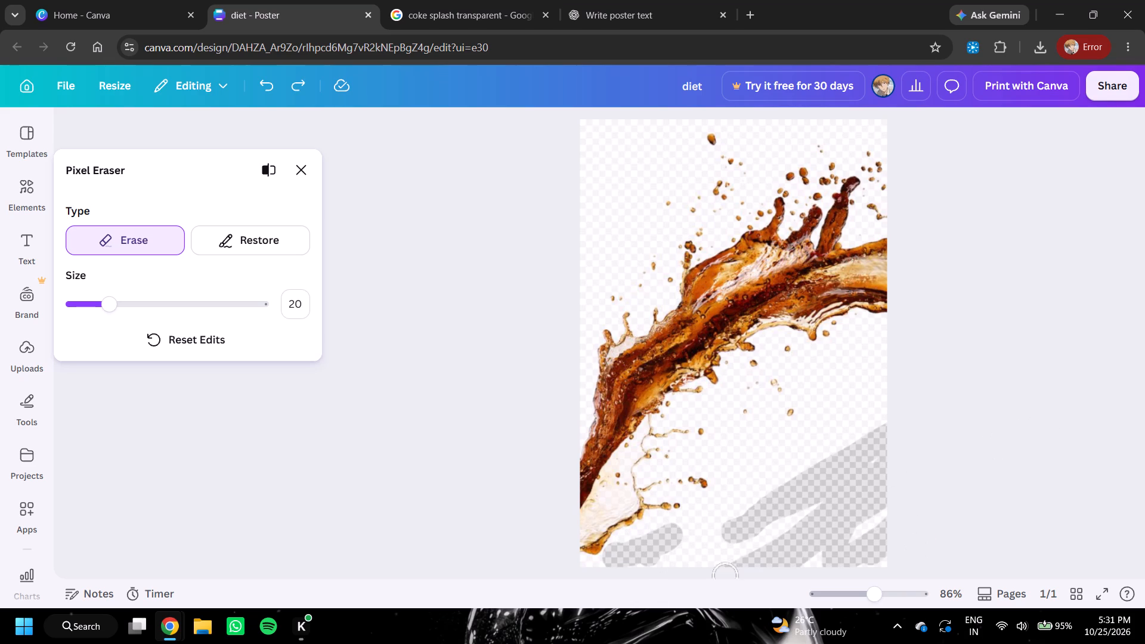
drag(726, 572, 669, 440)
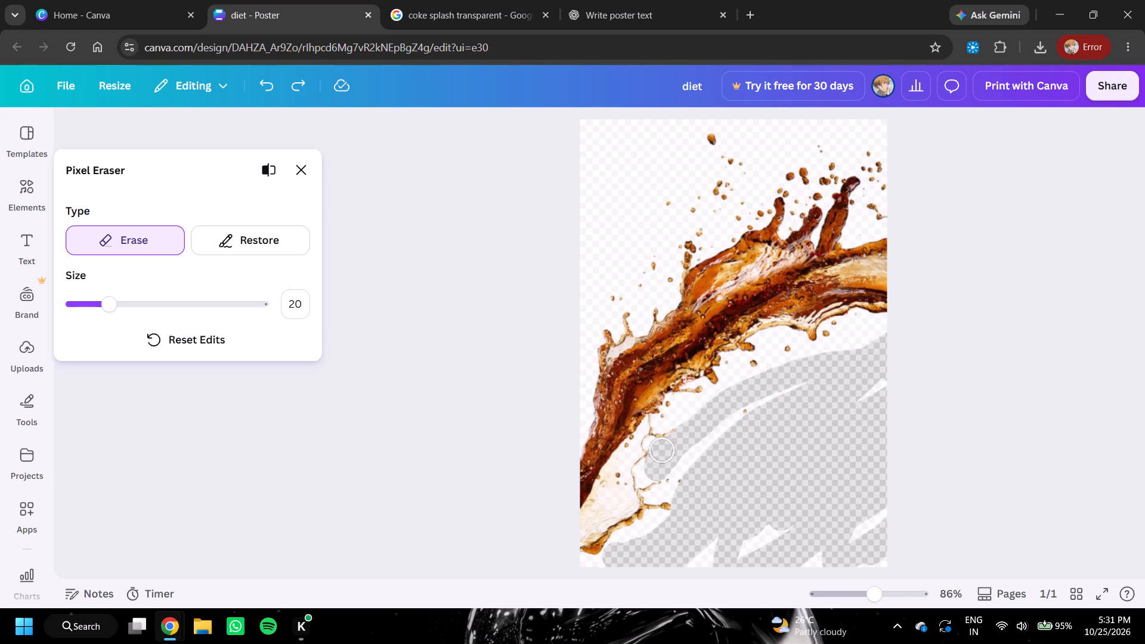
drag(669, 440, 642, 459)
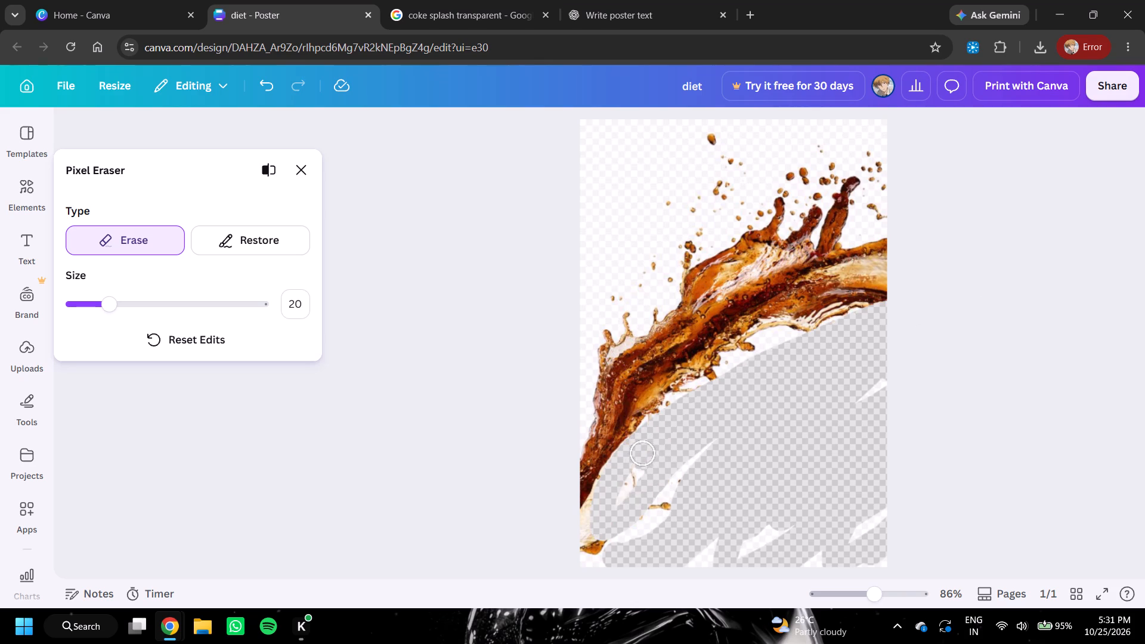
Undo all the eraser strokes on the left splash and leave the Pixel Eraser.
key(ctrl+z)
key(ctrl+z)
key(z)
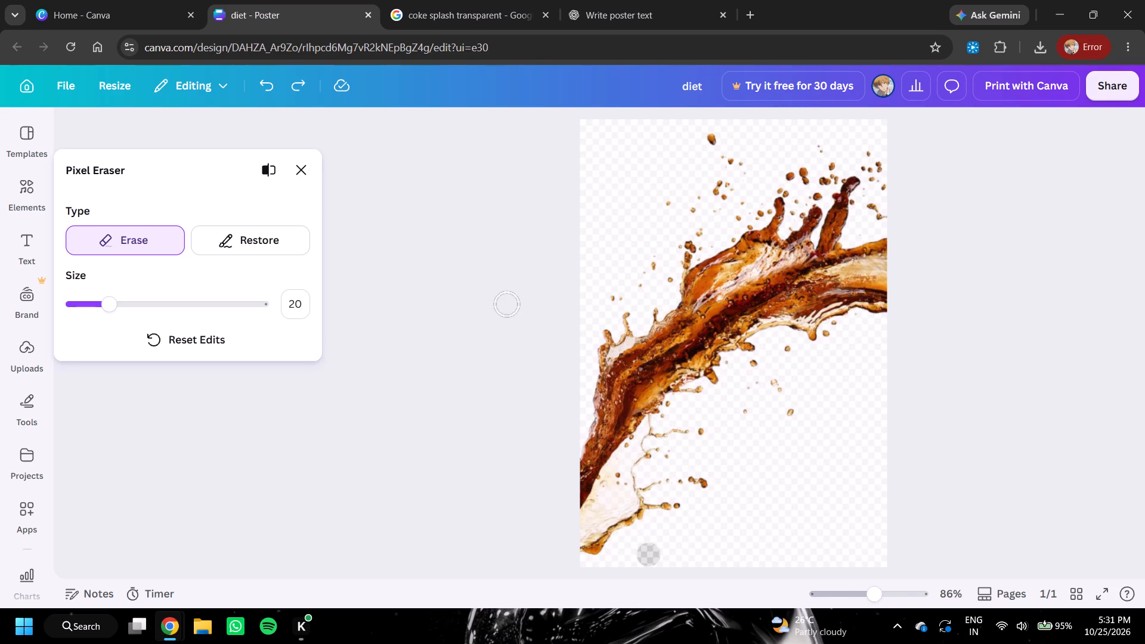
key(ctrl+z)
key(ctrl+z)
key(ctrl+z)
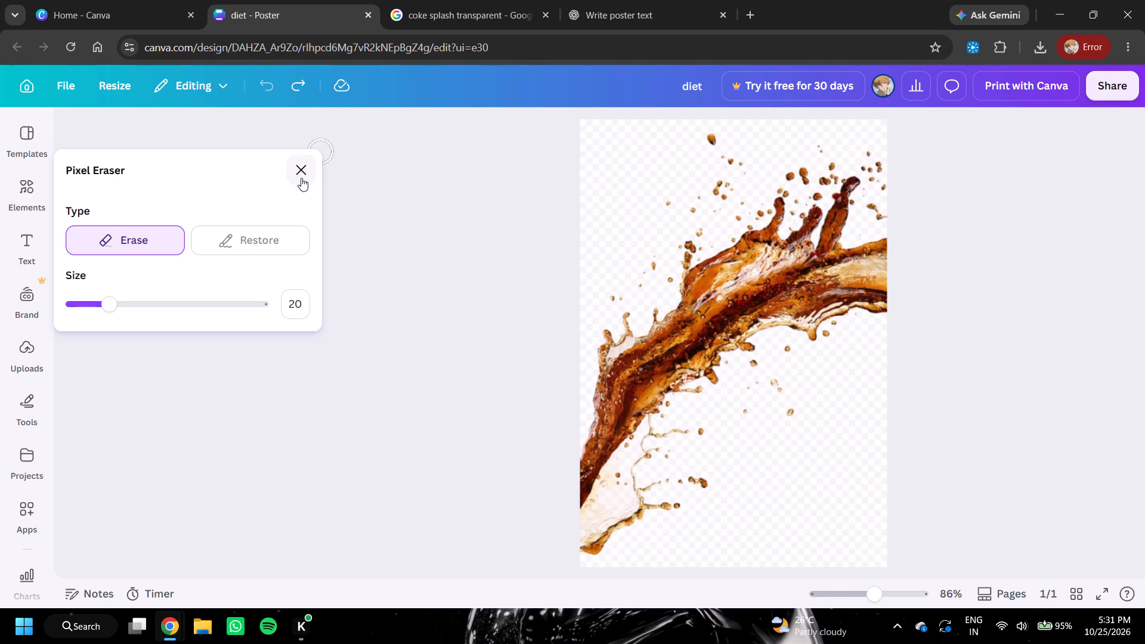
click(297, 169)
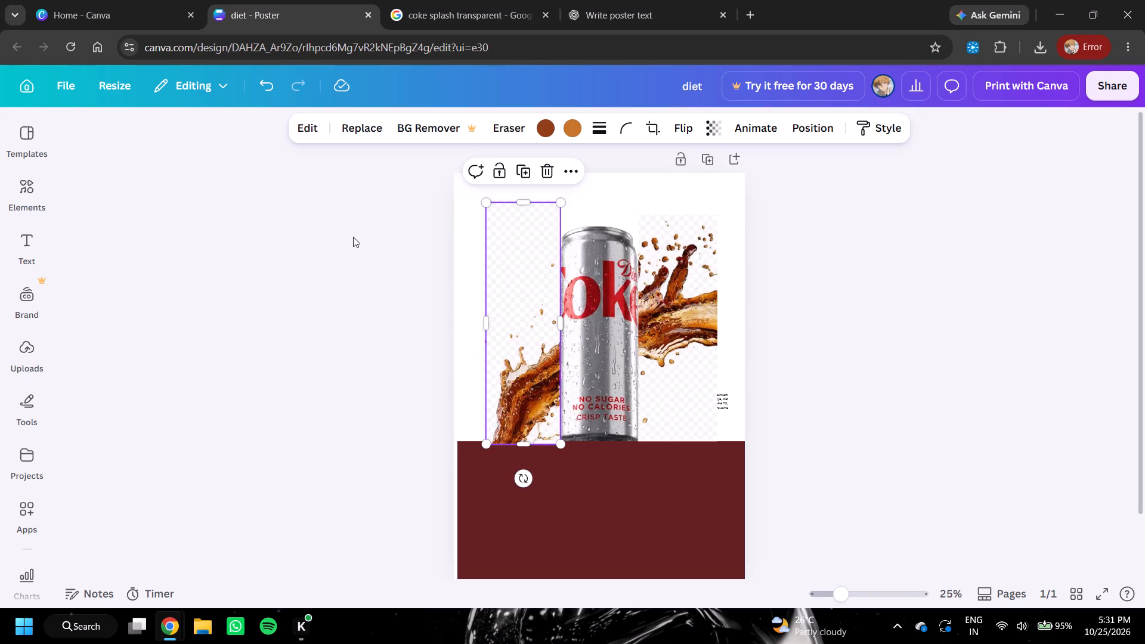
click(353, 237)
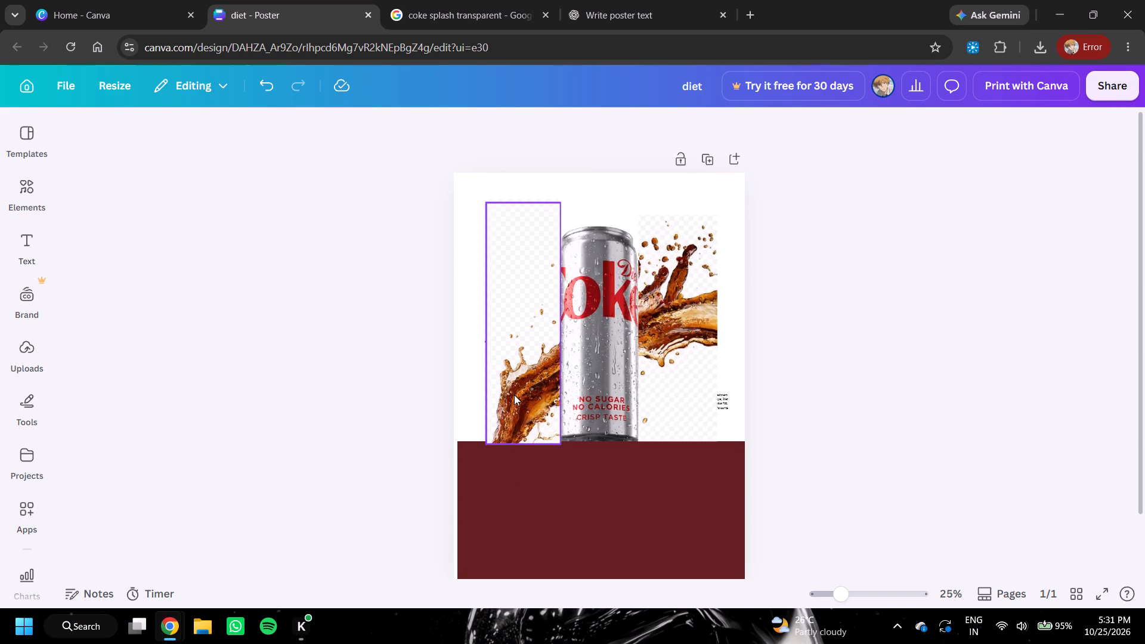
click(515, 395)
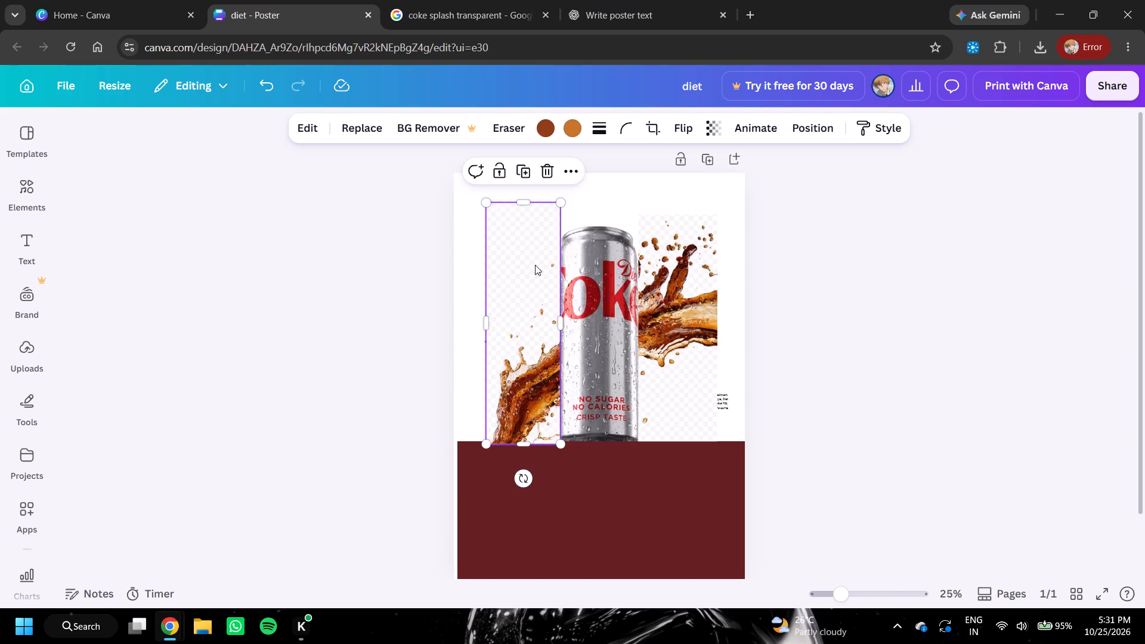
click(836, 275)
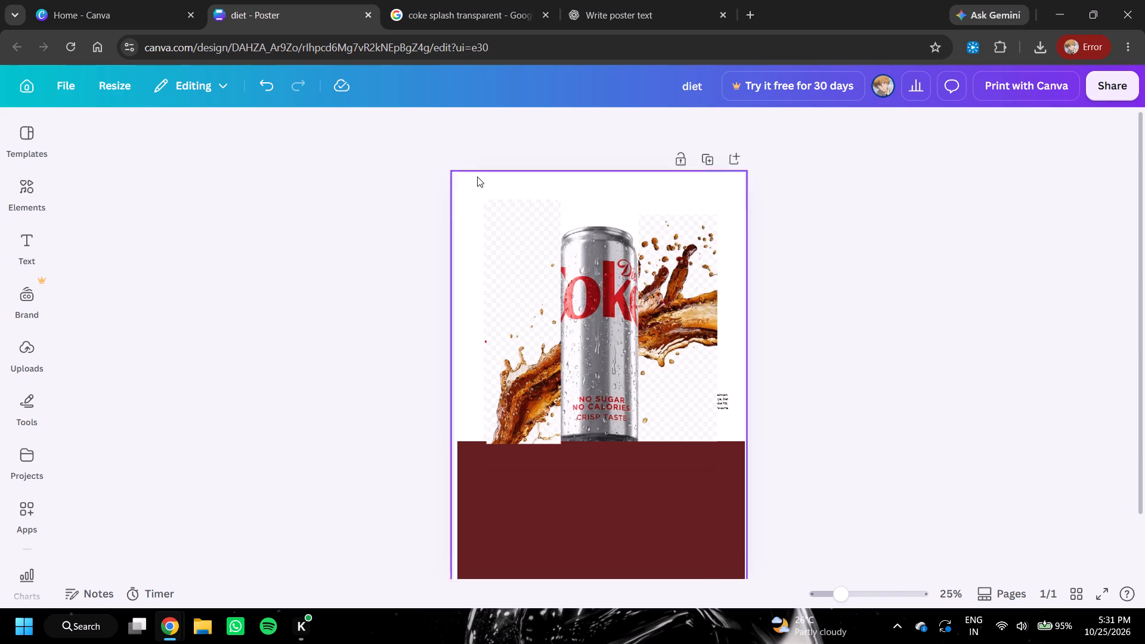
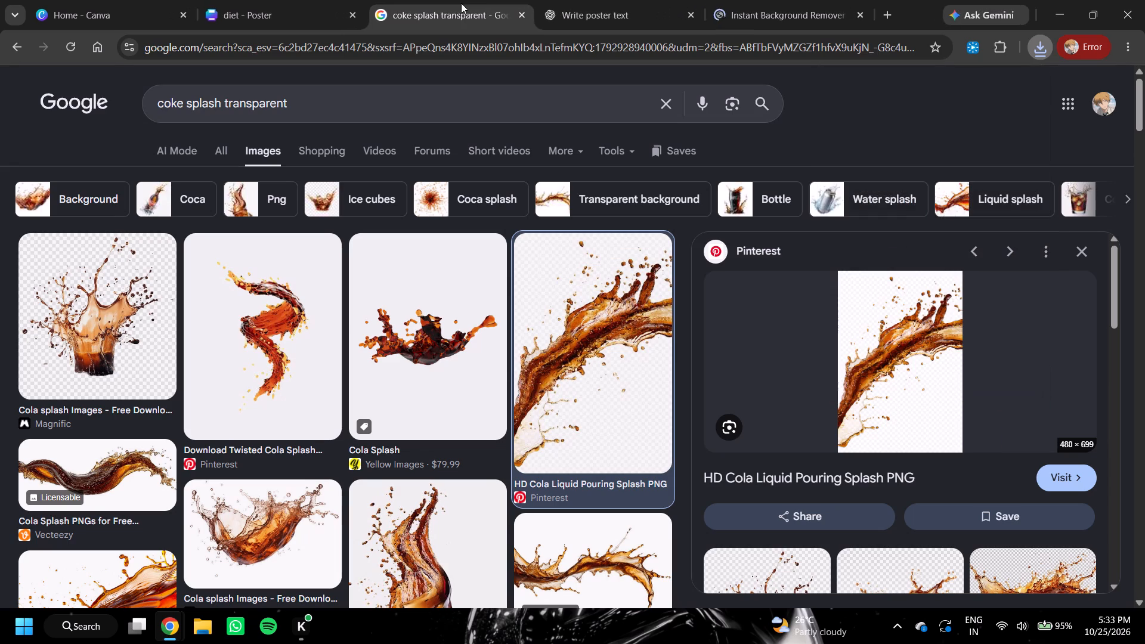
click(267, 11)
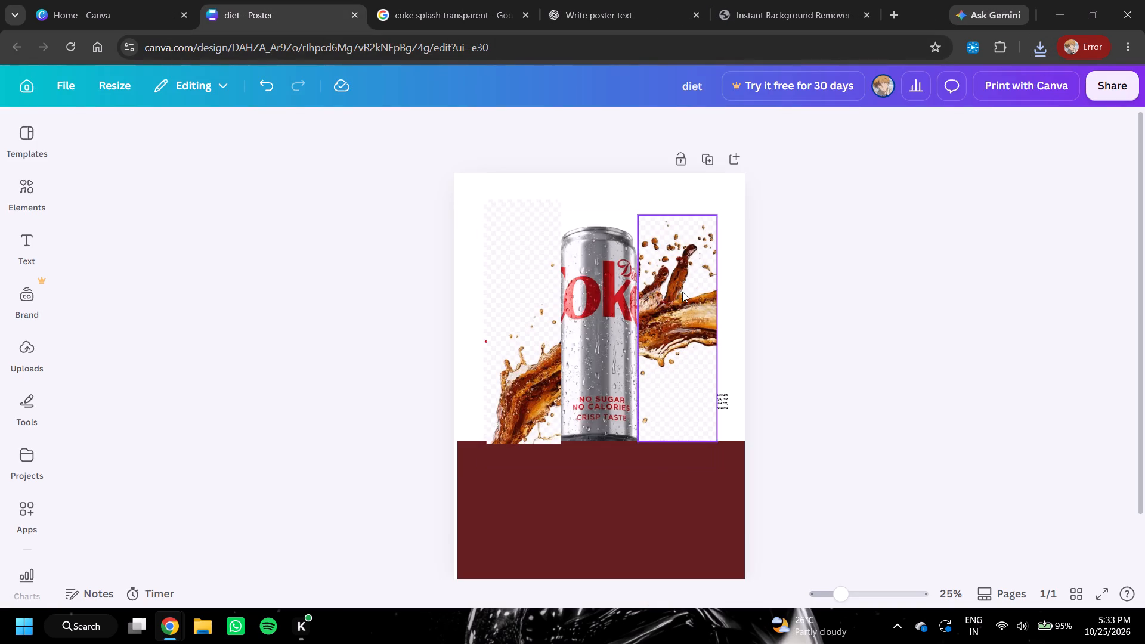
click(682, 292)
click(697, 187)
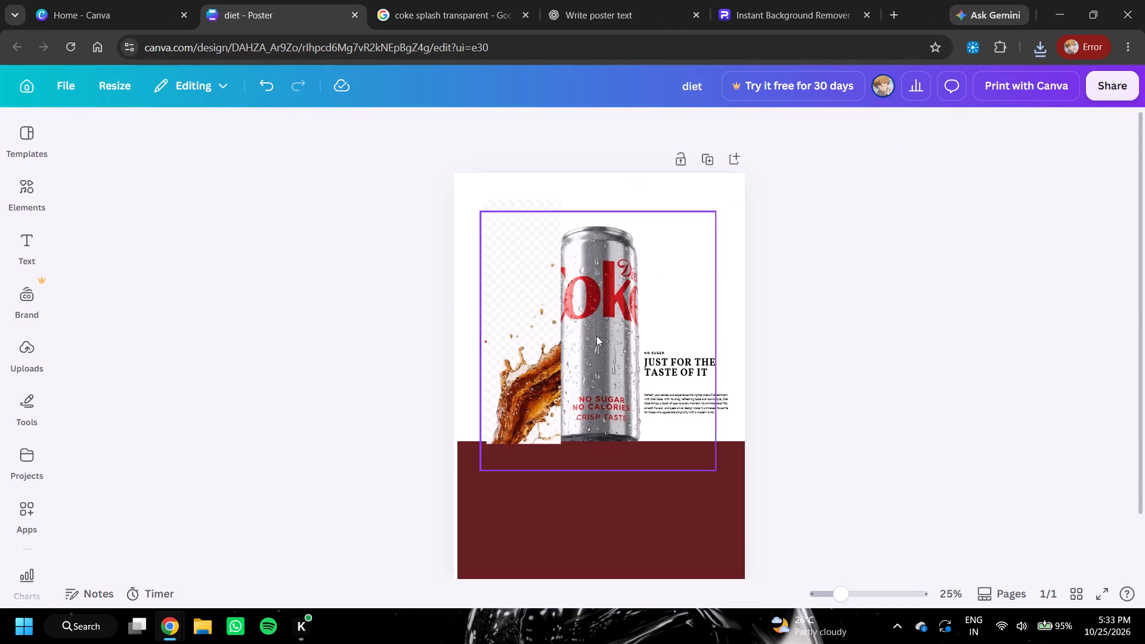
click(538, 380)
click(546, 175)
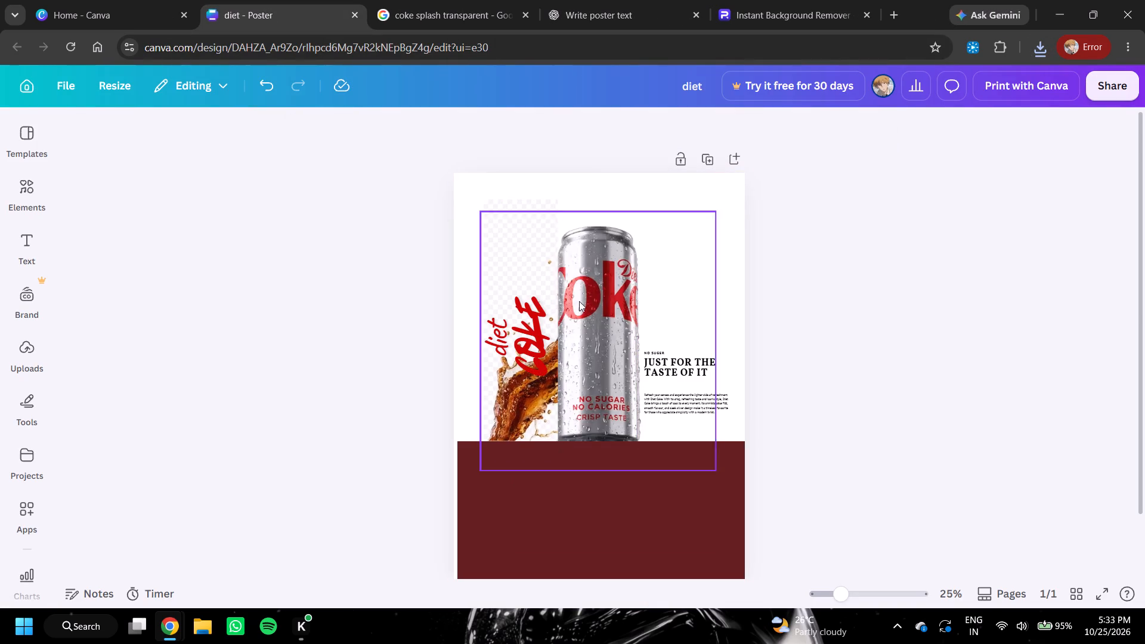
Unlock the vertical red "diet COKE" title group over the left splash and delete it.
click(522, 413)
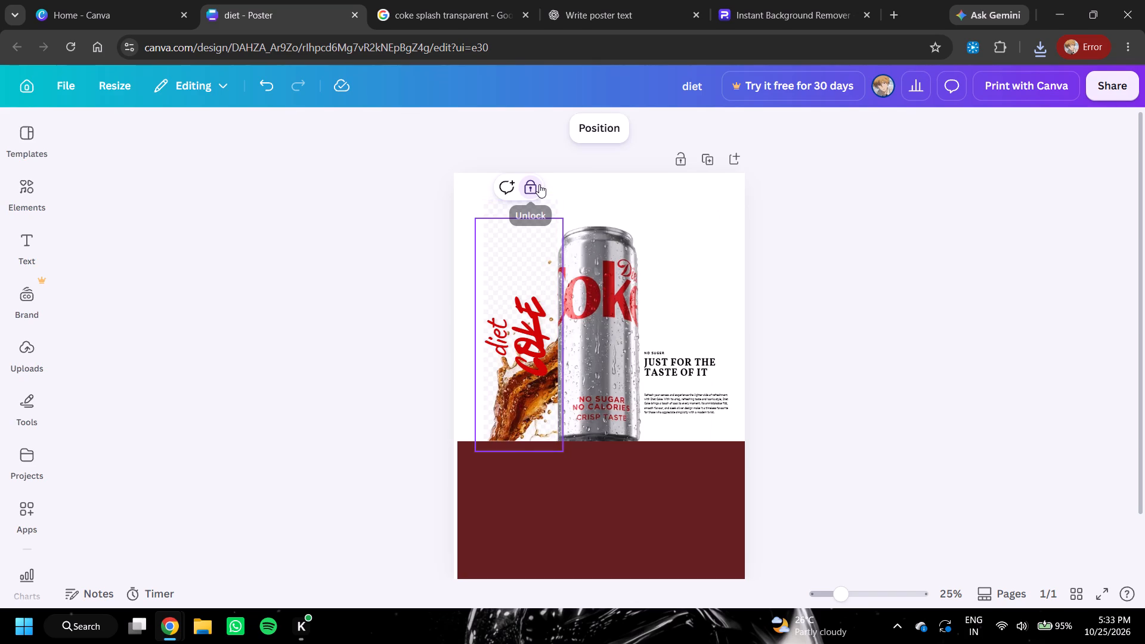
click(537, 184)
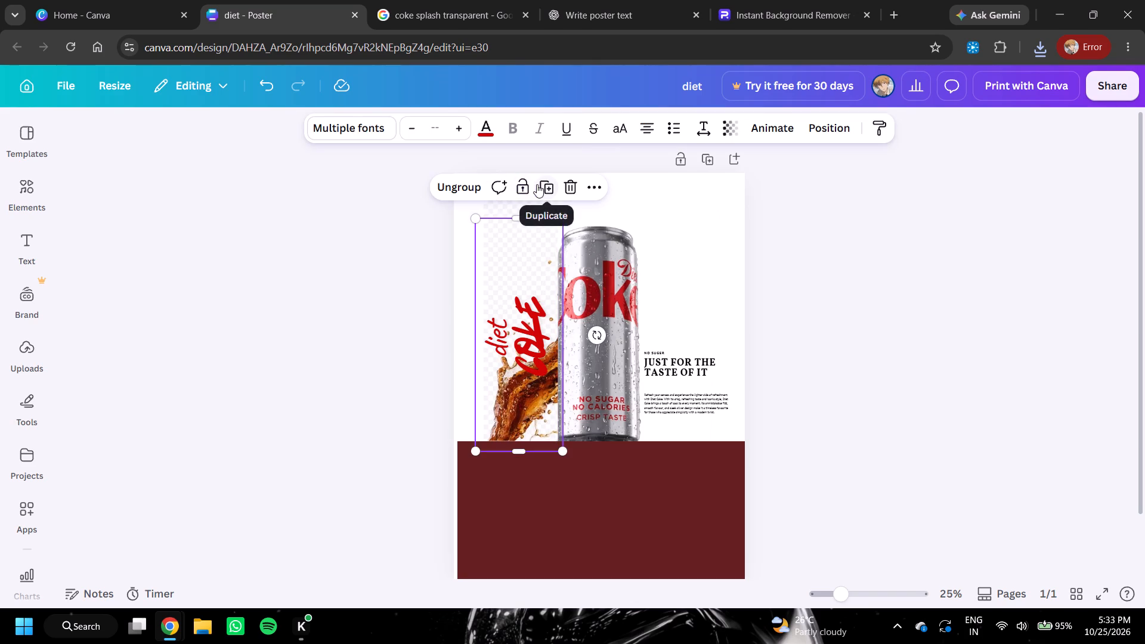
double_click(568, 186)
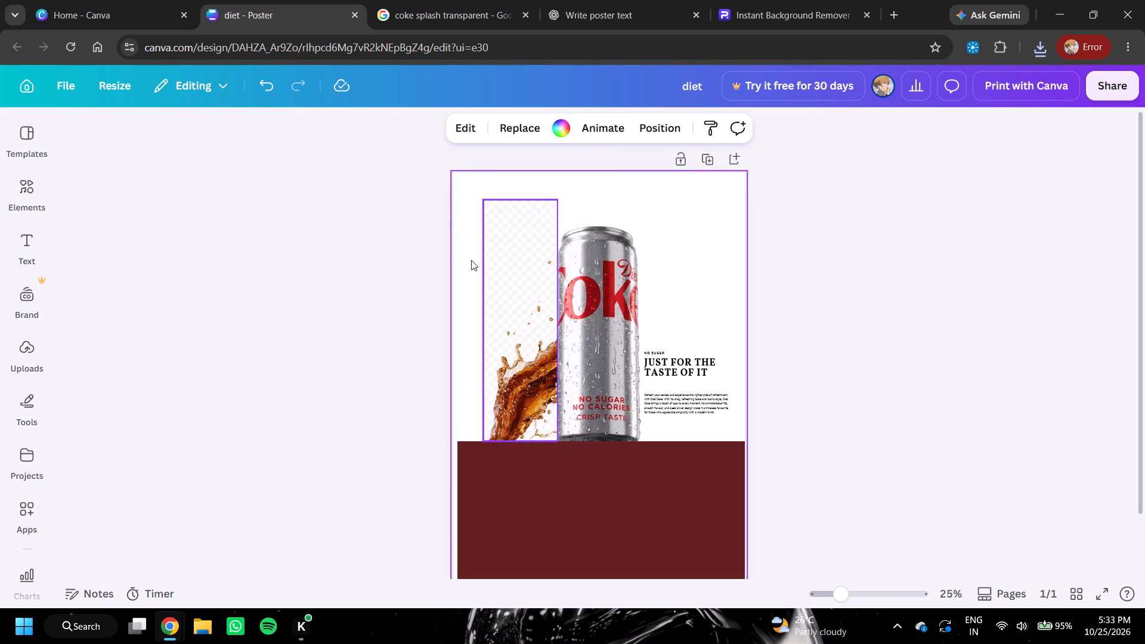
Upload the background-free Photoroom splash PNG from Downloads to the Canva uploads.
click(27, 348)
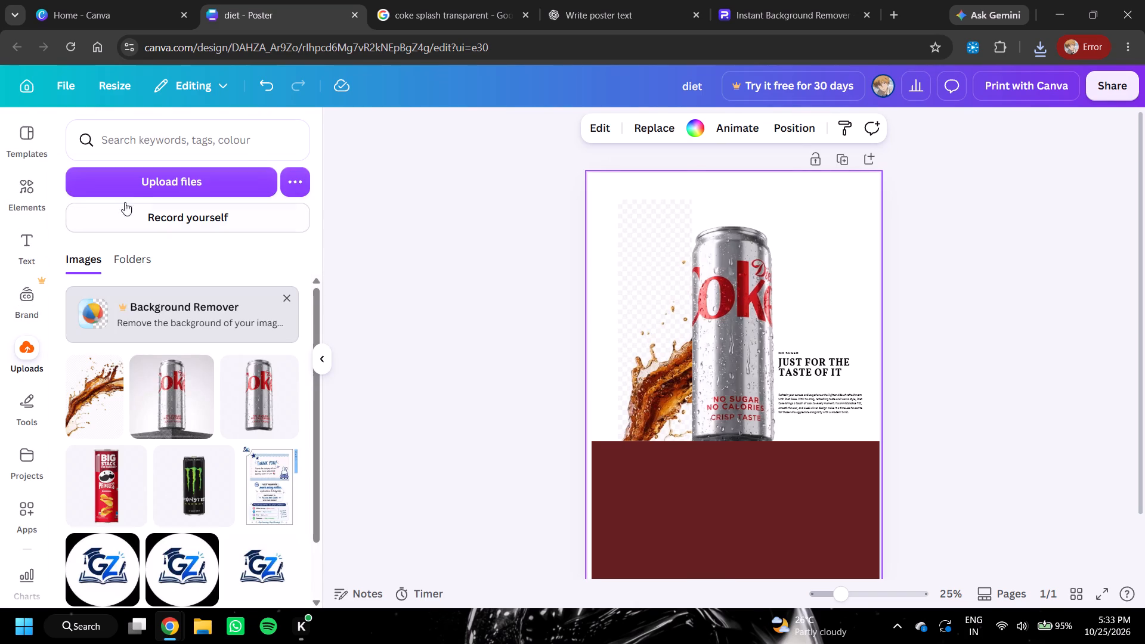
double_click(137, 186)
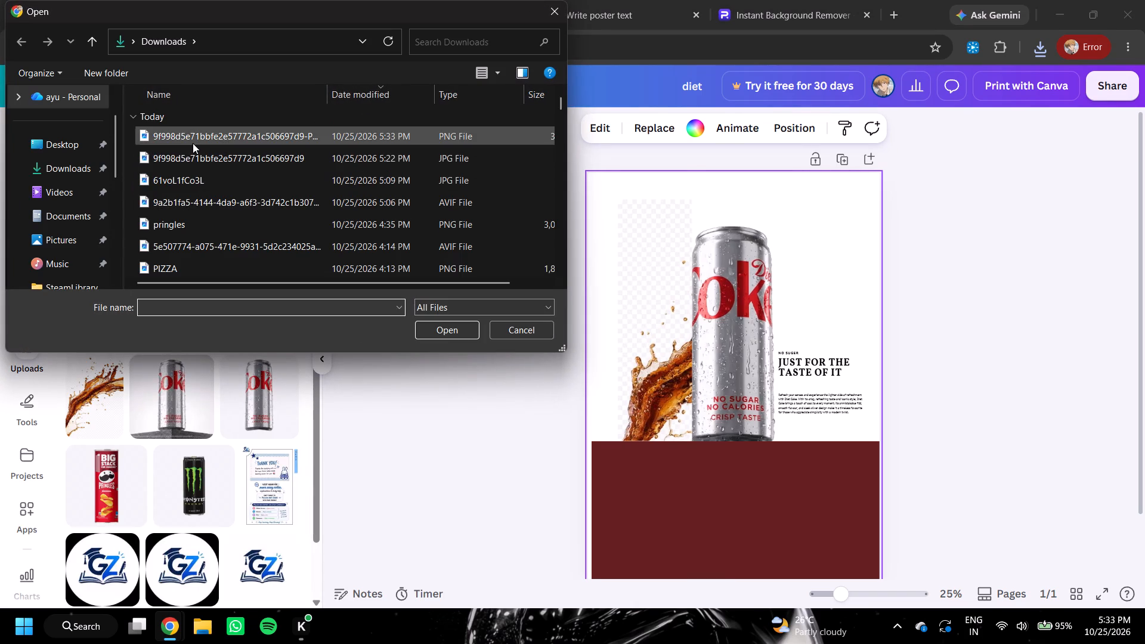
double_click(194, 141)
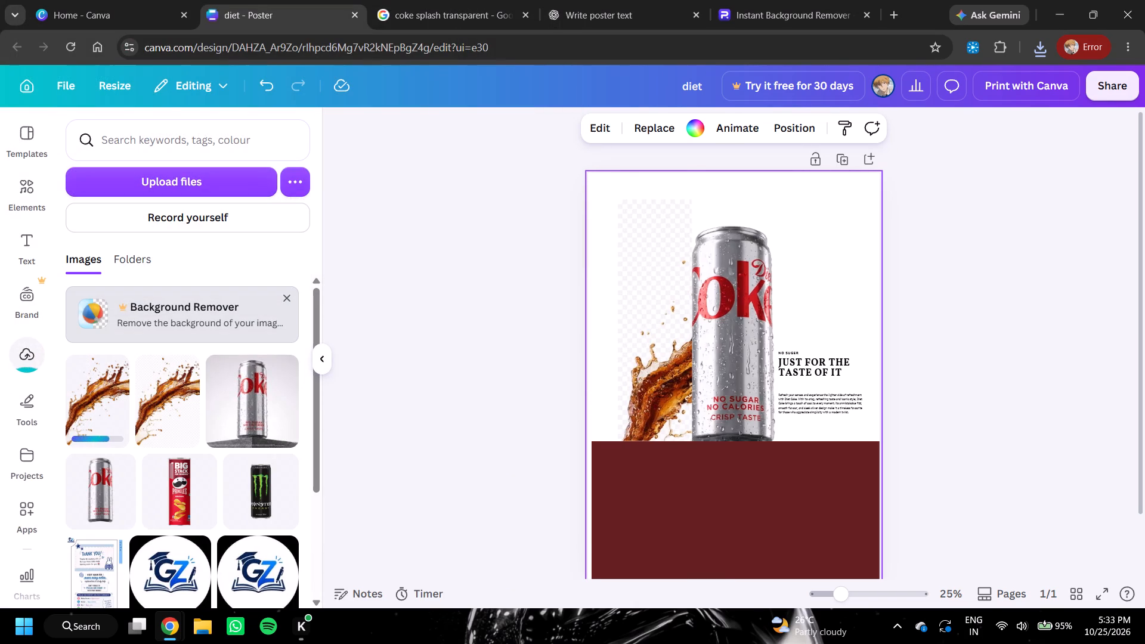
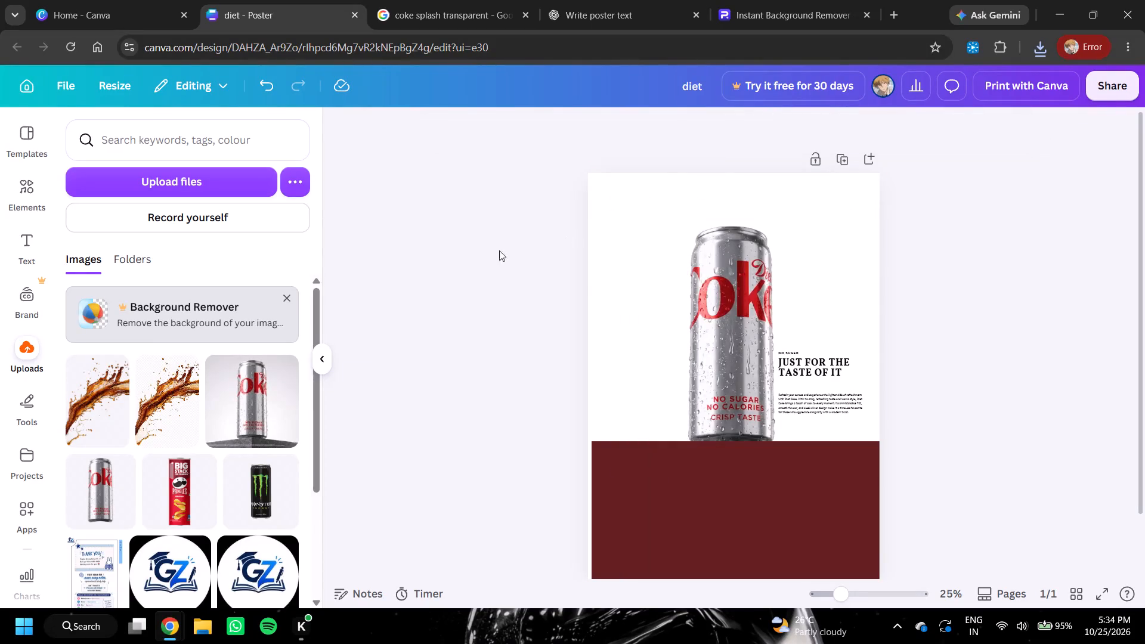
Undo the deletions of the left splash and the vertical red "diet COKE" title group.
key(ctrl+z)
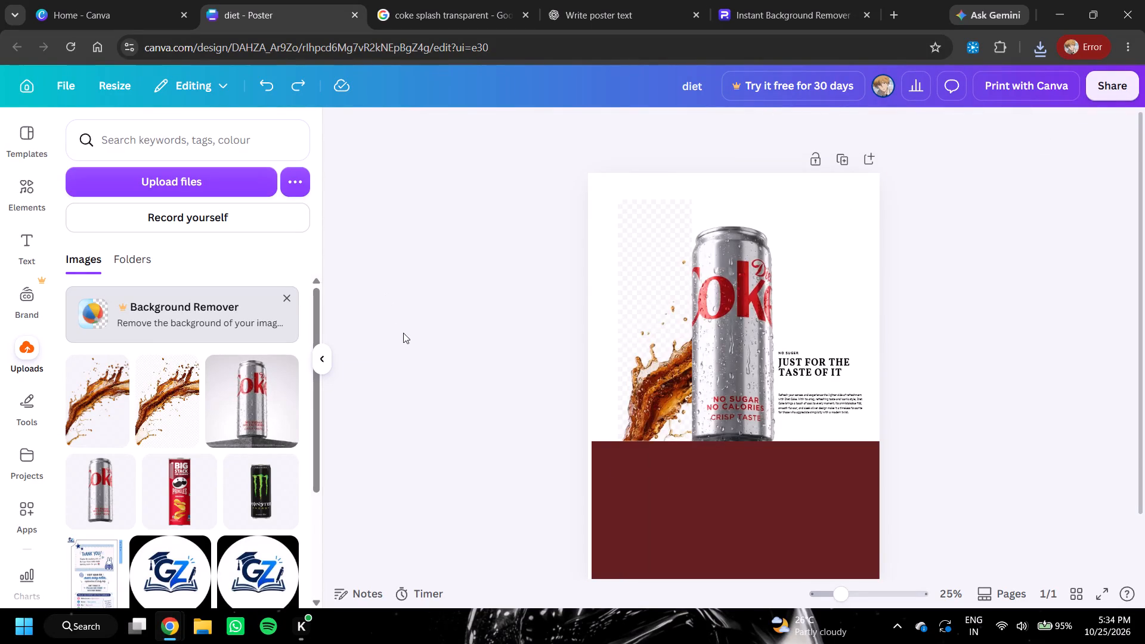
key(ctrl+z)
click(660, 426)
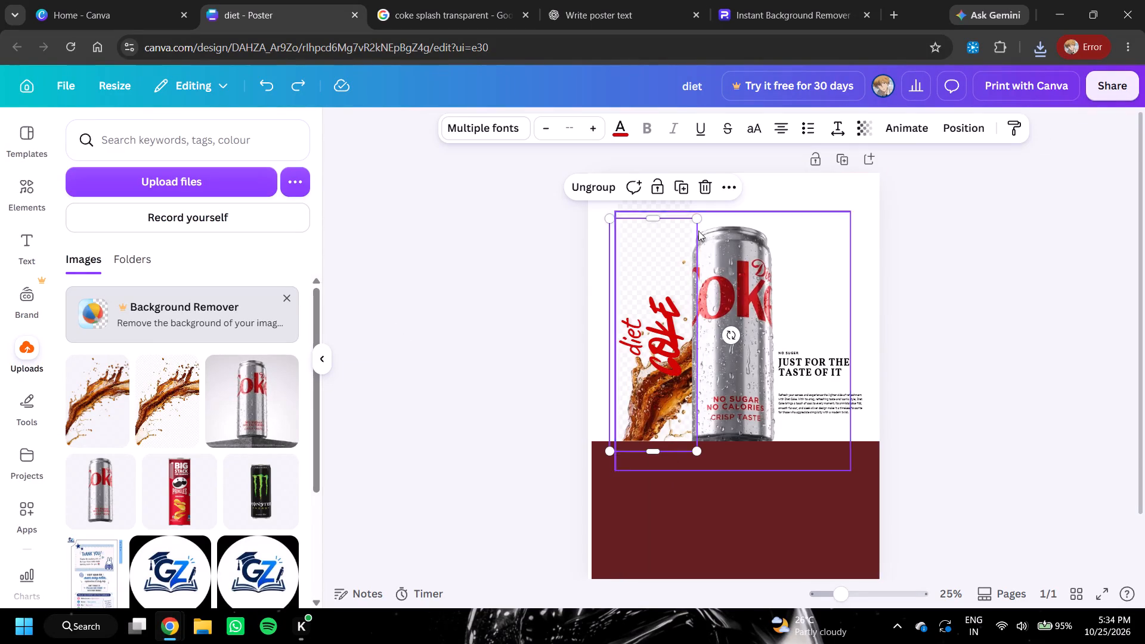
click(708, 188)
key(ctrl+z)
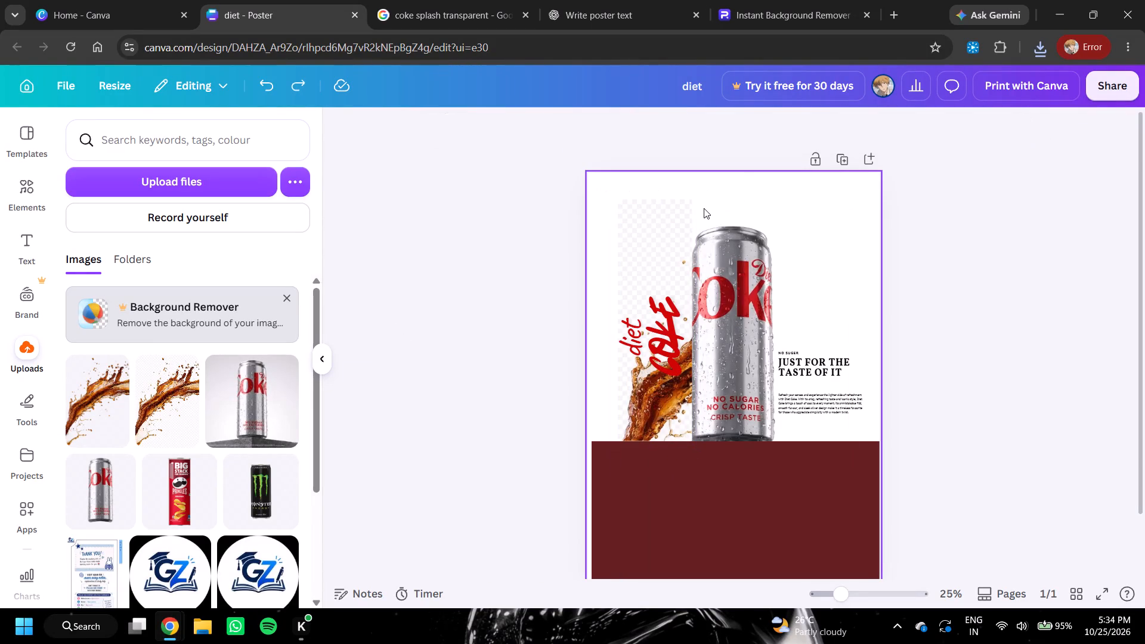
Delete the old left splash with the checkered background from behind the title.
click(652, 460)
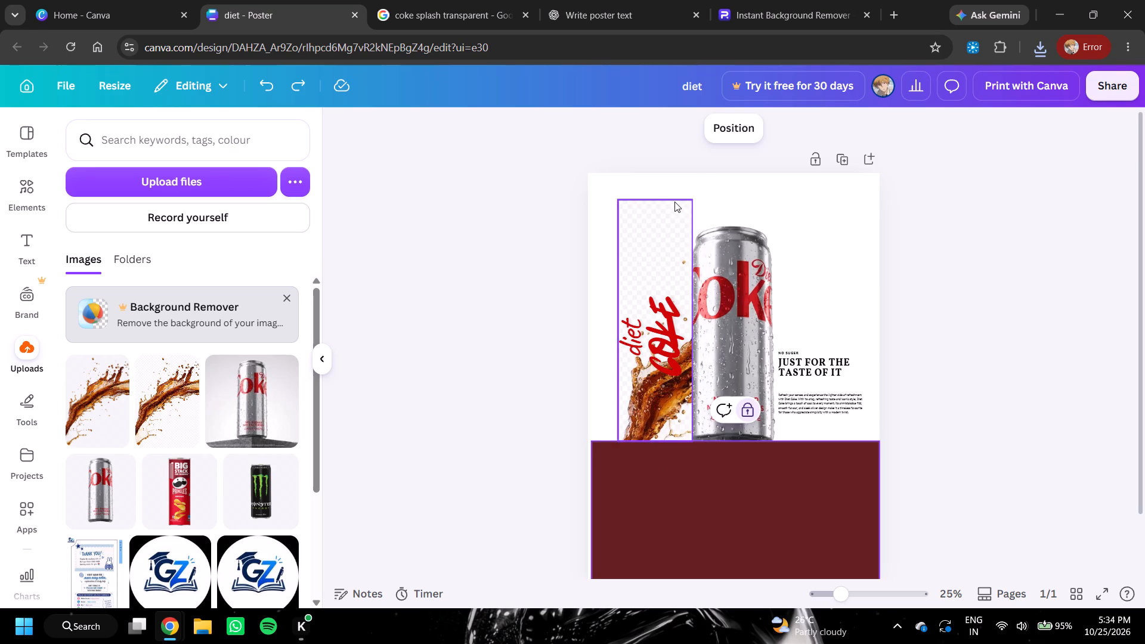
click(674, 202)
double_click(683, 173)
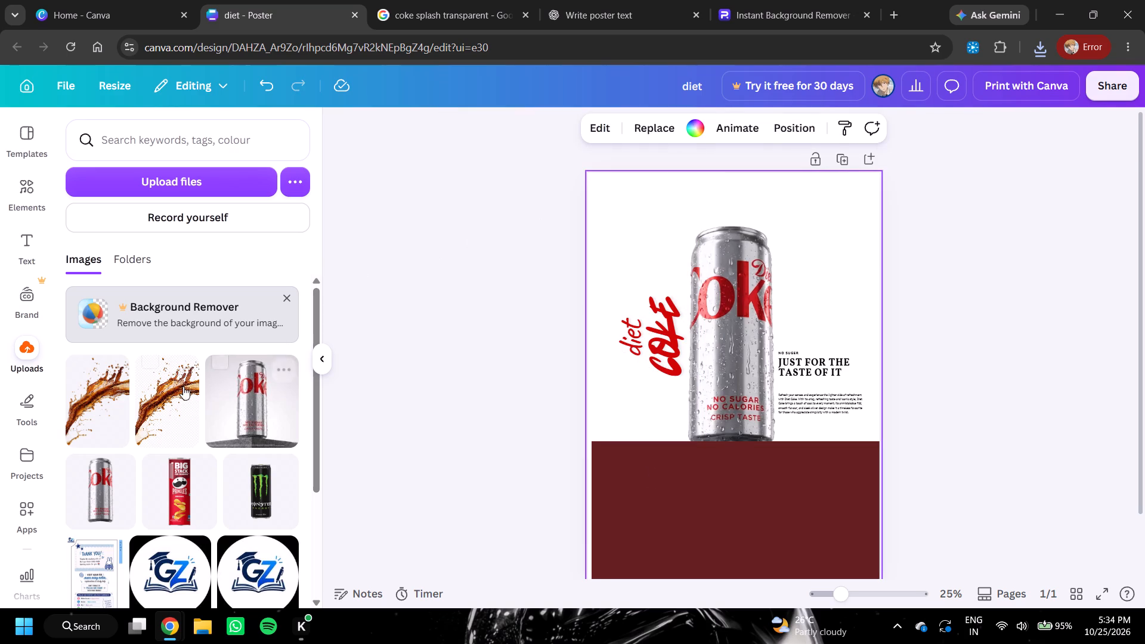
Place the newly uploaded background-free splash on the poster, enlarge it to most of the page width and position it across the can.
click(190, 182)
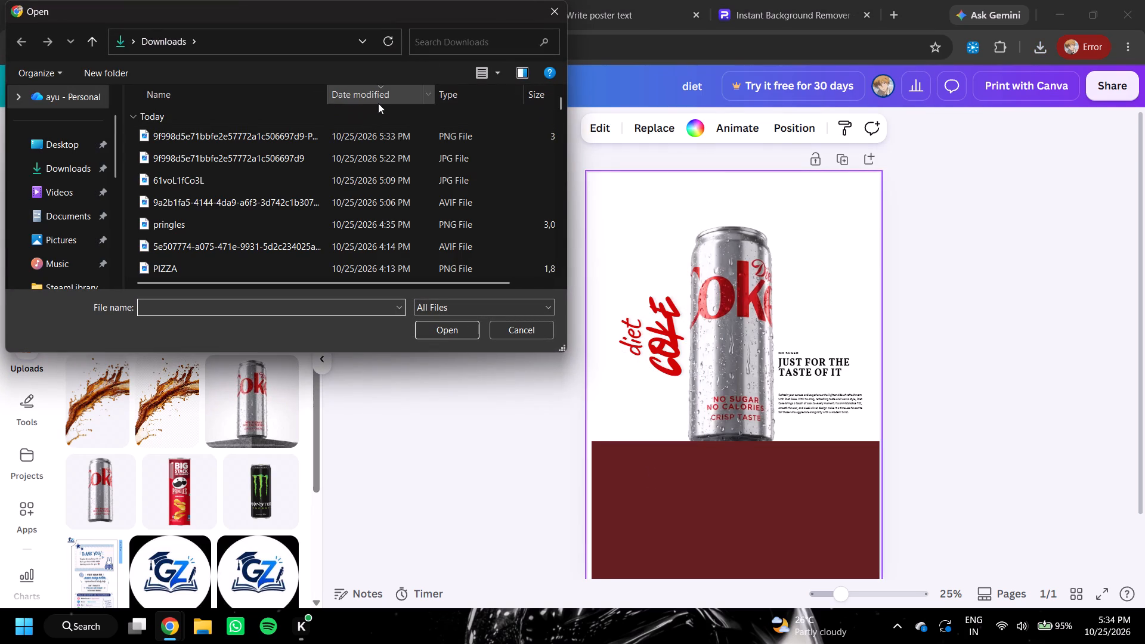
click(545, 10)
click(95, 408)
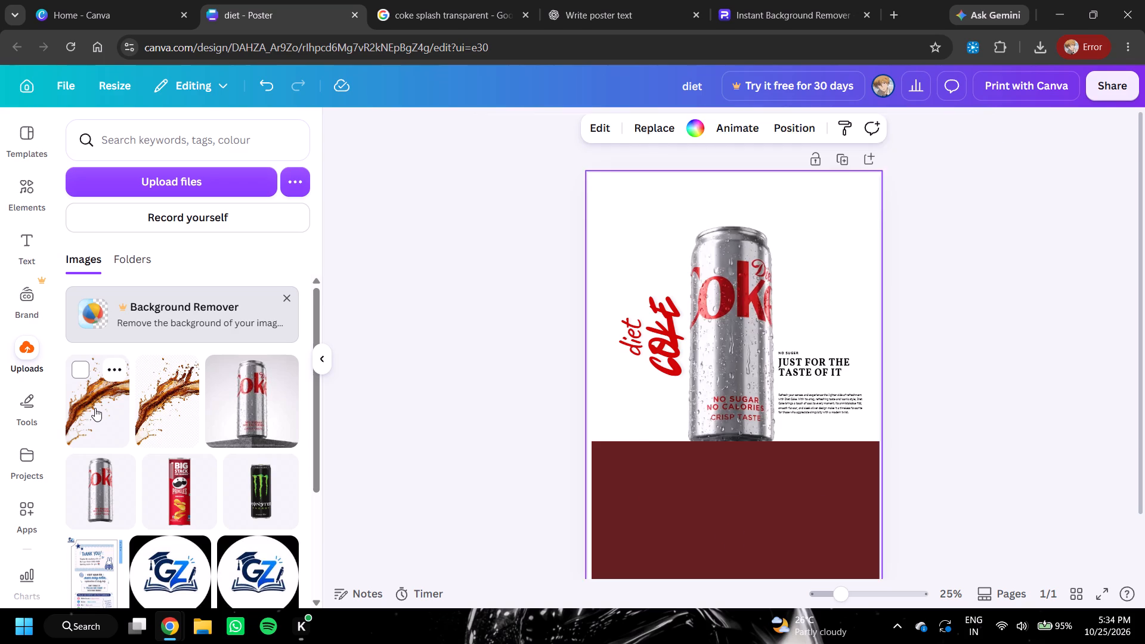
drag(742, 442, 725, 420)
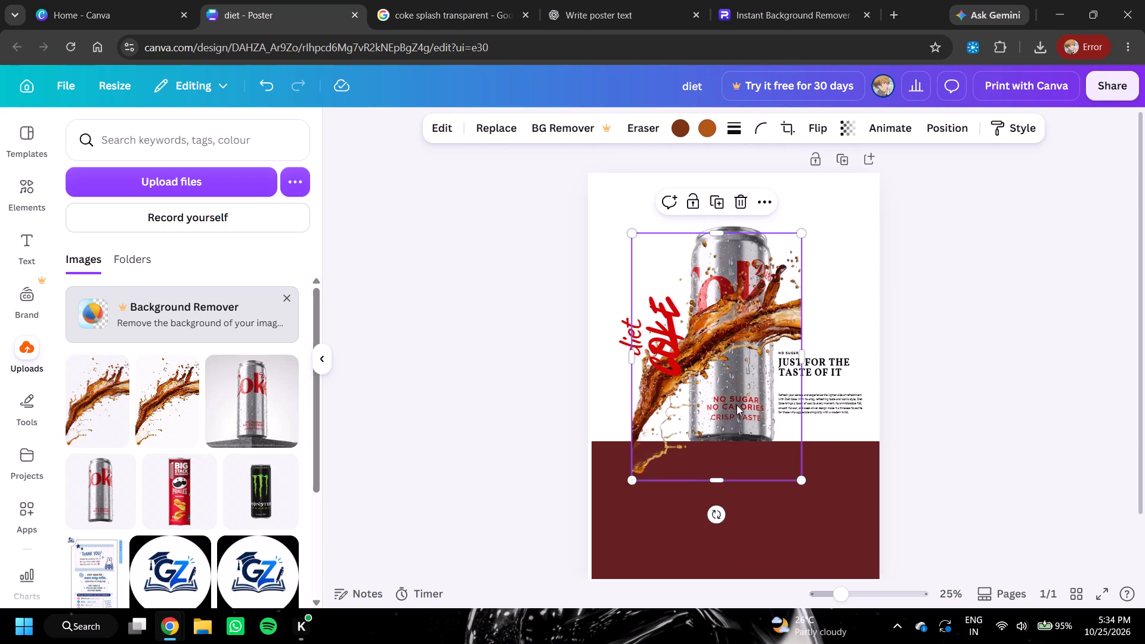
drag(736, 405, 745, 400)
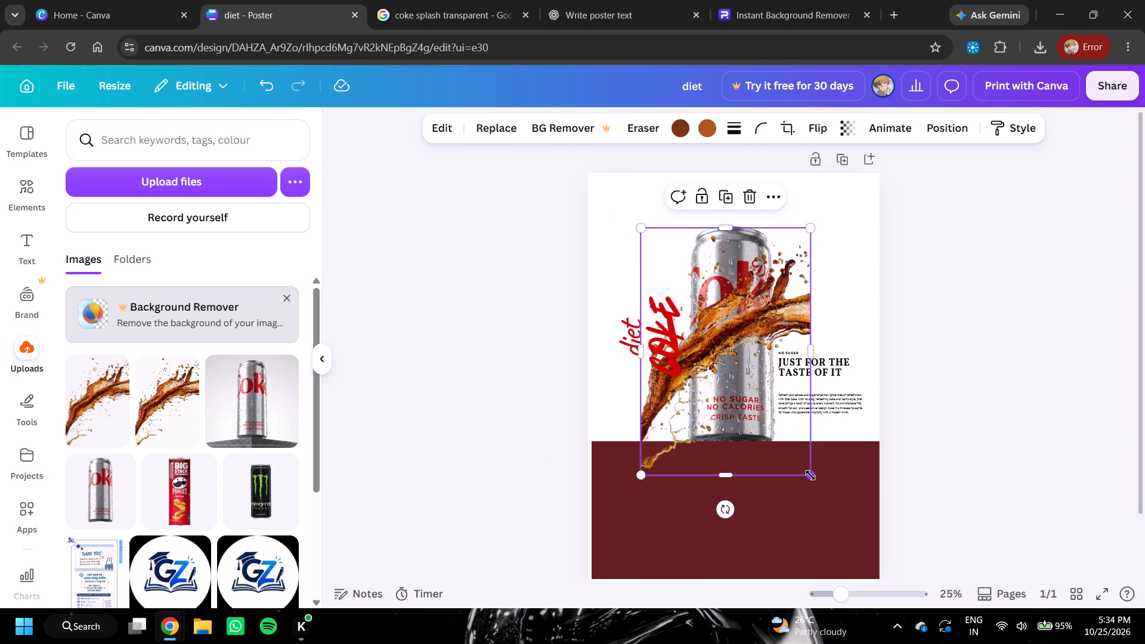
drag(810, 475, 855, 528)
drag(769, 457, 756, 437)
click(756, 437)
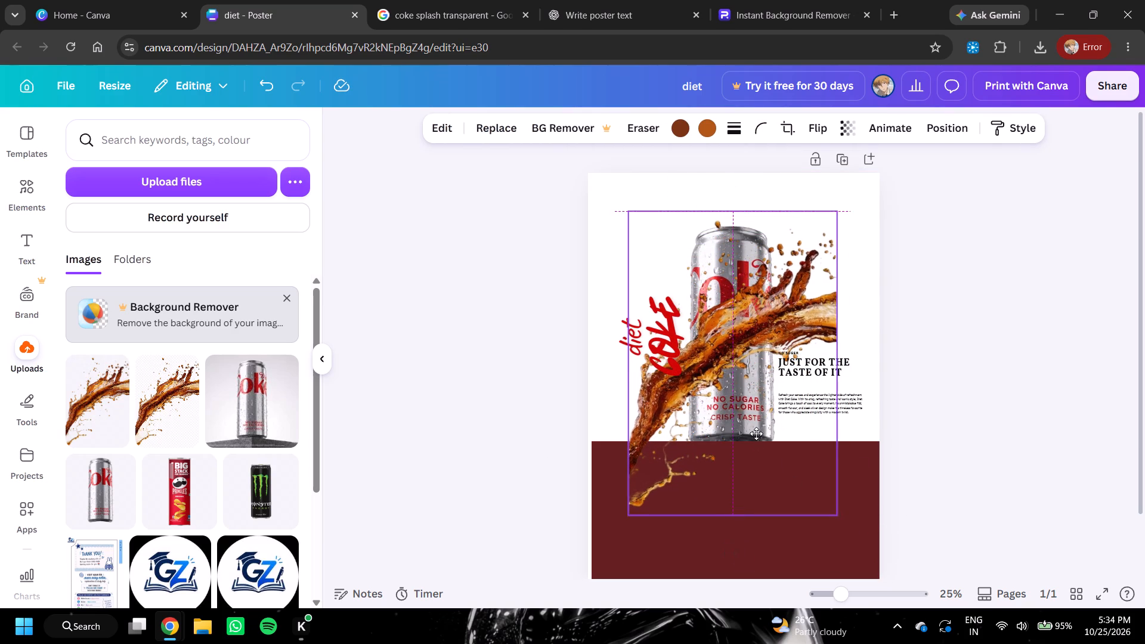
click(756, 434)
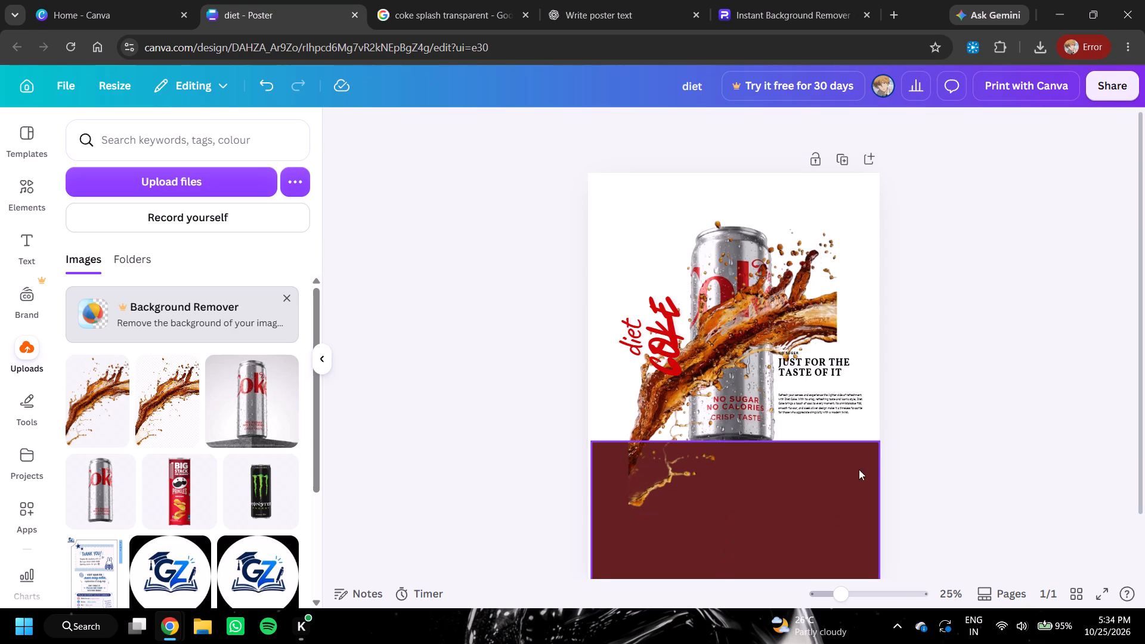
click(794, 465)
drag(837, 518, 865, 545)
click(865, 545)
drag(789, 476, 770, 455)
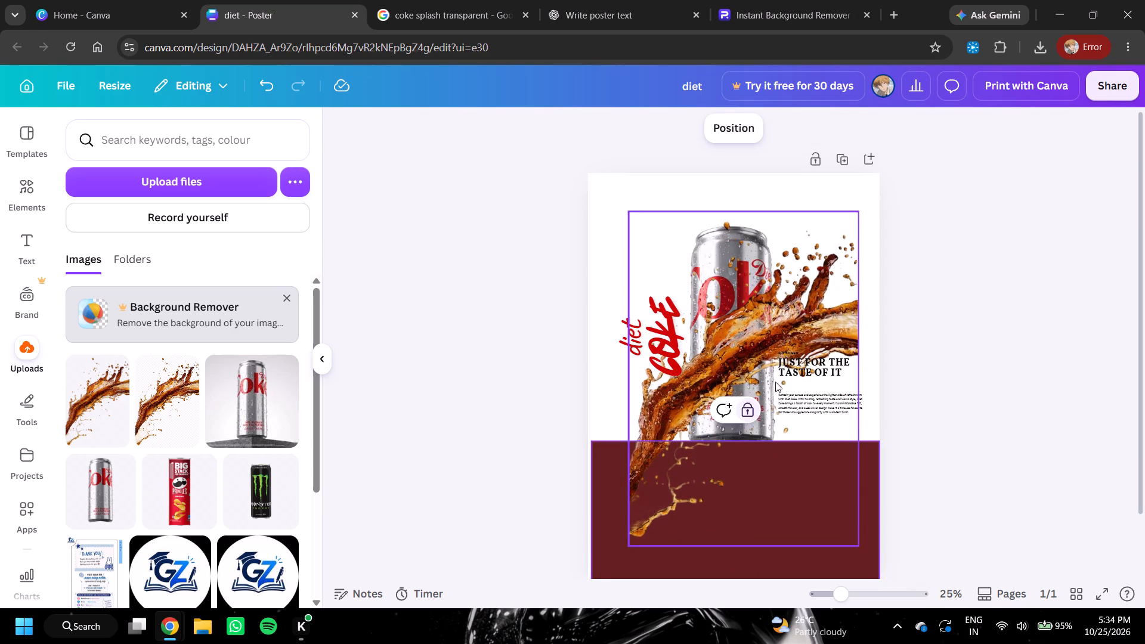
drag(751, 347, 743, 321)
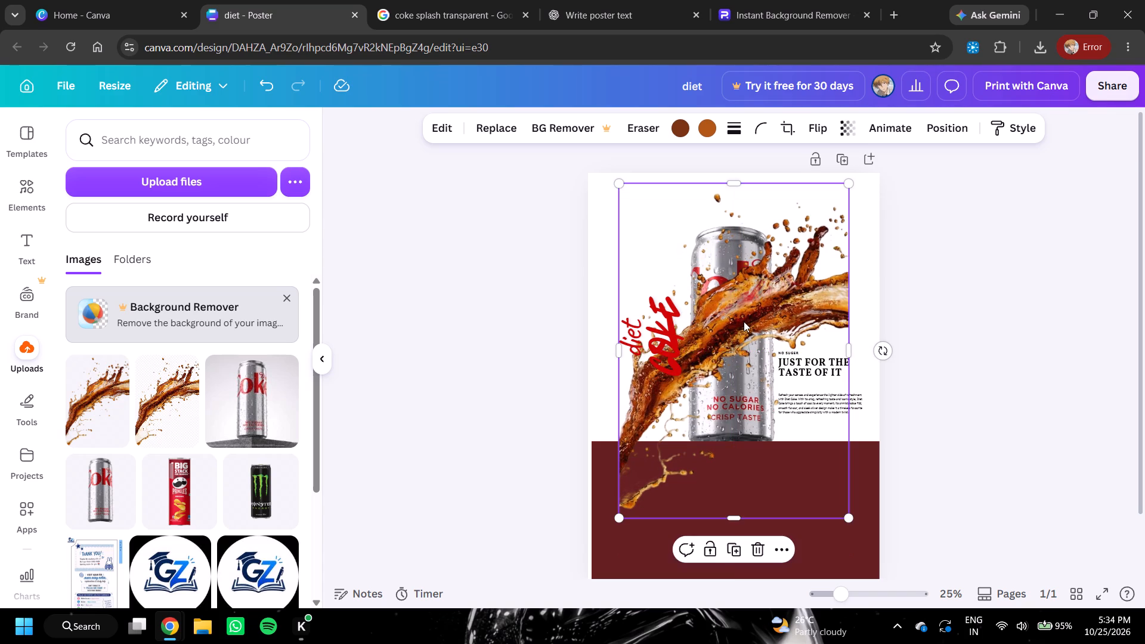
Crop the splash freeform so it ends at the maroon block's top edge and the can's left side.
double_click(744, 321)
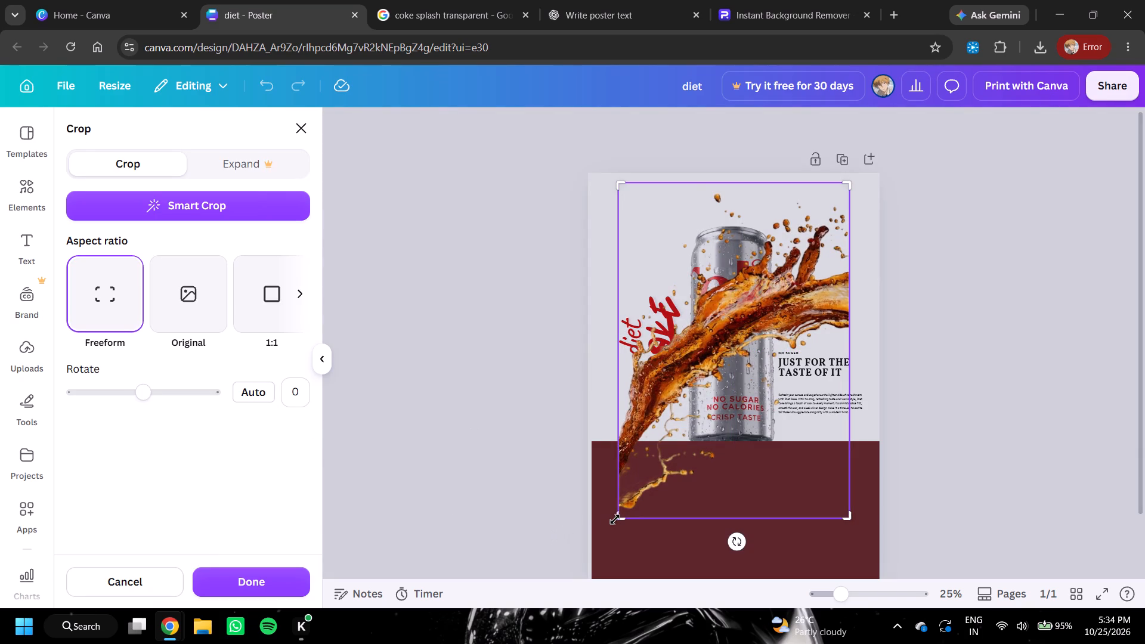
drag(616, 519, 617, 447)
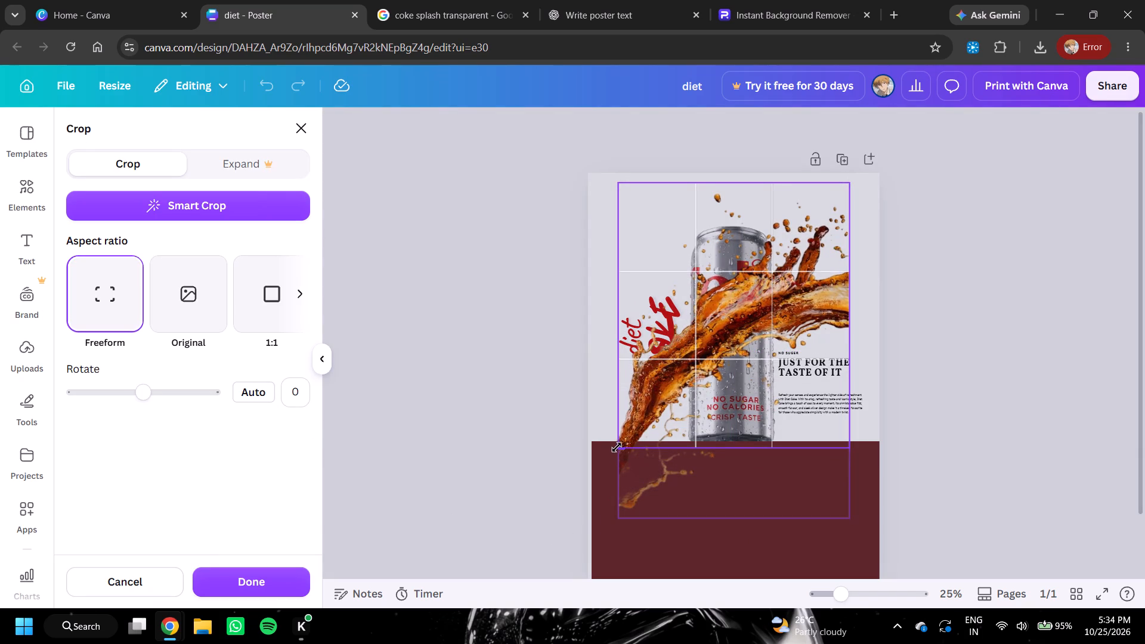
drag(617, 447, 612, 441)
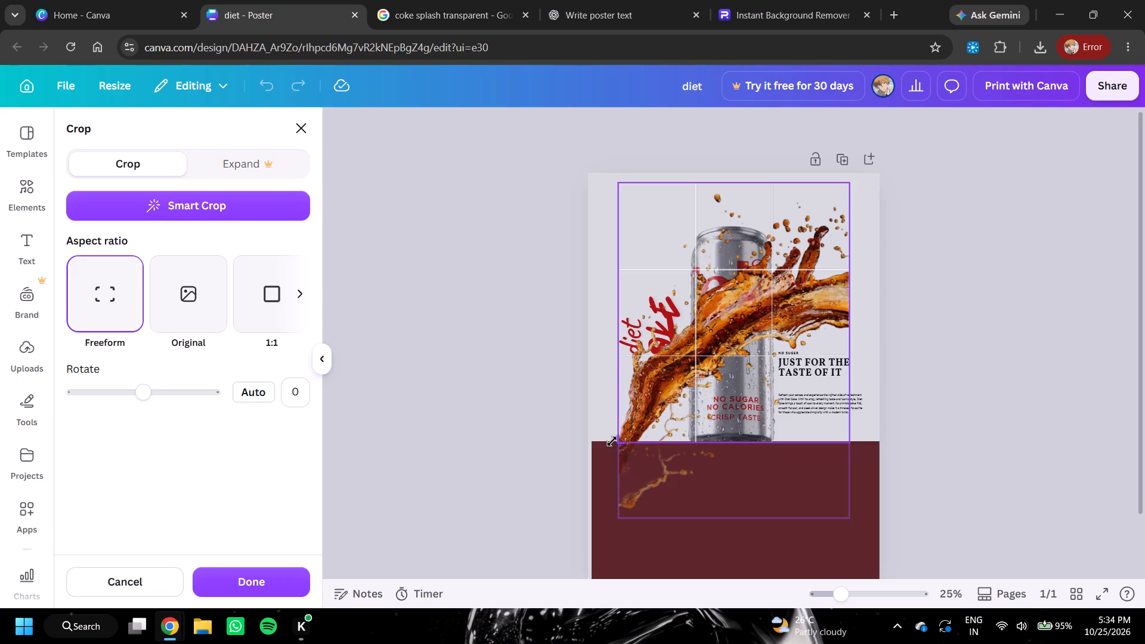
drag(612, 441, 611, 444)
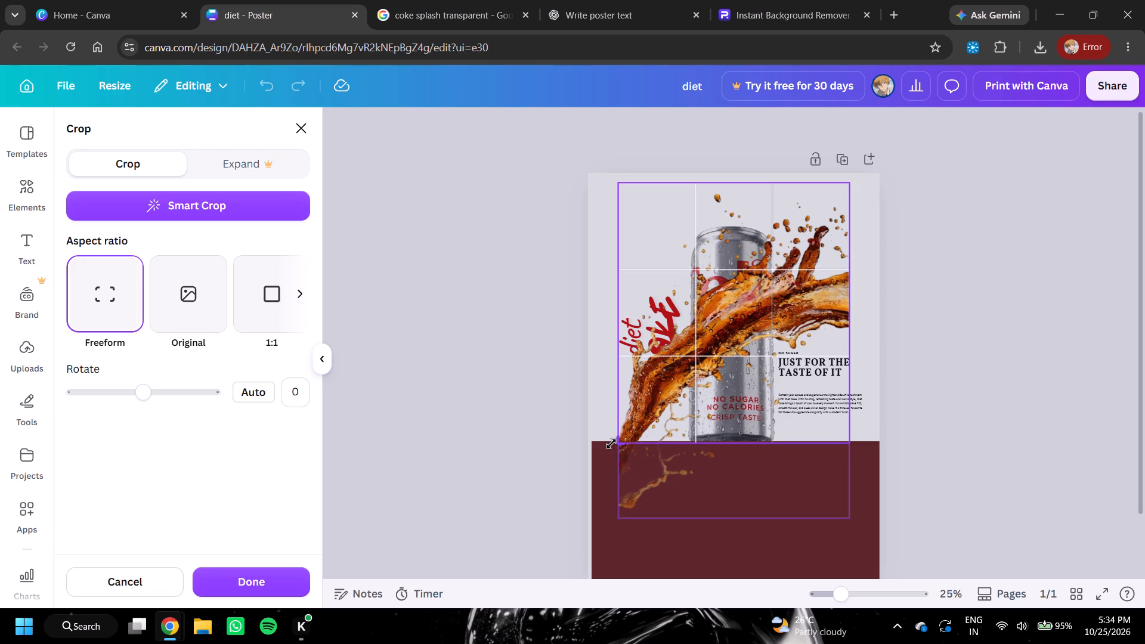
drag(611, 444, 611, 443)
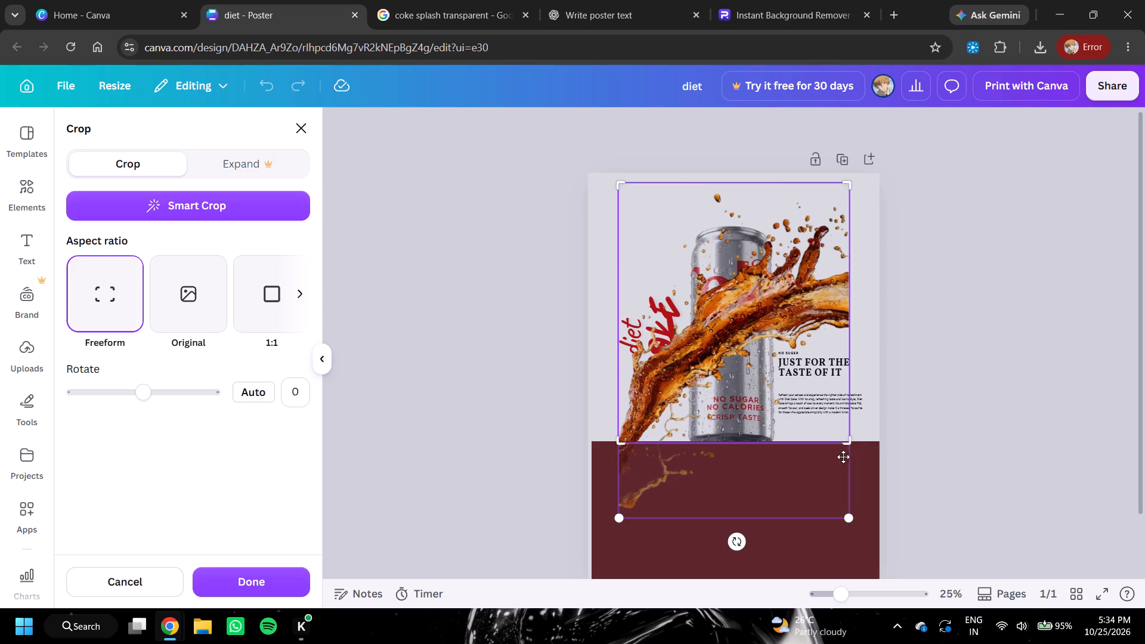
drag(849, 440, 729, 444)
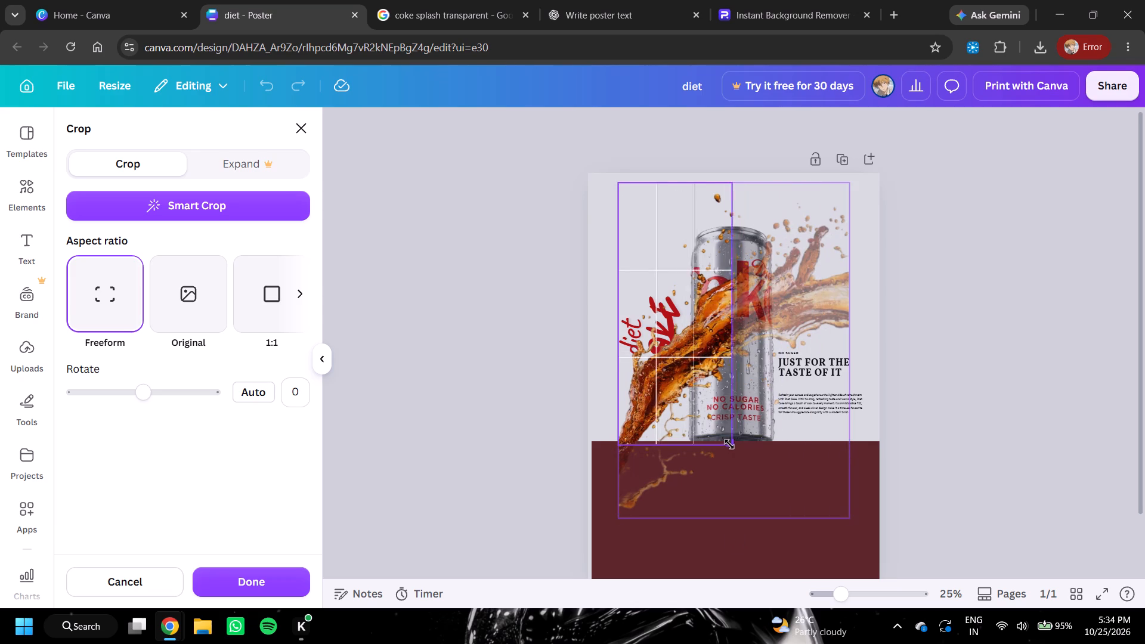
drag(729, 444, 692, 441)
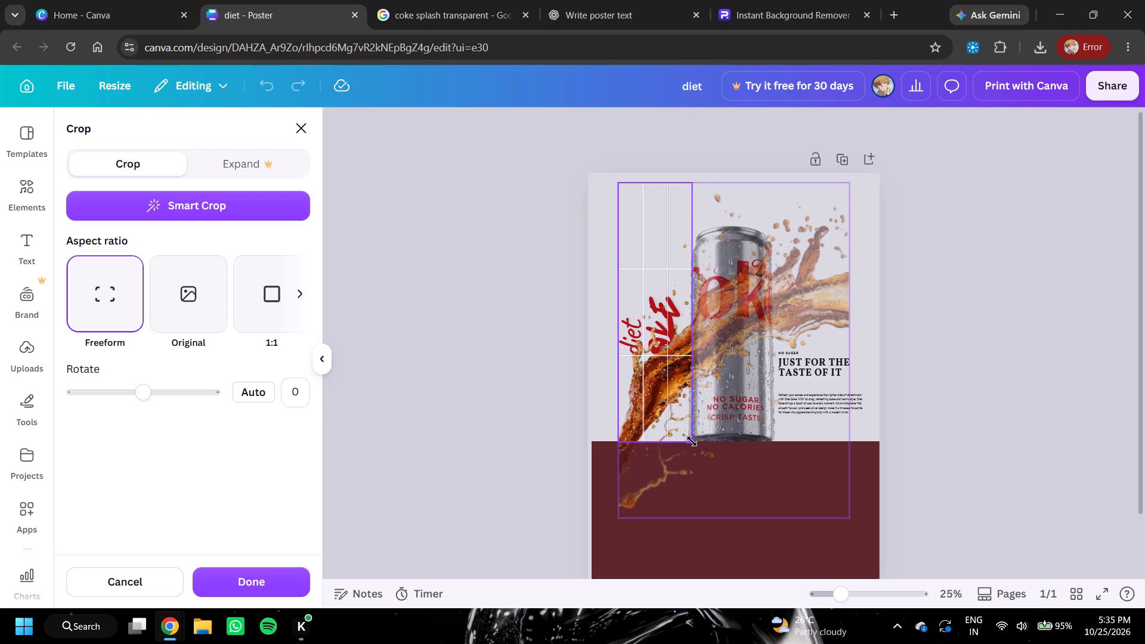
drag(692, 441, 689, 441)
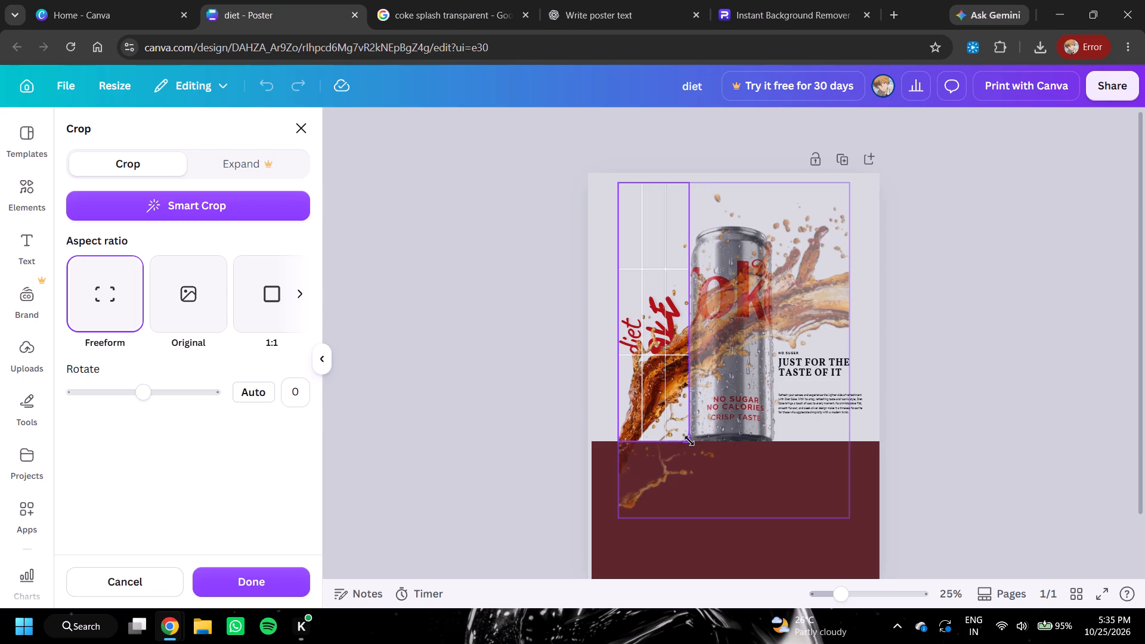
drag(689, 441, 692, 441)
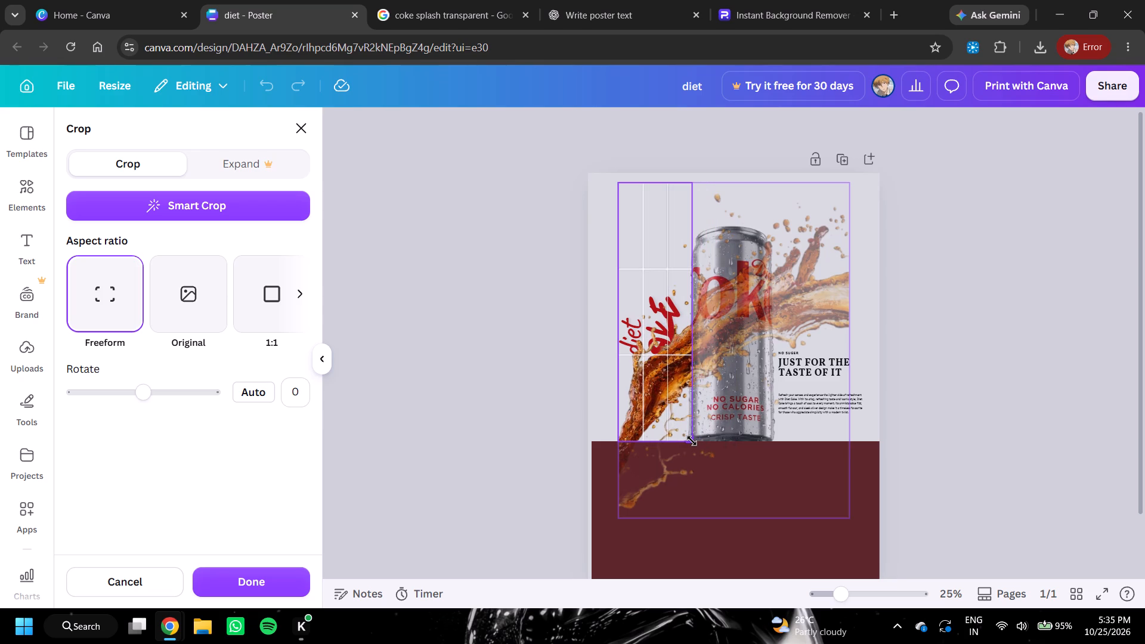
drag(692, 441, 691, 441)
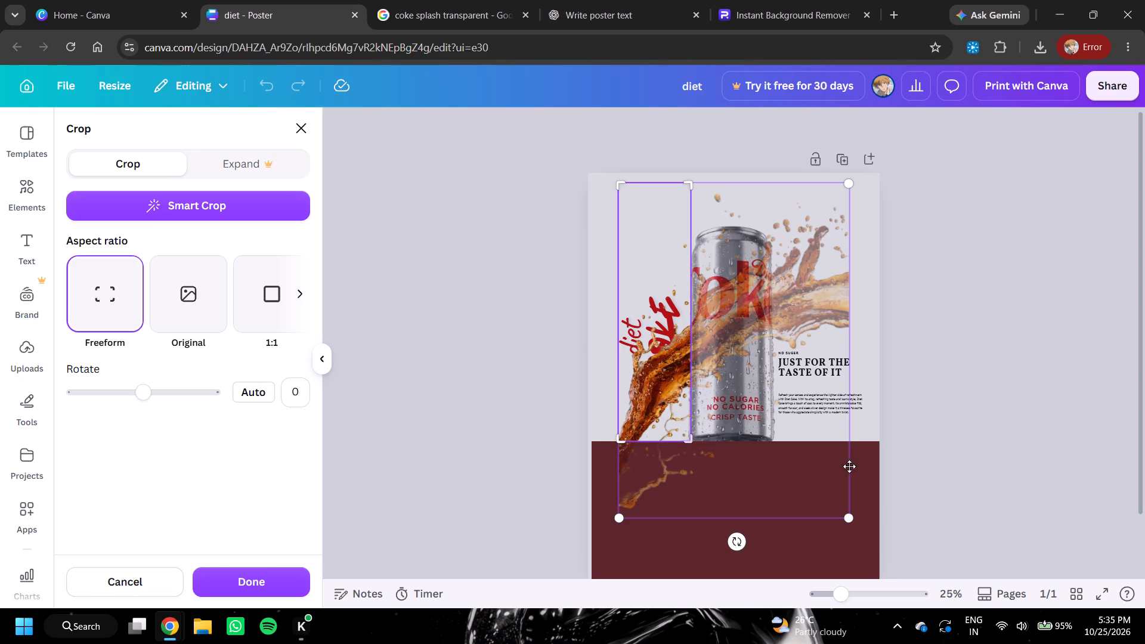
double_click(1004, 426)
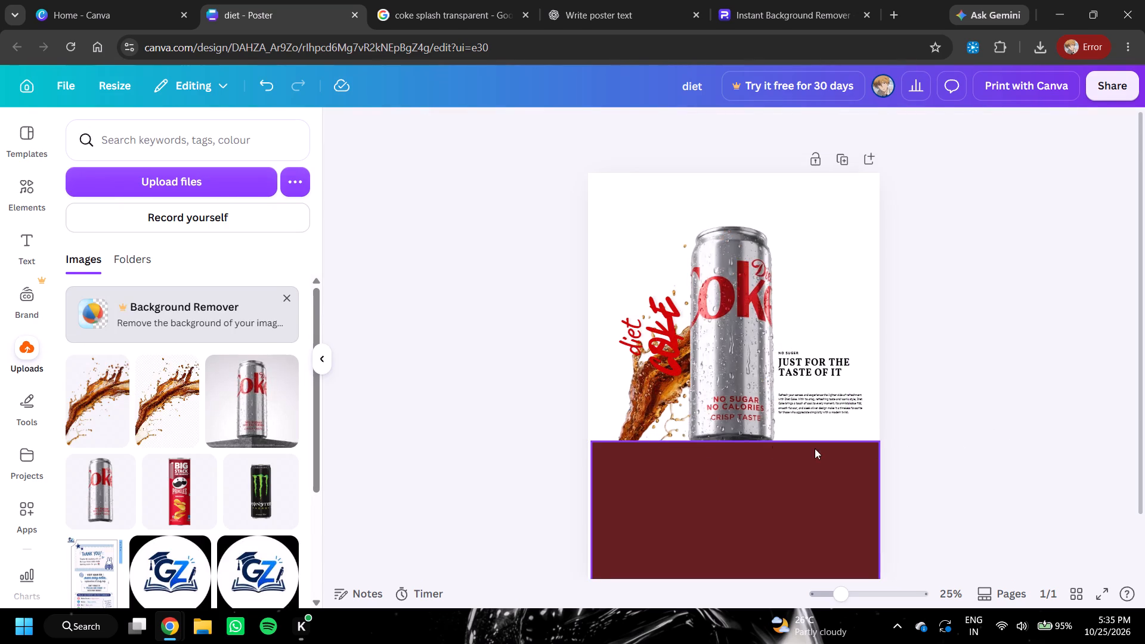
Adjust the cropped splash's bottom edge to meet the maroon block's top edge, at about 10.3 wide by 37.2 high.
click(655, 428)
click(651, 449)
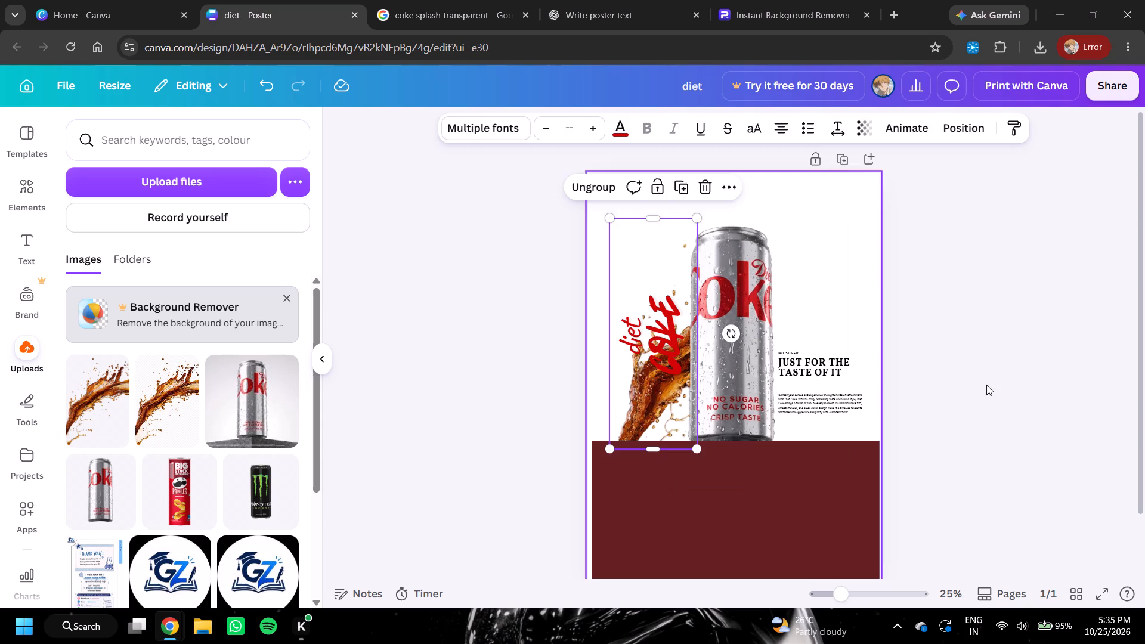
click(1001, 380)
click(657, 188)
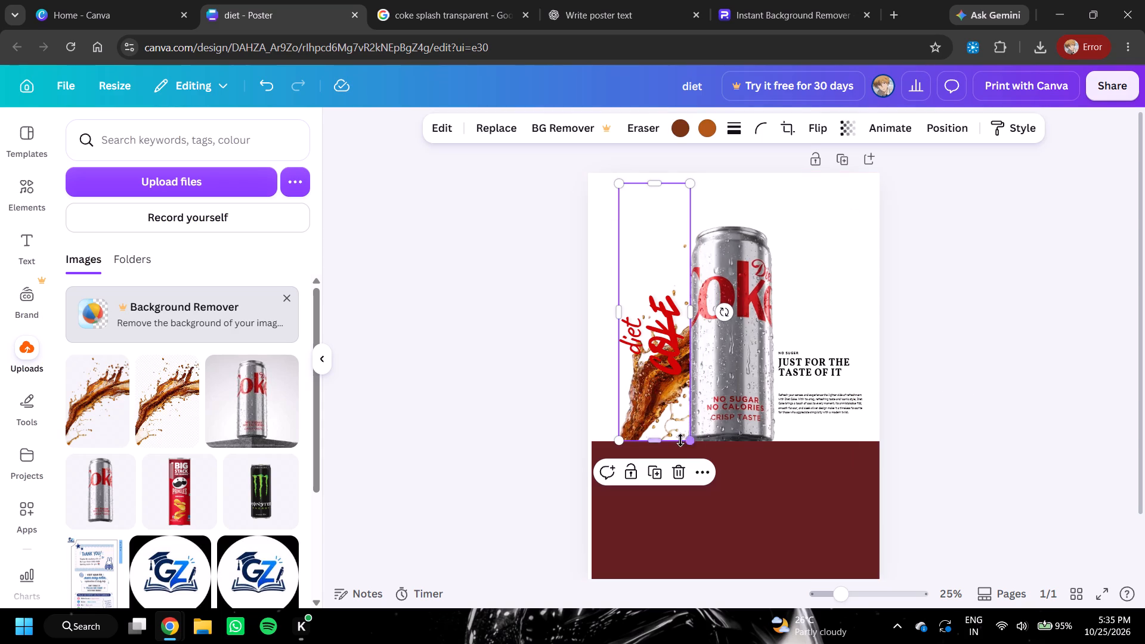
click(660, 441)
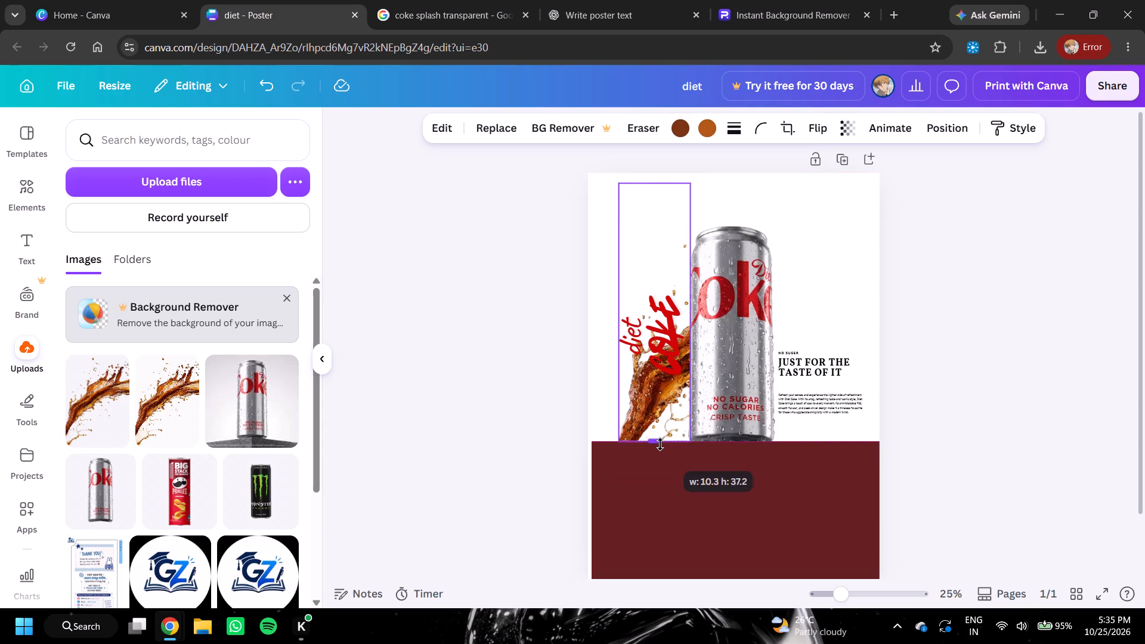
click(986, 410)
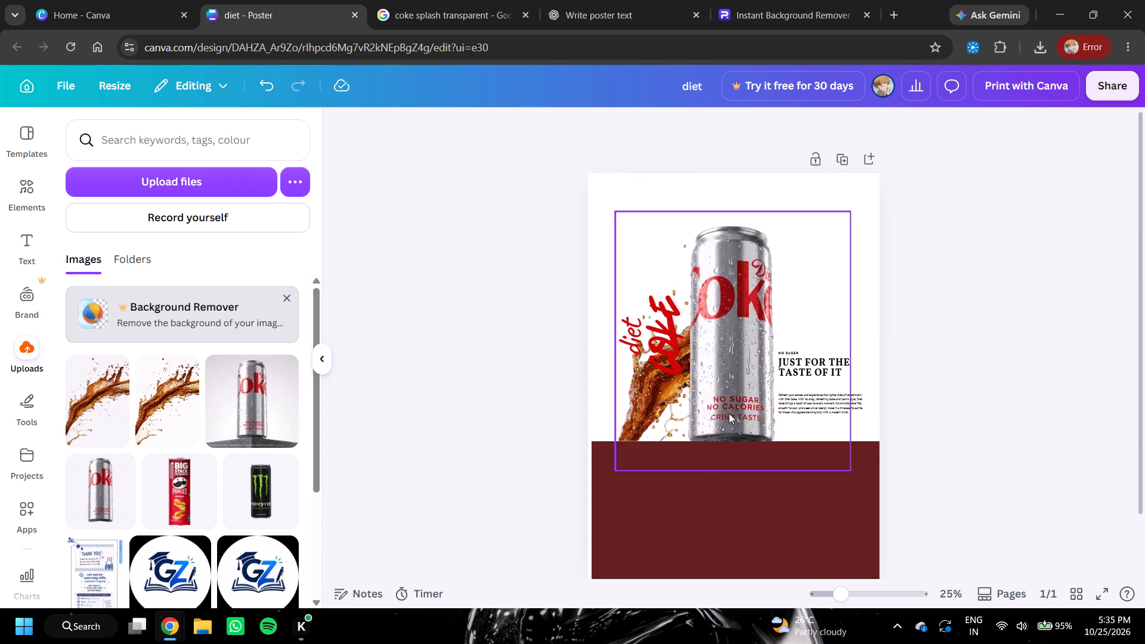
click(636, 191)
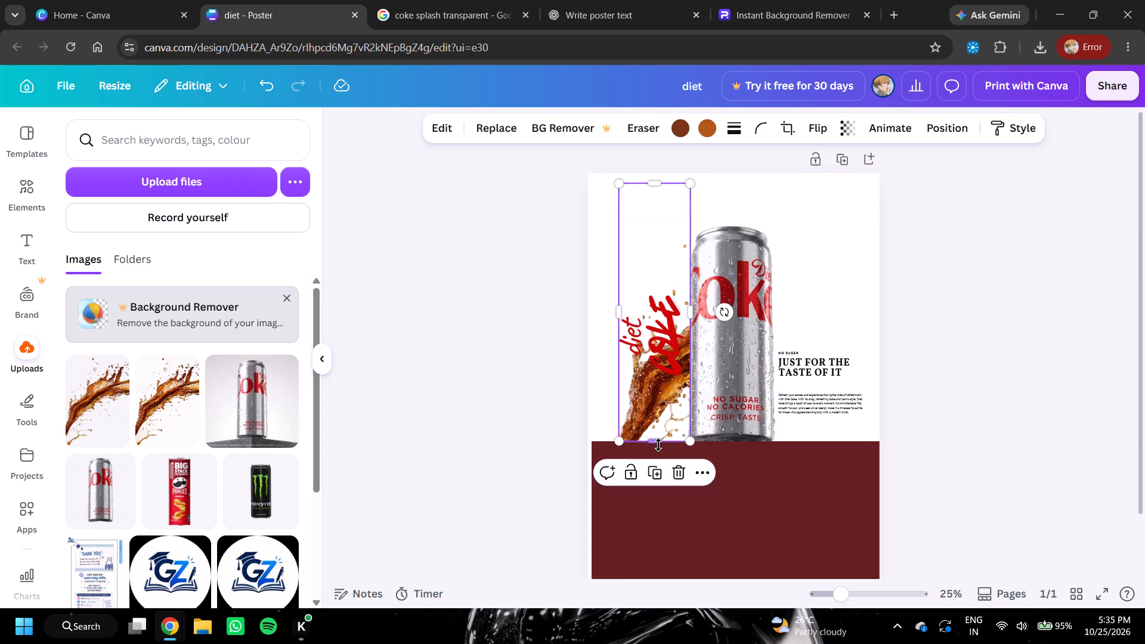
click(657, 442)
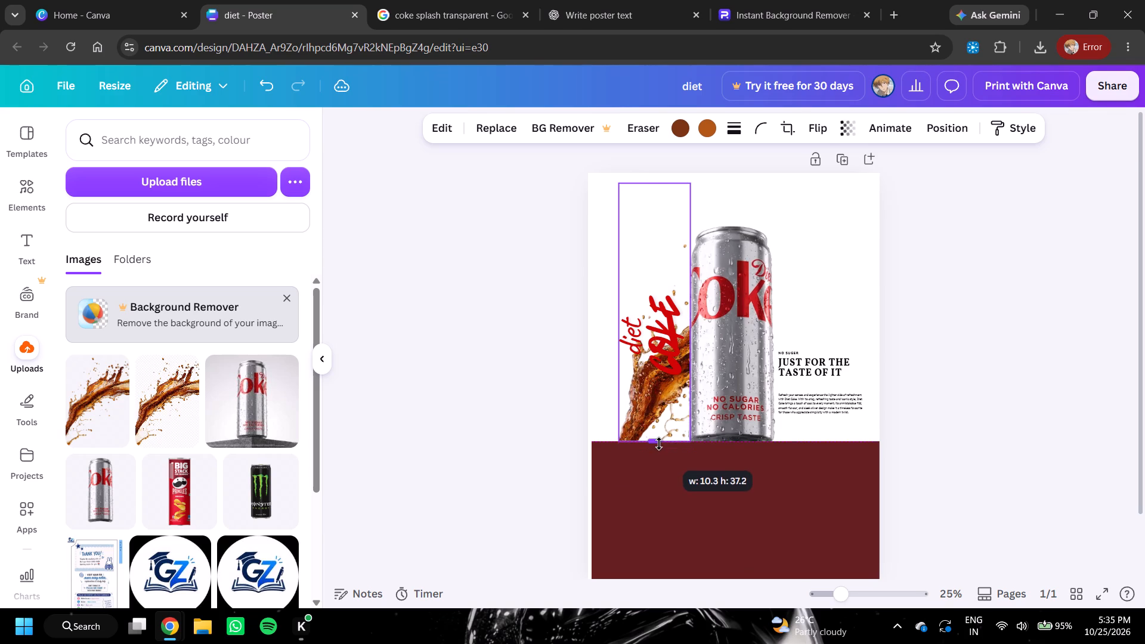
click(983, 409)
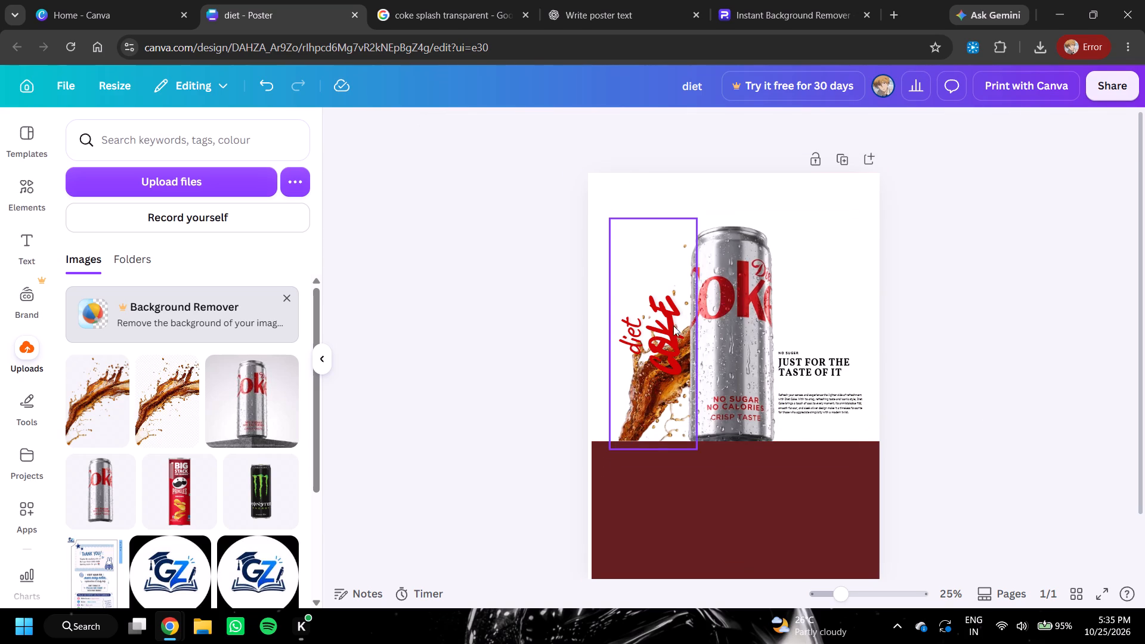
Lock the vertical red "diet COKE" title group.
click(673, 326)
click(662, 187)
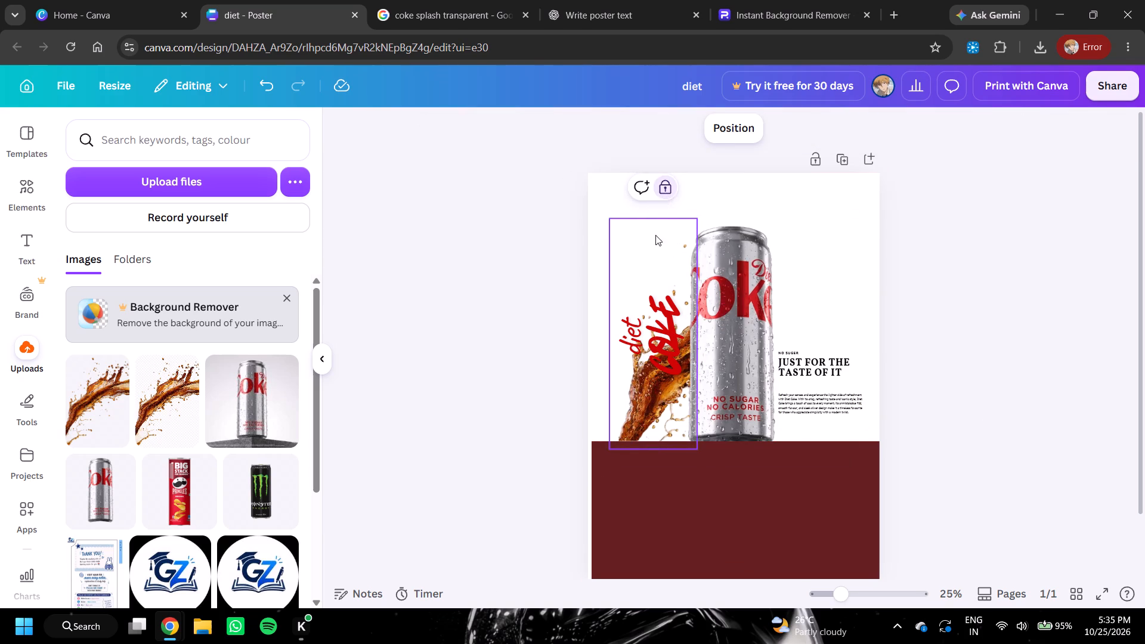
Fine-tune the left splash's bottom edge against the maroon block, keeping the size at about 10.3 by 37.2.
click(664, 208)
click(657, 442)
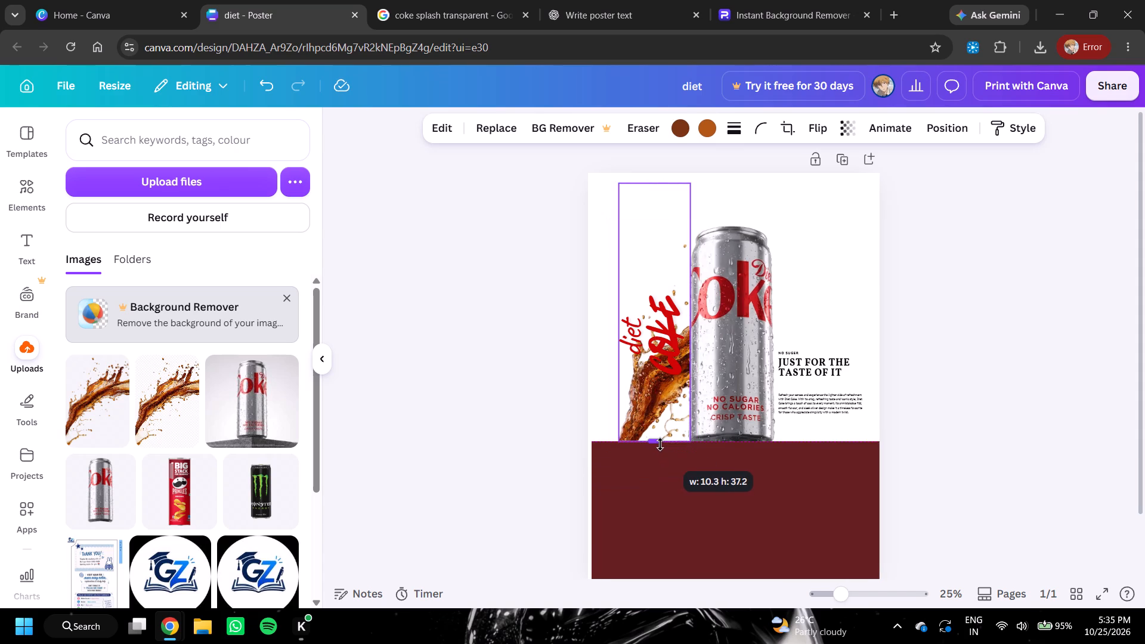
click(989, 410)
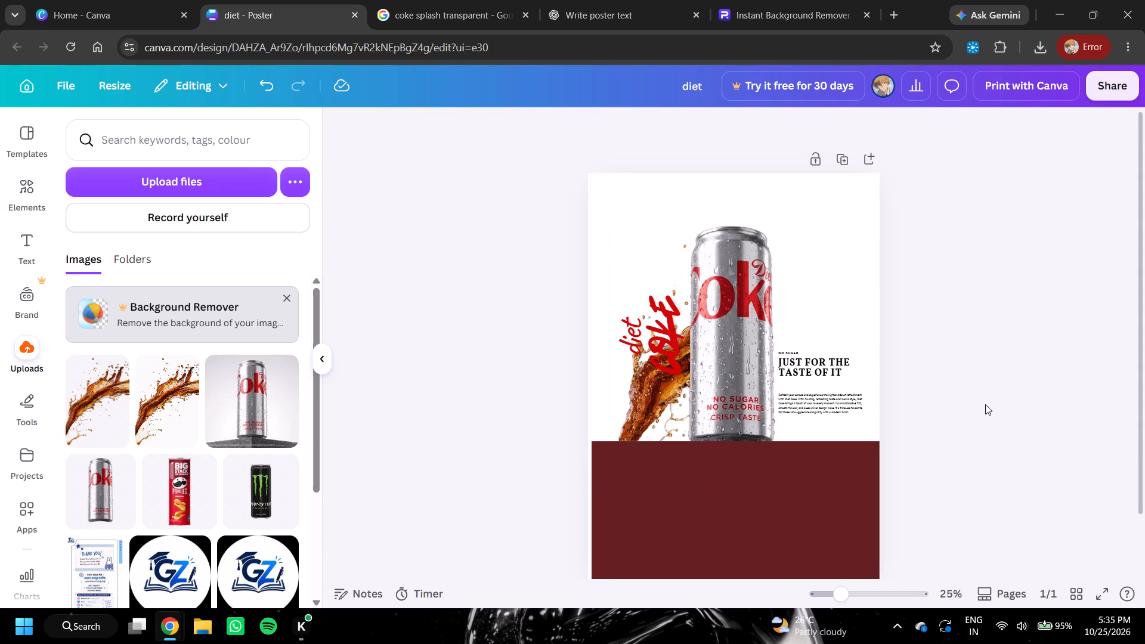
click(671, 398)
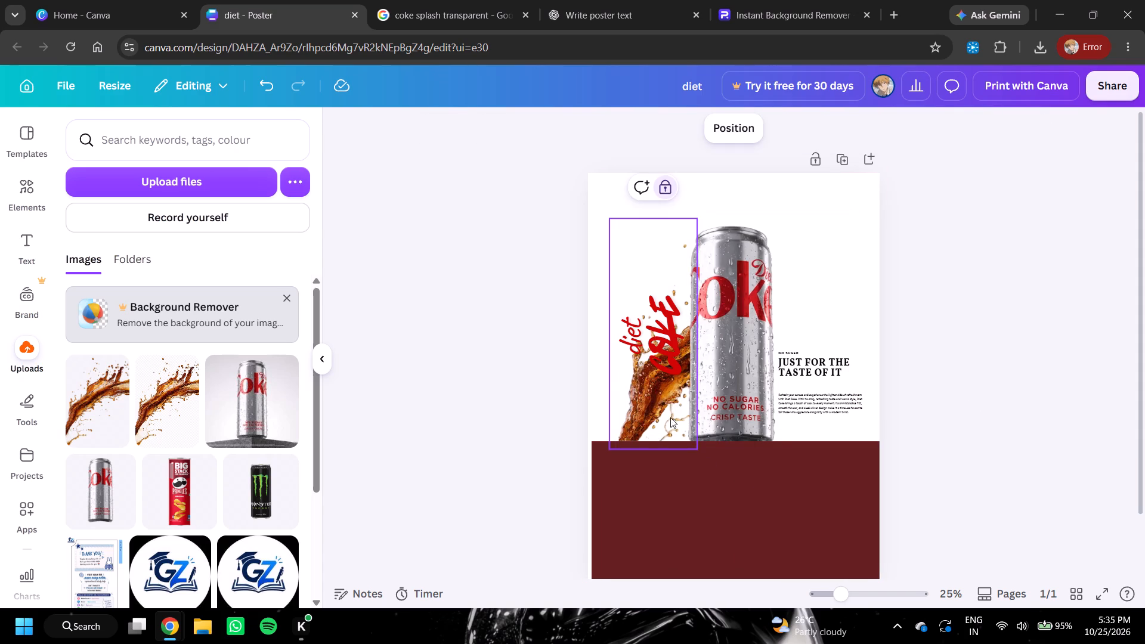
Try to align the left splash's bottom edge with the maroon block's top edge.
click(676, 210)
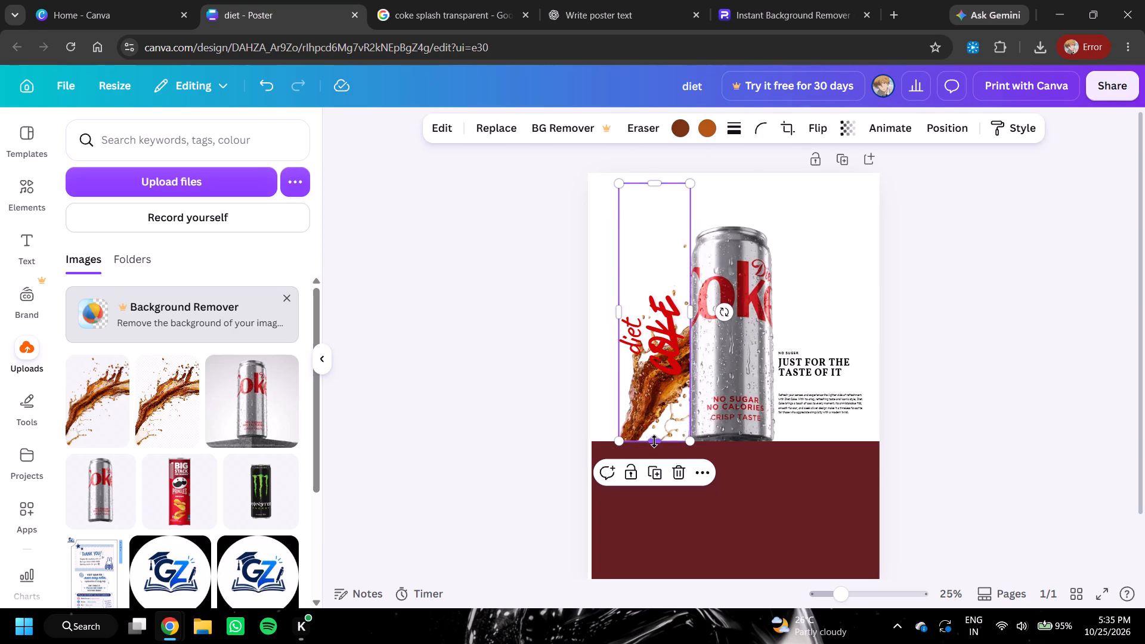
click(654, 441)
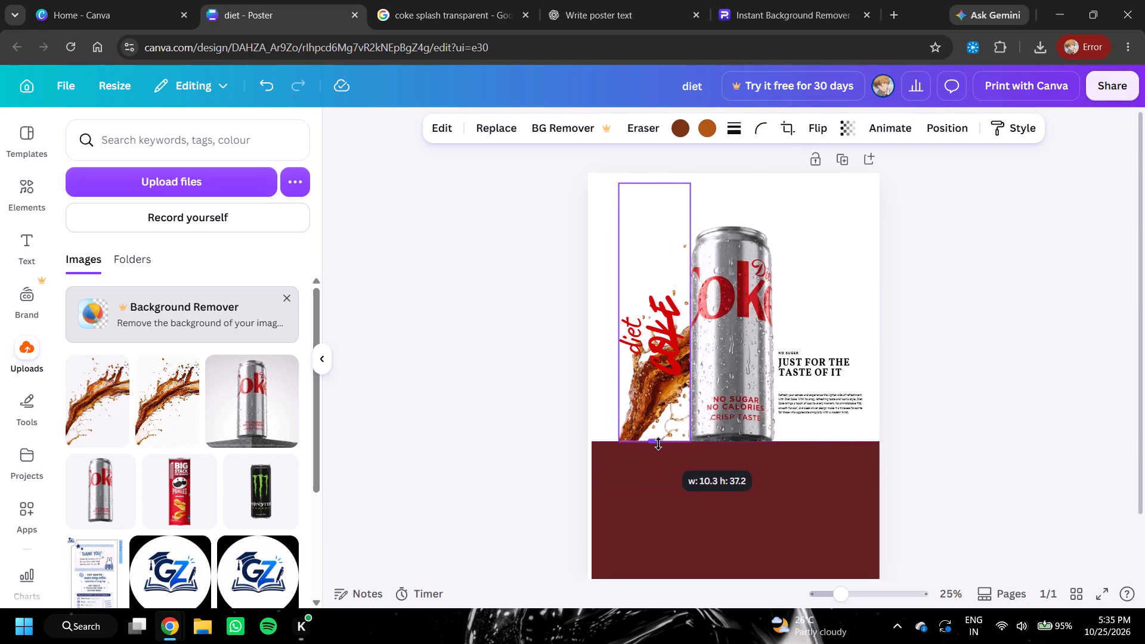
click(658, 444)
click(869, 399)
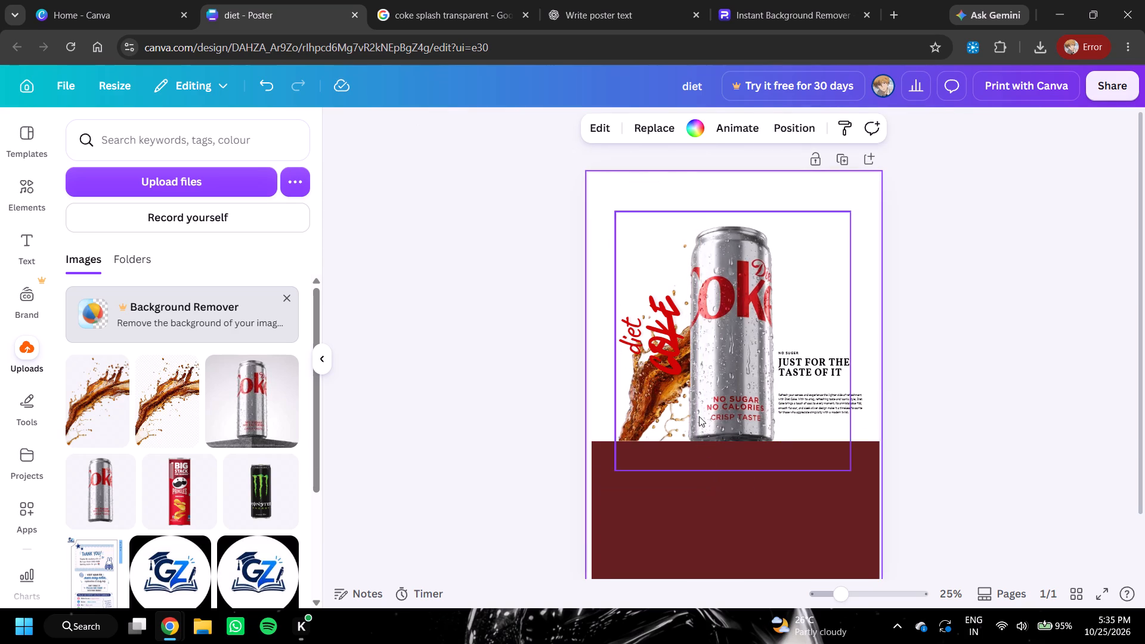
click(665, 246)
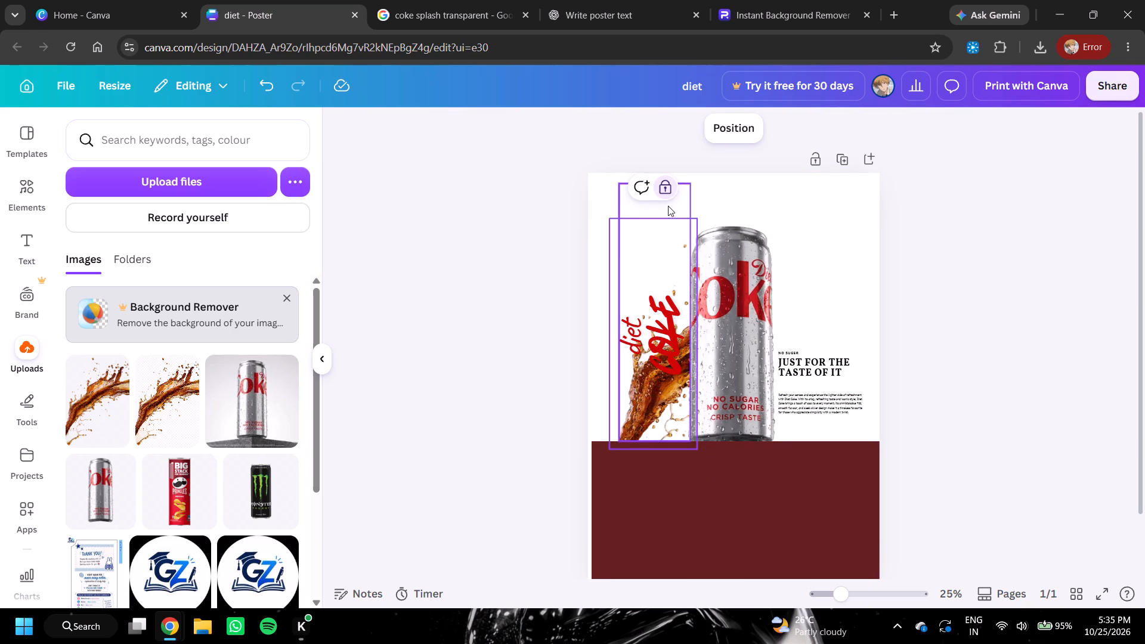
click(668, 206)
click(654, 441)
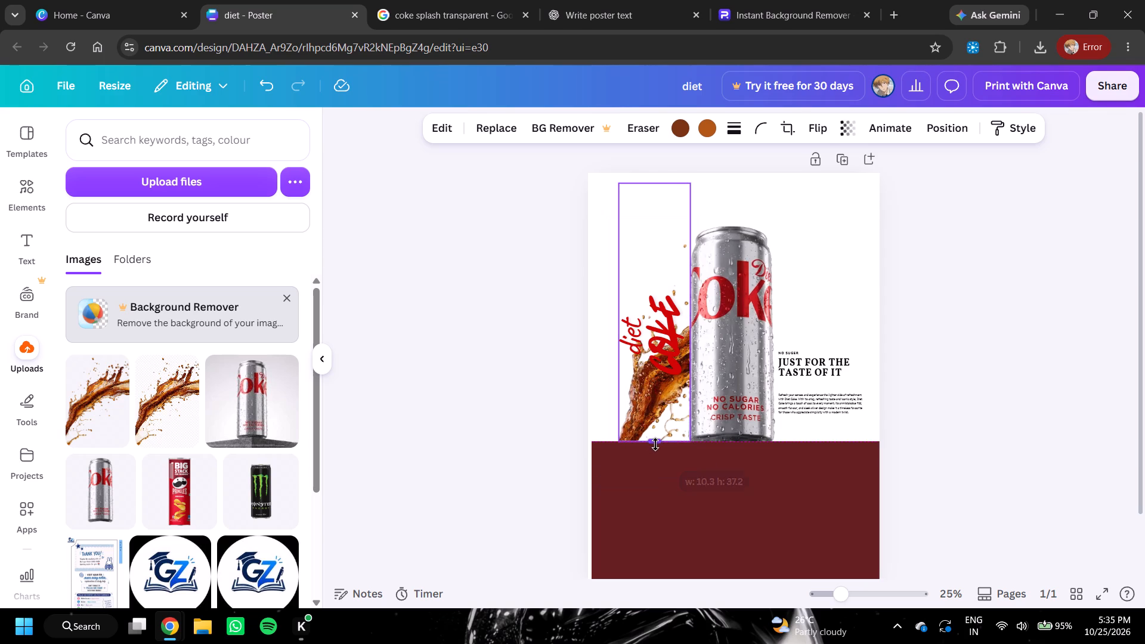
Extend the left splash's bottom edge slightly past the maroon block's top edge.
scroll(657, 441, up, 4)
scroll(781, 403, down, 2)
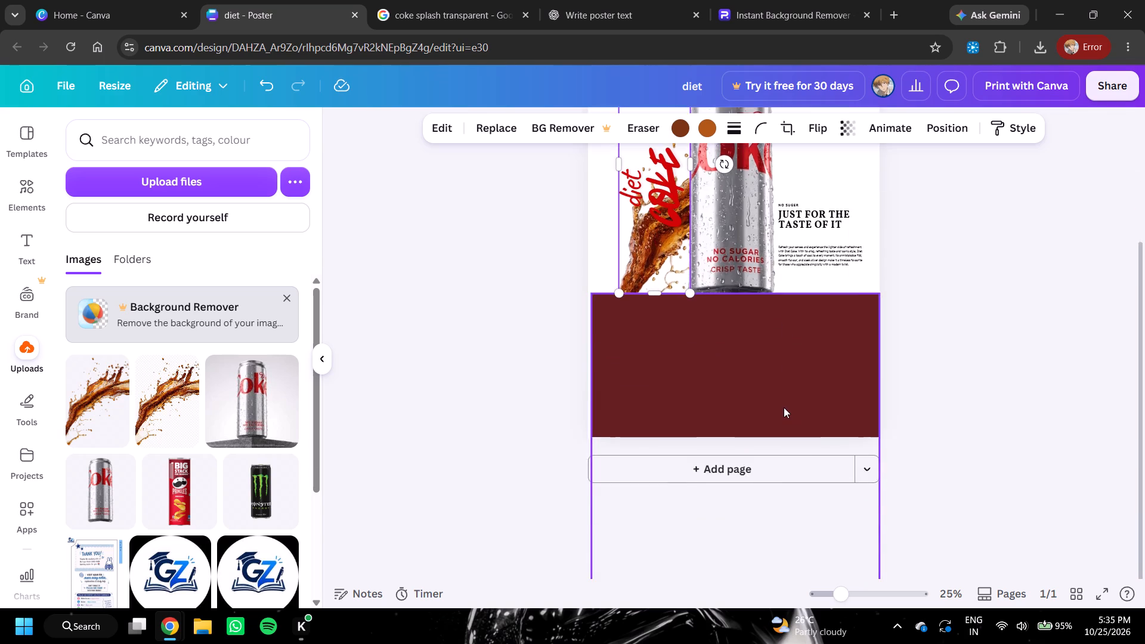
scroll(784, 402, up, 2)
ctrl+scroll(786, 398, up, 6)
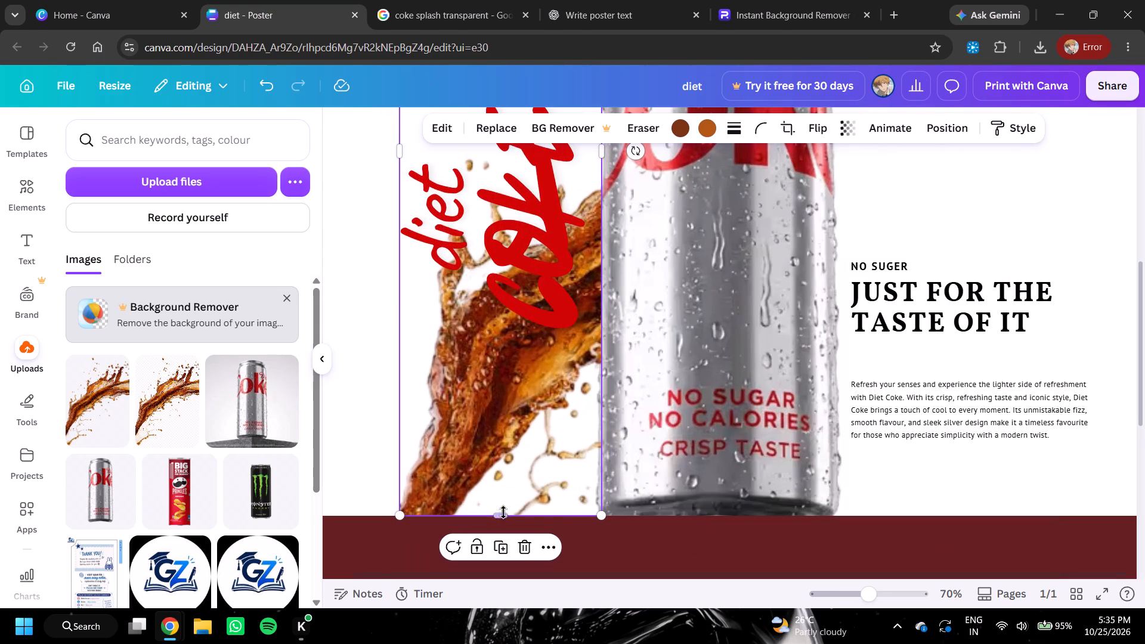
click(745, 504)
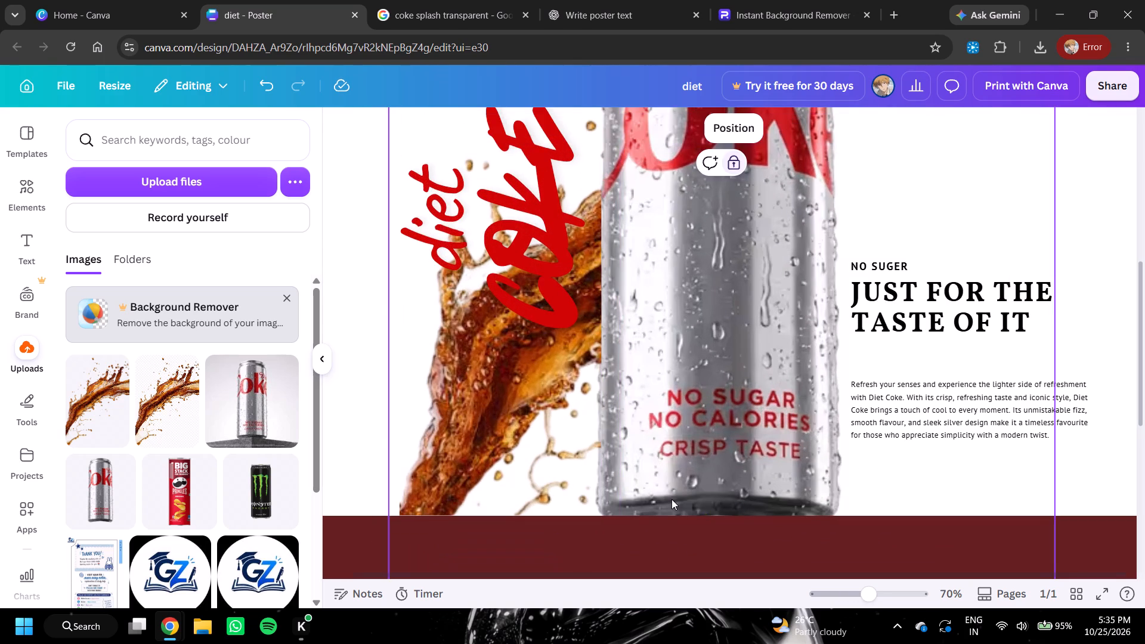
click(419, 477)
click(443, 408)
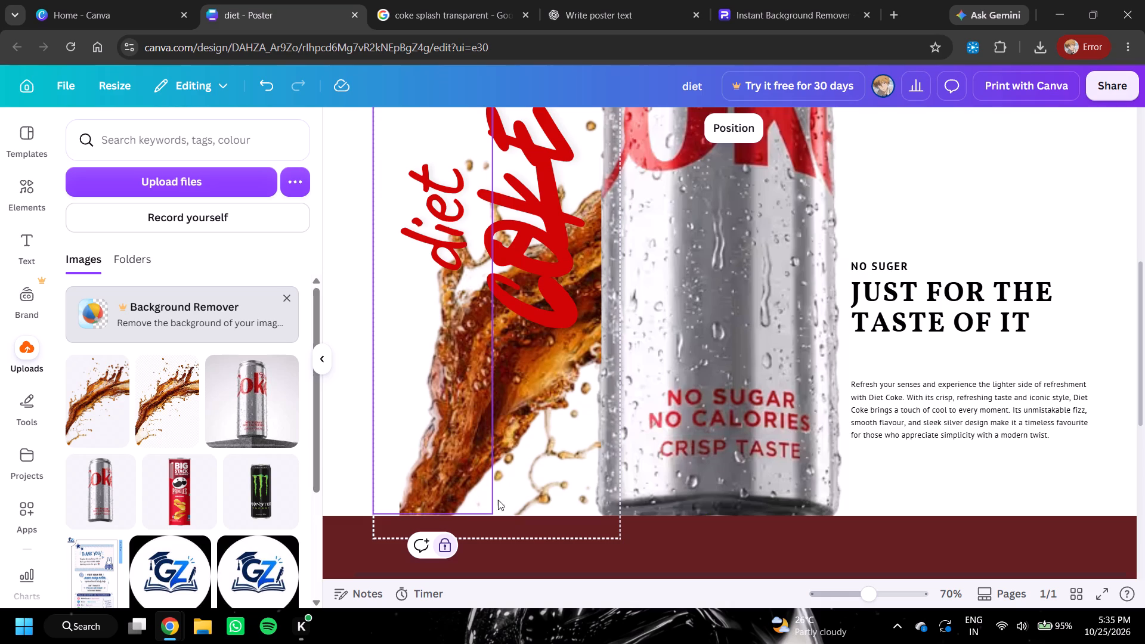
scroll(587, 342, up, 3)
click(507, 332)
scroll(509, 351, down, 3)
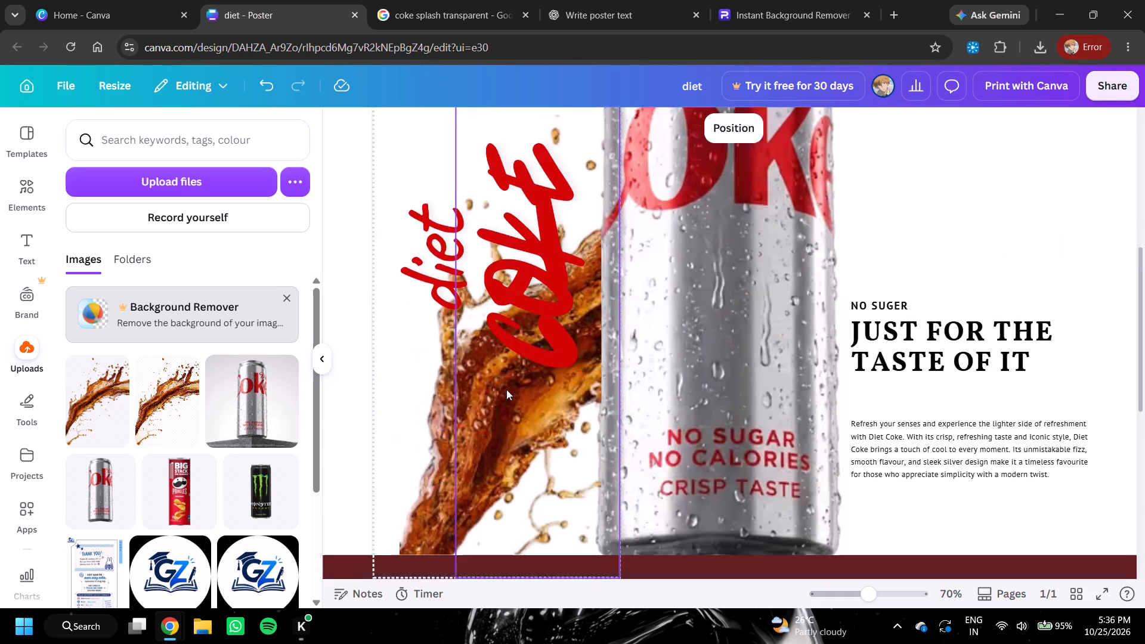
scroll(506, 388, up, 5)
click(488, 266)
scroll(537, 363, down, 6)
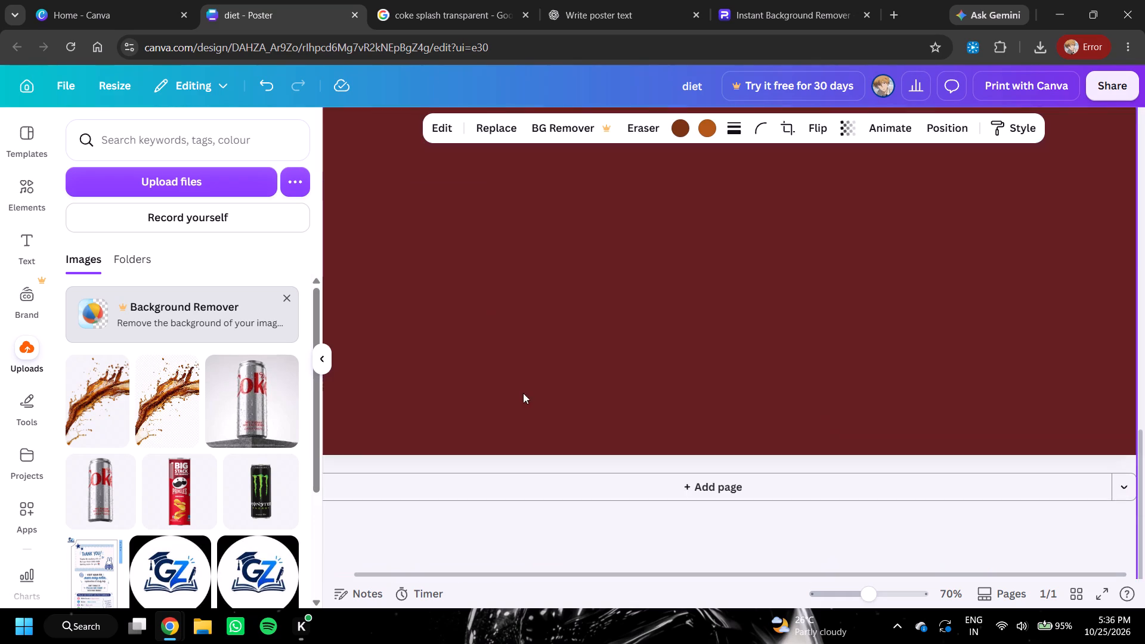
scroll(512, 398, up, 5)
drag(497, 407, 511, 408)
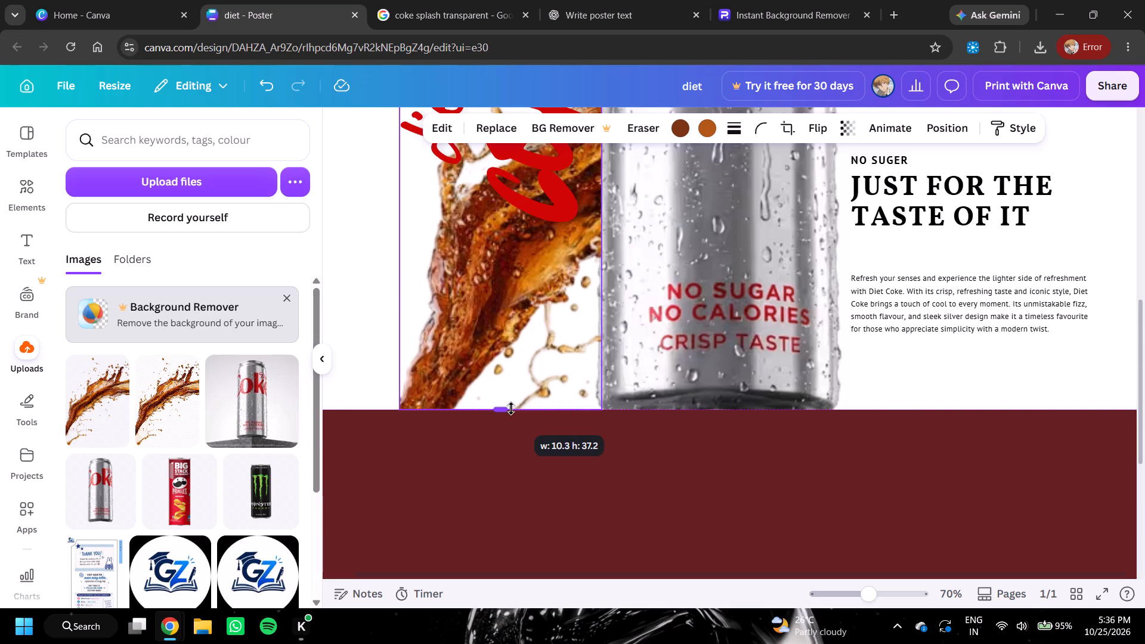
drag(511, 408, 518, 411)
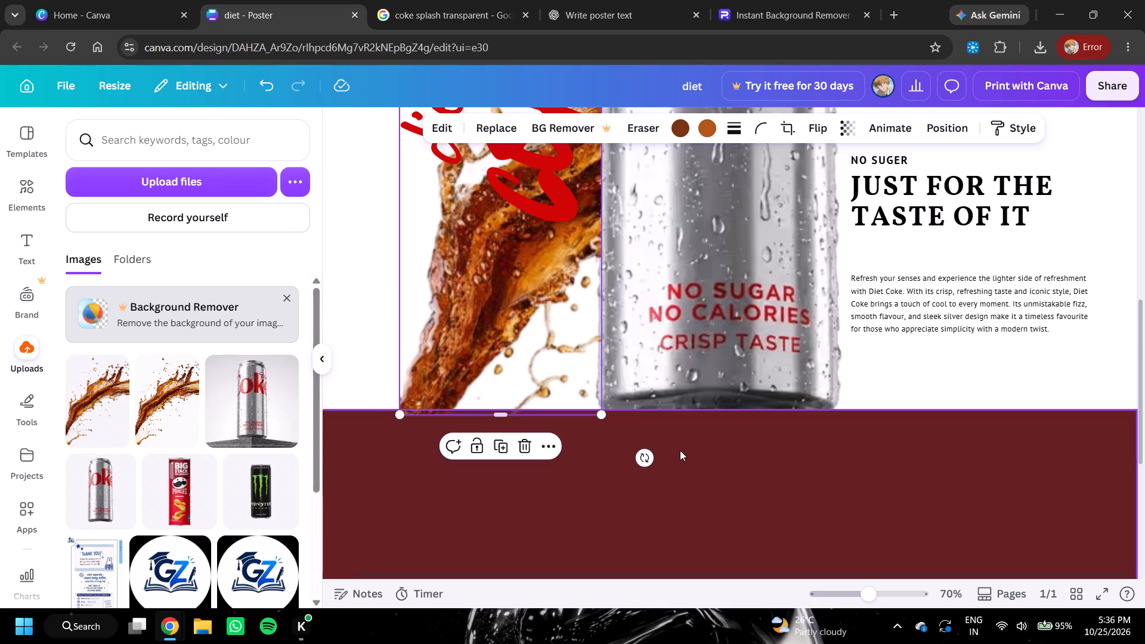
Erase the stray lower-left tip of the left splash image with the Pixel Eraser at size 20.
click(680, 450)
scroll(680, 450, up, 3)
scroll(680, 451, down, 2)
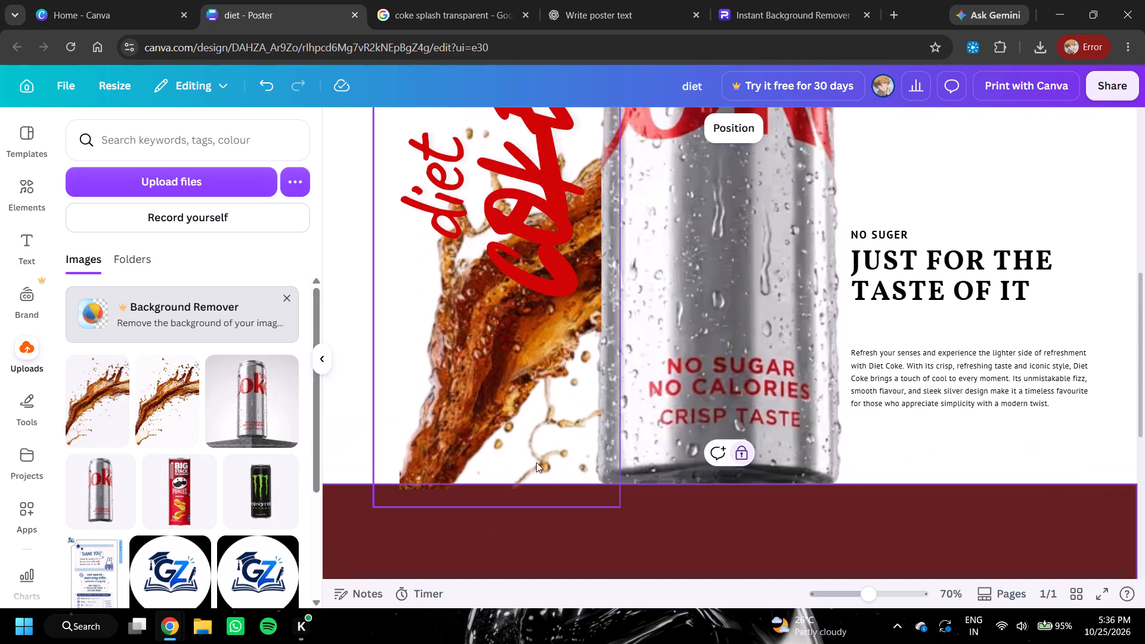
scroll(507, 461, up, 3)
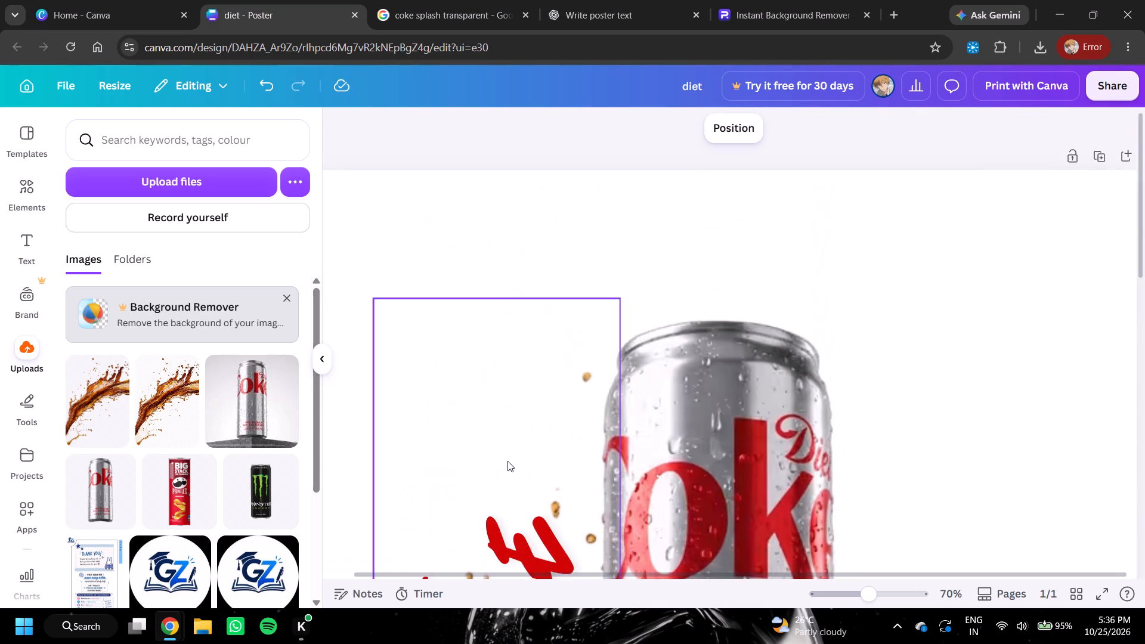
double_click(506, 459)
click(475, 258)
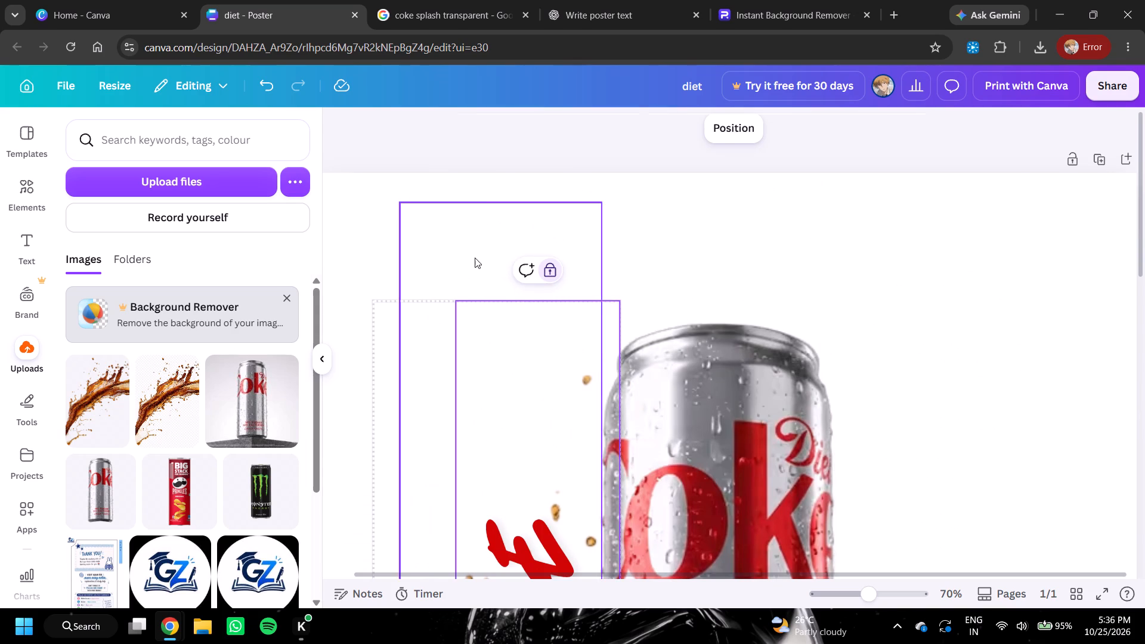
click(639, 131)
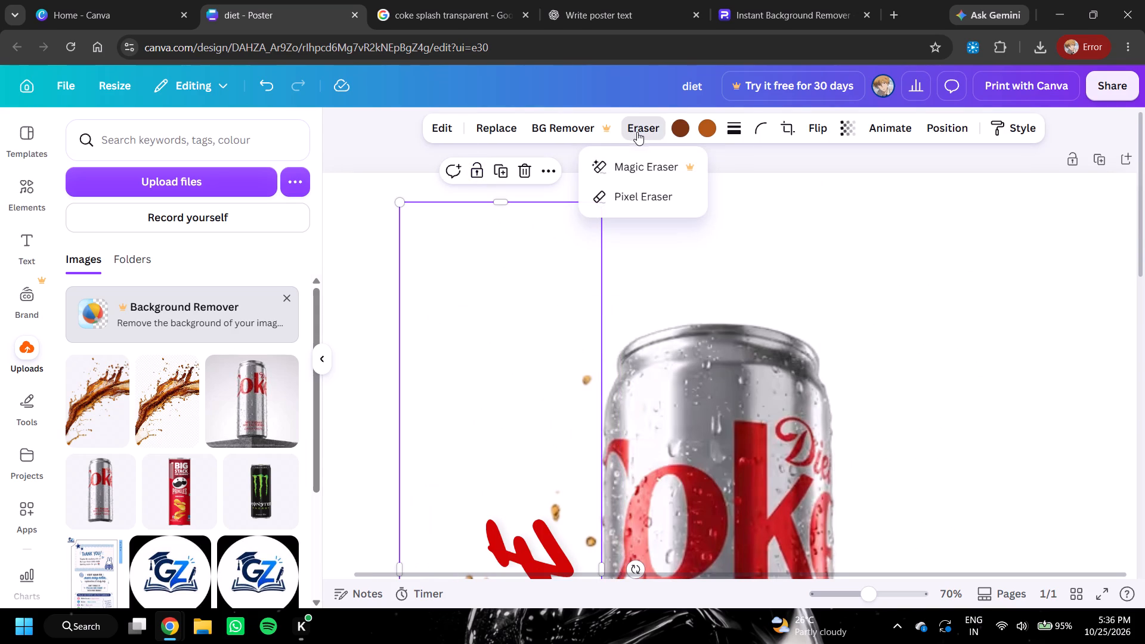
click(653, 204)
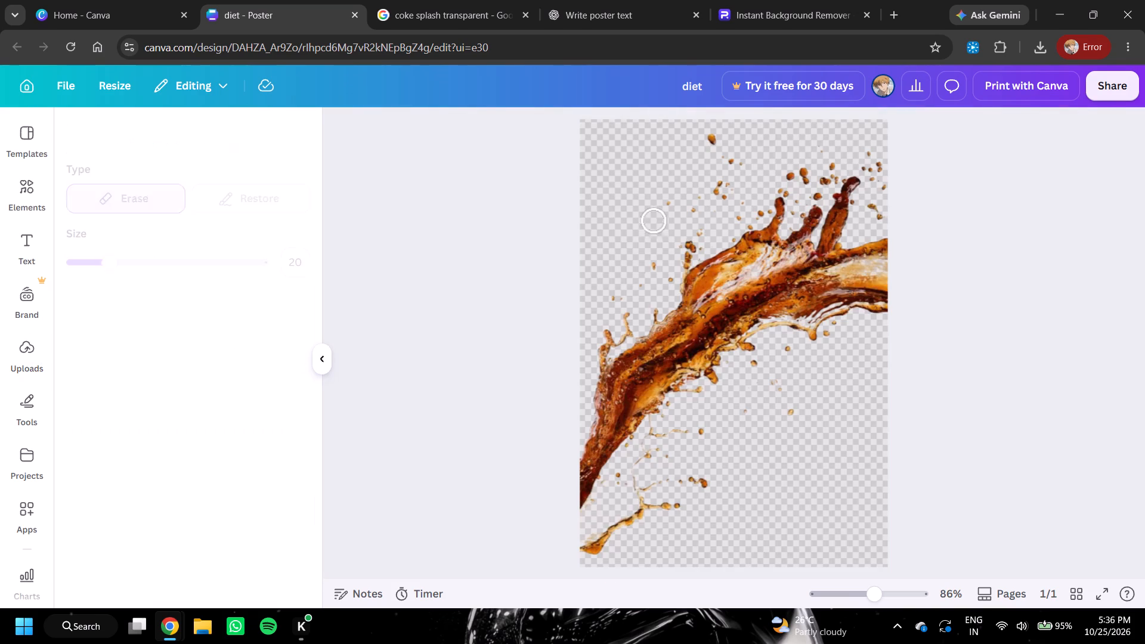
drag(568, 564, 571, 555)
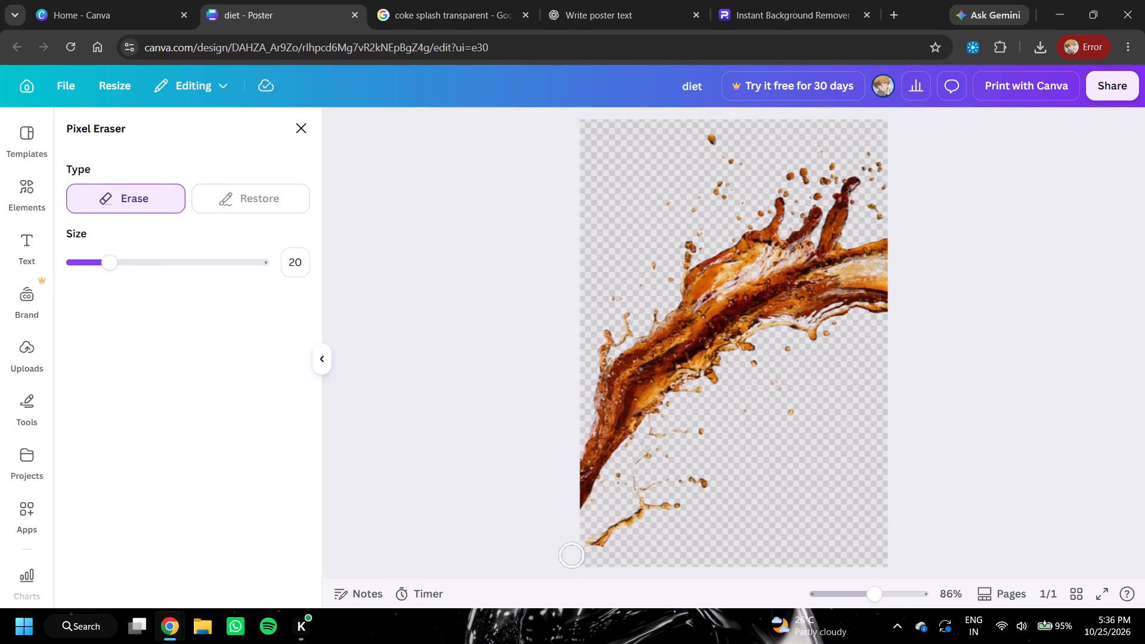
drag(571, 555, 579, 556)
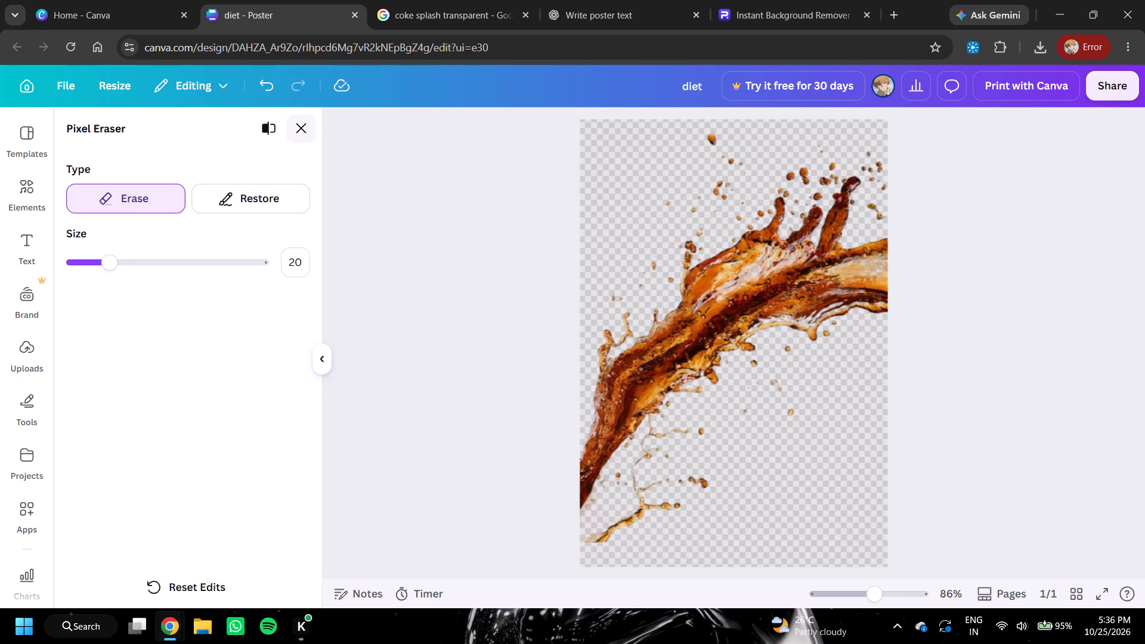
click(391, 163)
click(303, 121)
Shorten the left splash so its bottom edge meets the maroon block's top edge.
scroll(518, 241, down, 7)
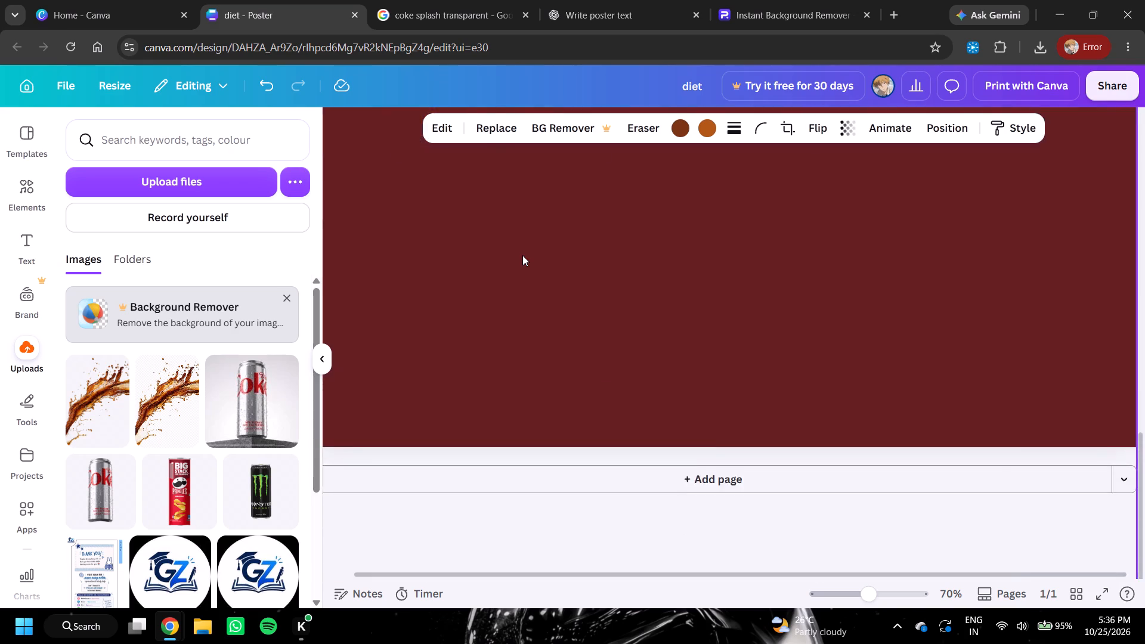
scroll(523, 255, up, 3)
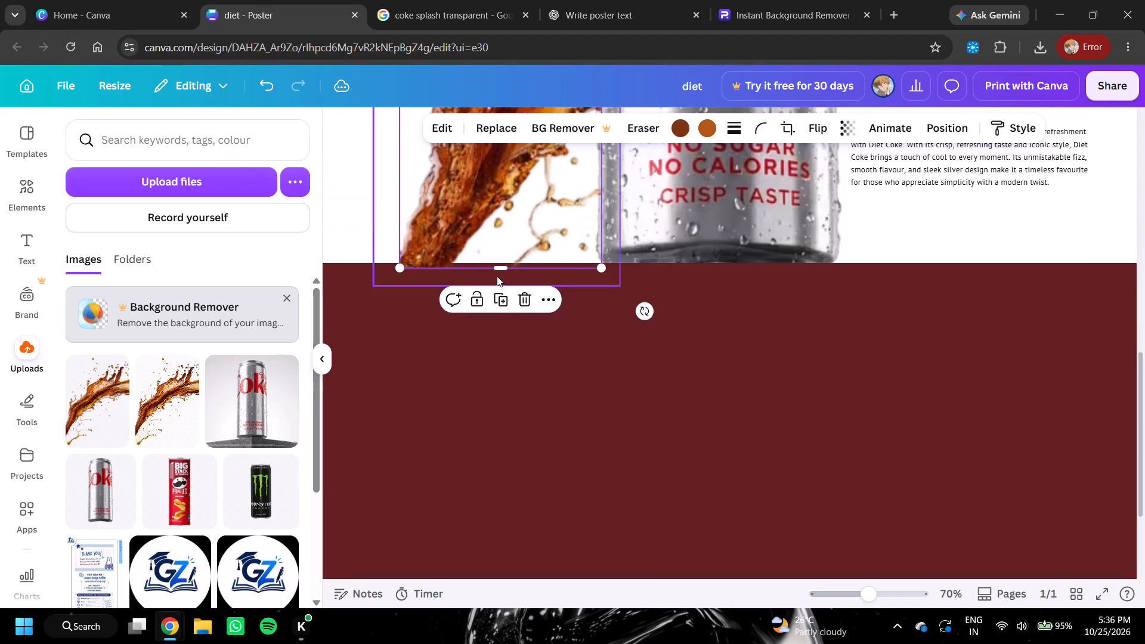
click(498, 268)
click(500, 263)
click(348, 320)
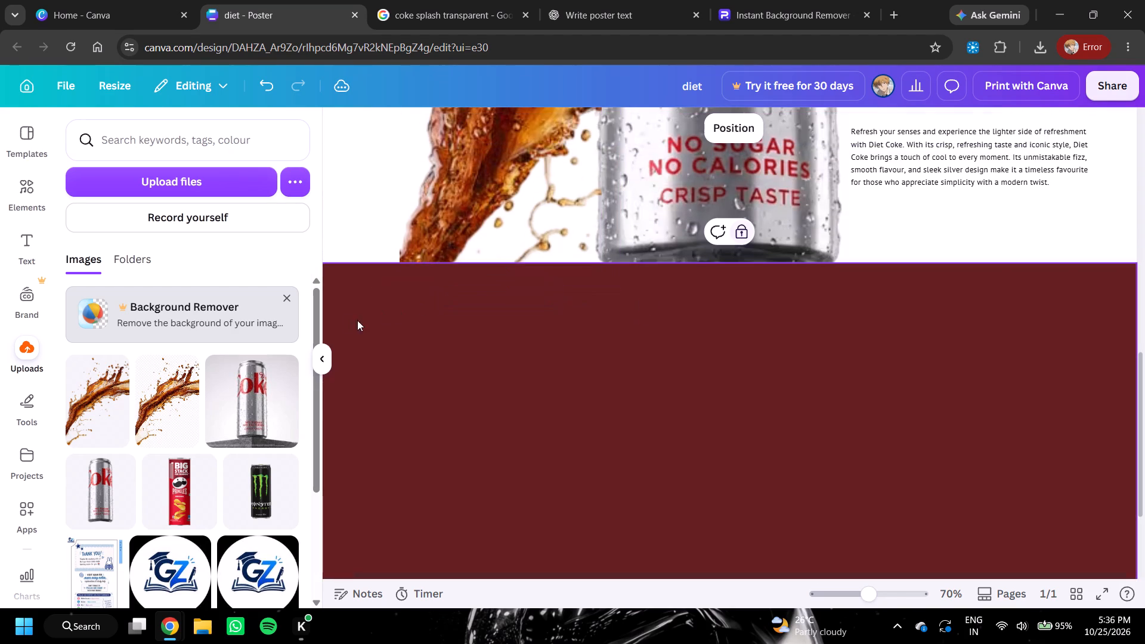
Duplicate the left splash and place the copy over the can's right side, just above the maroon block.
scroll(683, 349, up, 2)
ctrl+scroll(684, 352, down, 4)
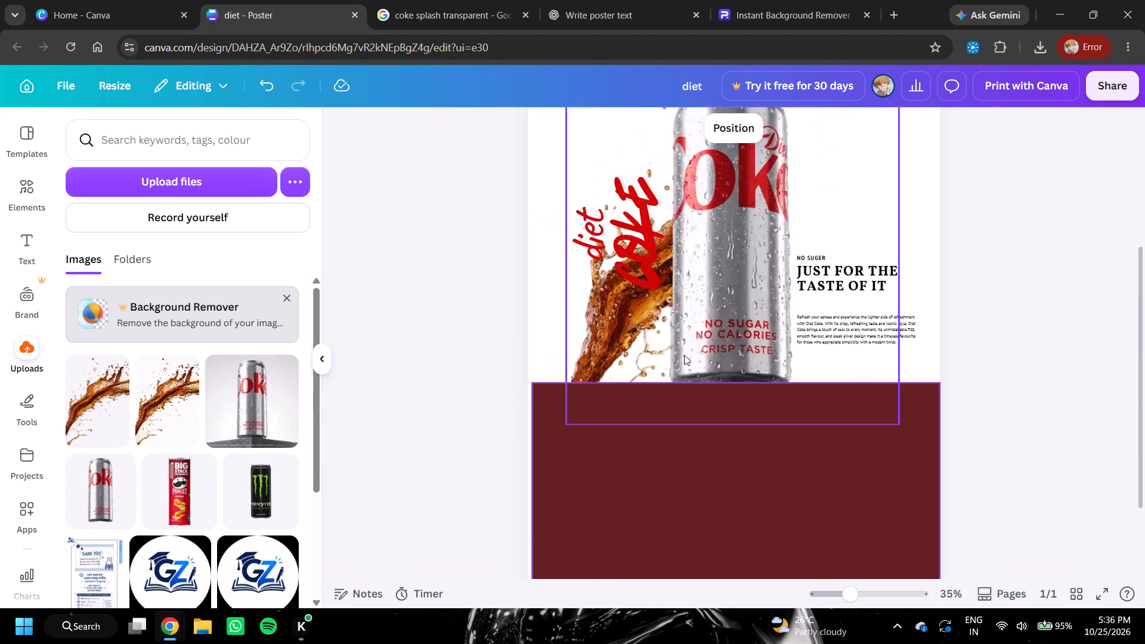
ctrl+scroll(745, 355, down, 3)
drag(924, 301, 906, 308)
click(906, 308)
drag(896, 305, 893, 330)
ctrl+scroll(824, 311, up, 1)
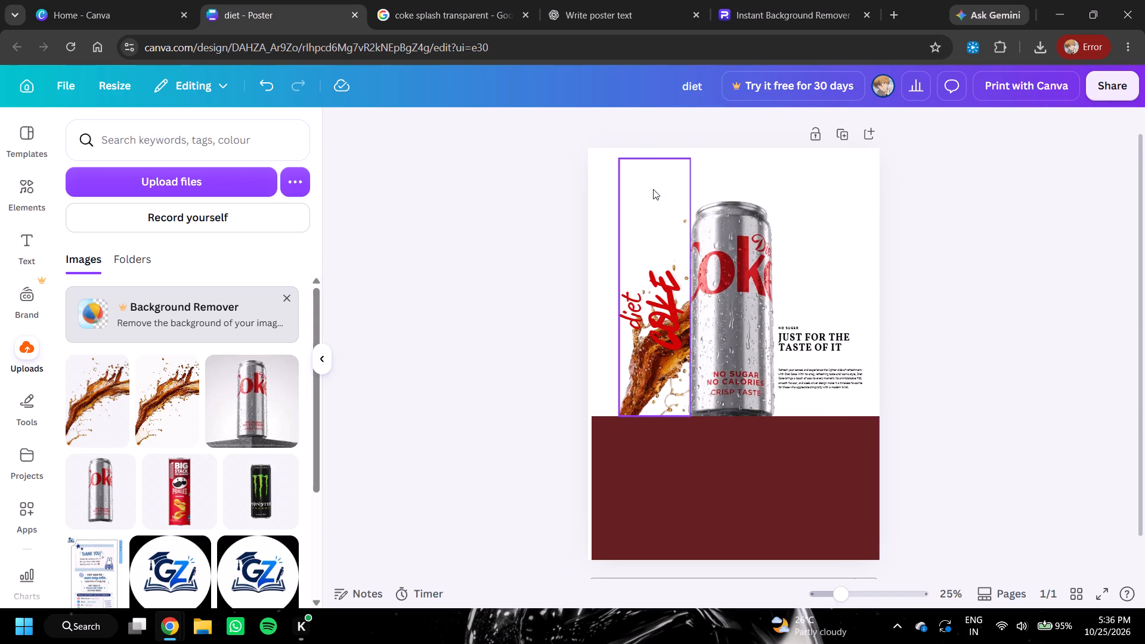
click(654, 176)
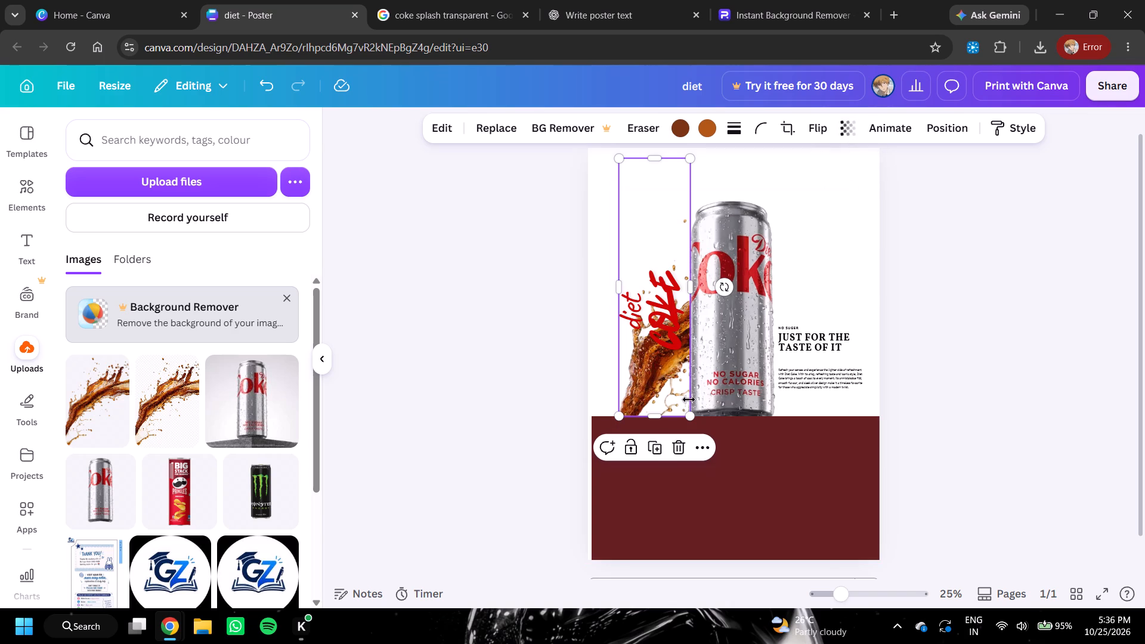
click(655, 442)
drag(670, 349, 738, 357)
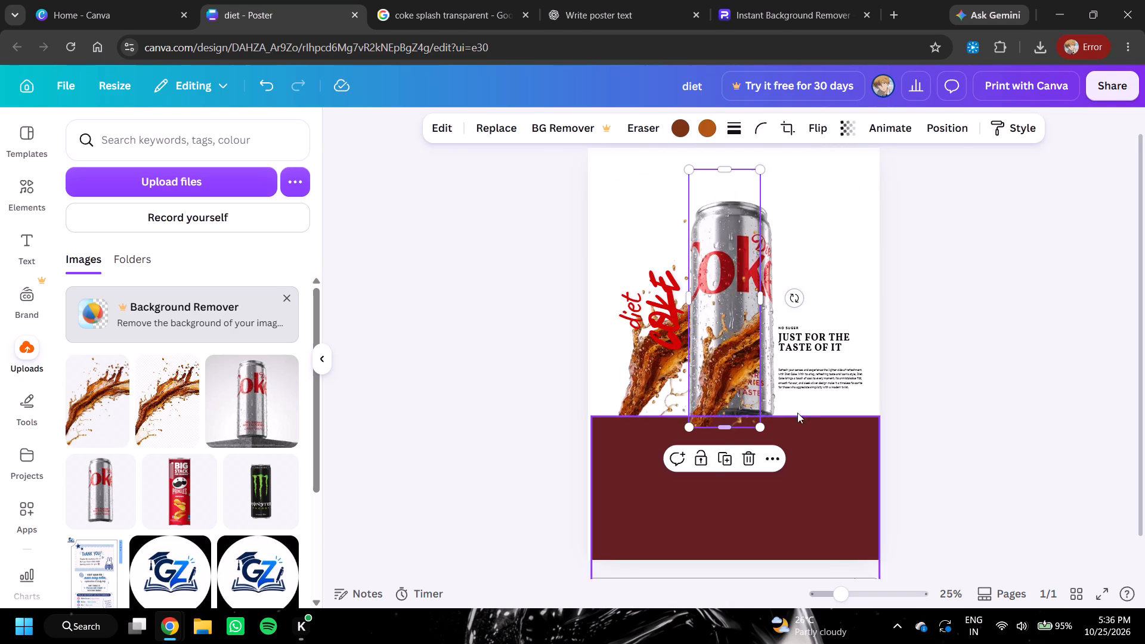
scroll(861, 391, up, 1)
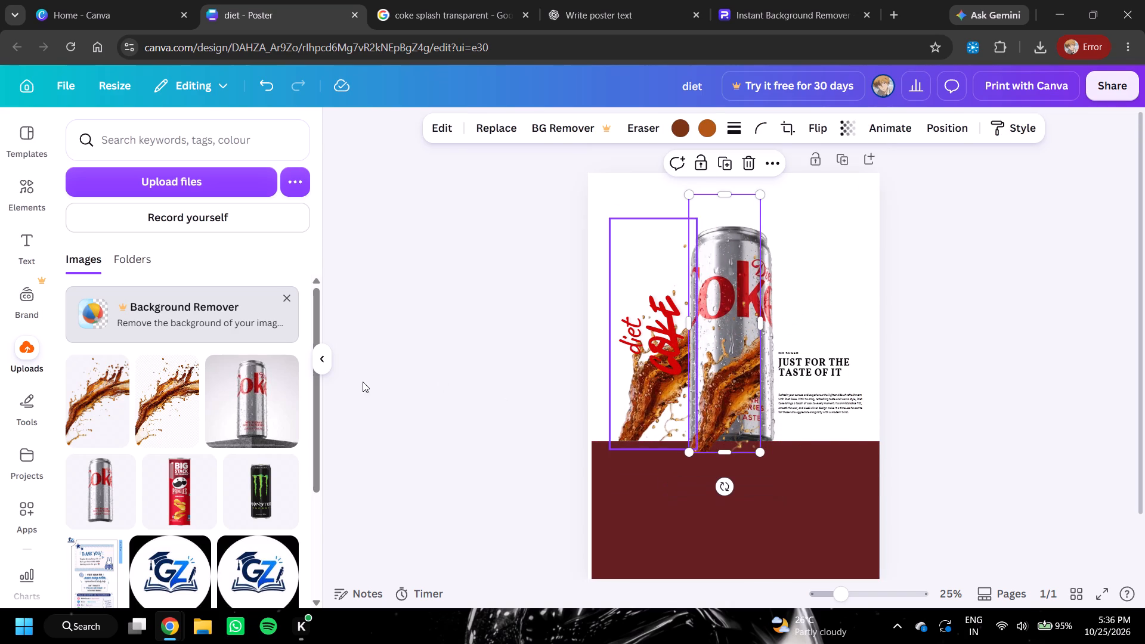
click(324, 363)
drag(603, 361, 651, 336)
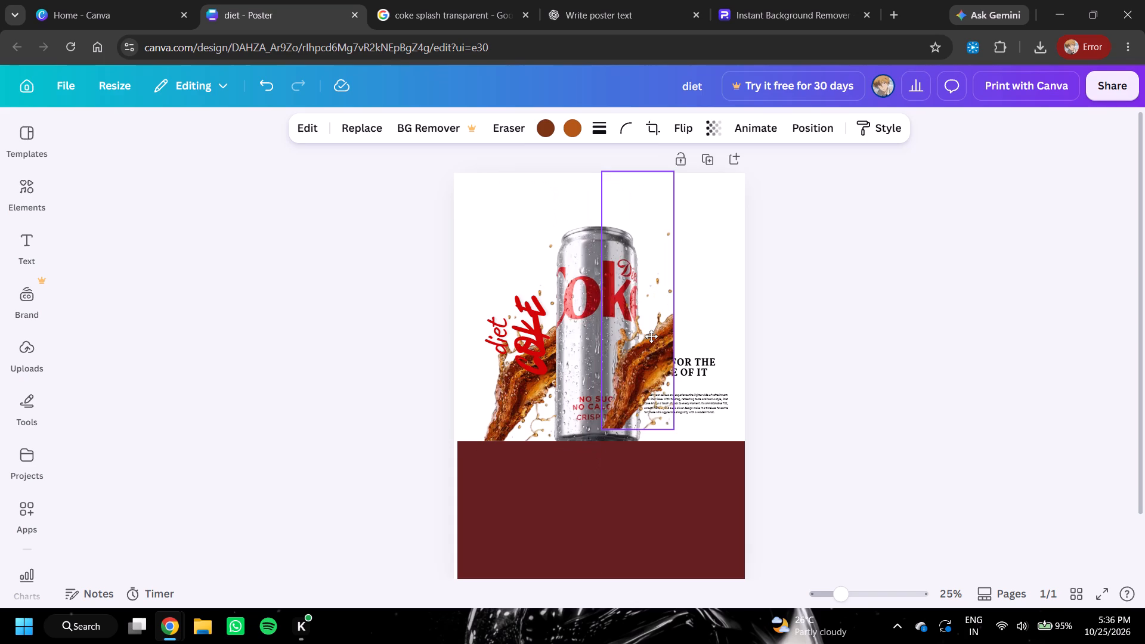
drag(651, 336, 651, 336)
click(685, 458)
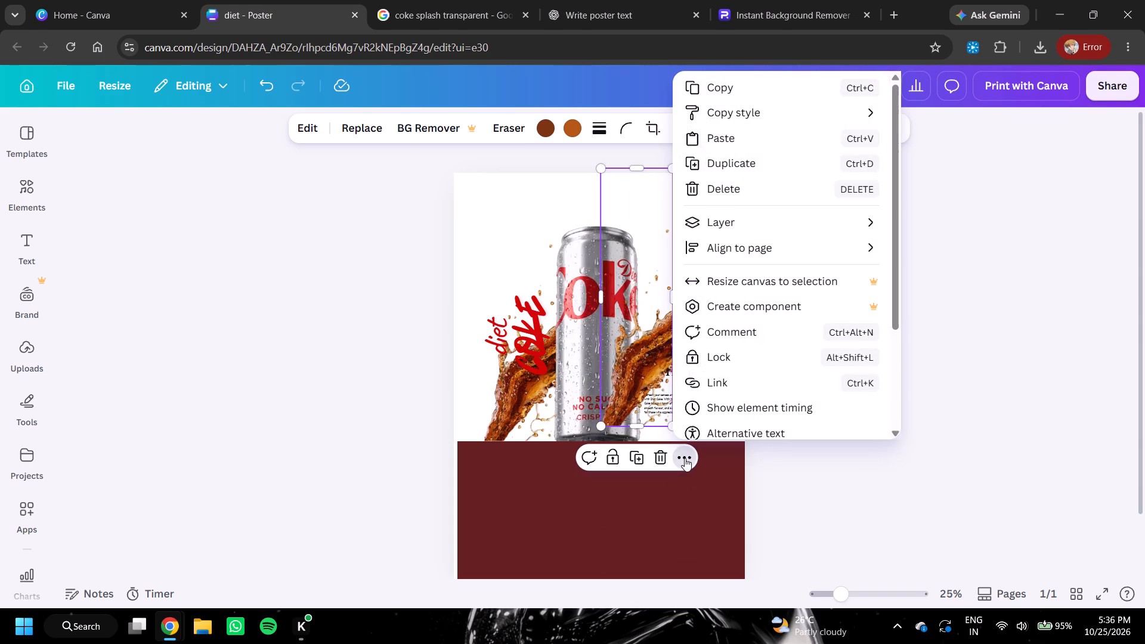
click(685, 458)
Crop the splash copy over the can, shifting the image within the frame so its raised upper arms show beside the can.
double_click(637, 364)
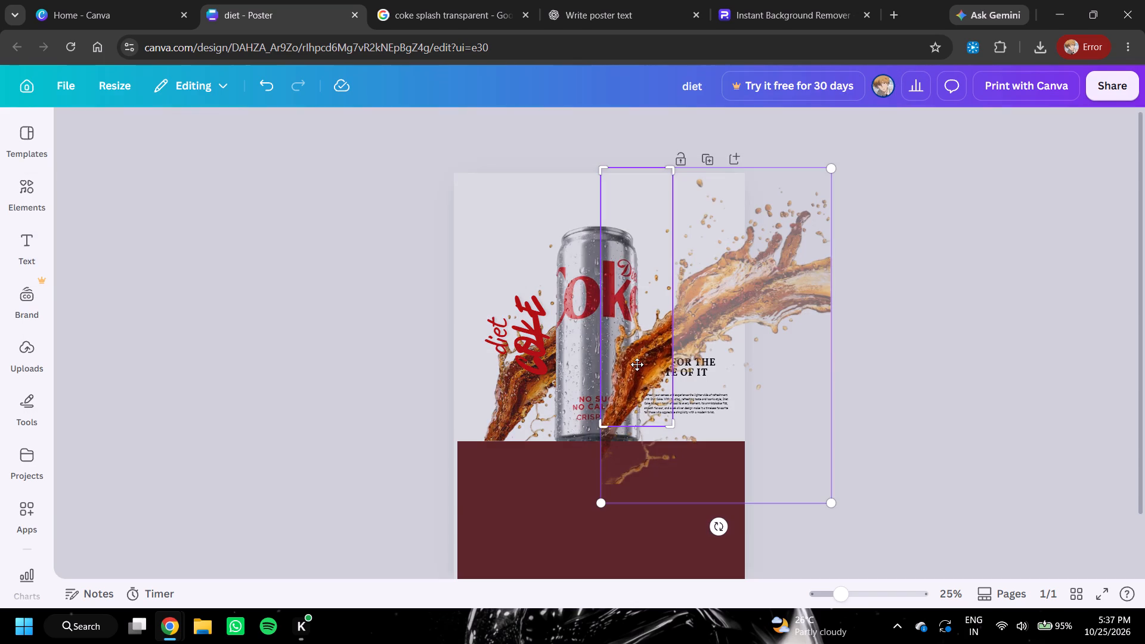
drag(722, 308, 705, 313)
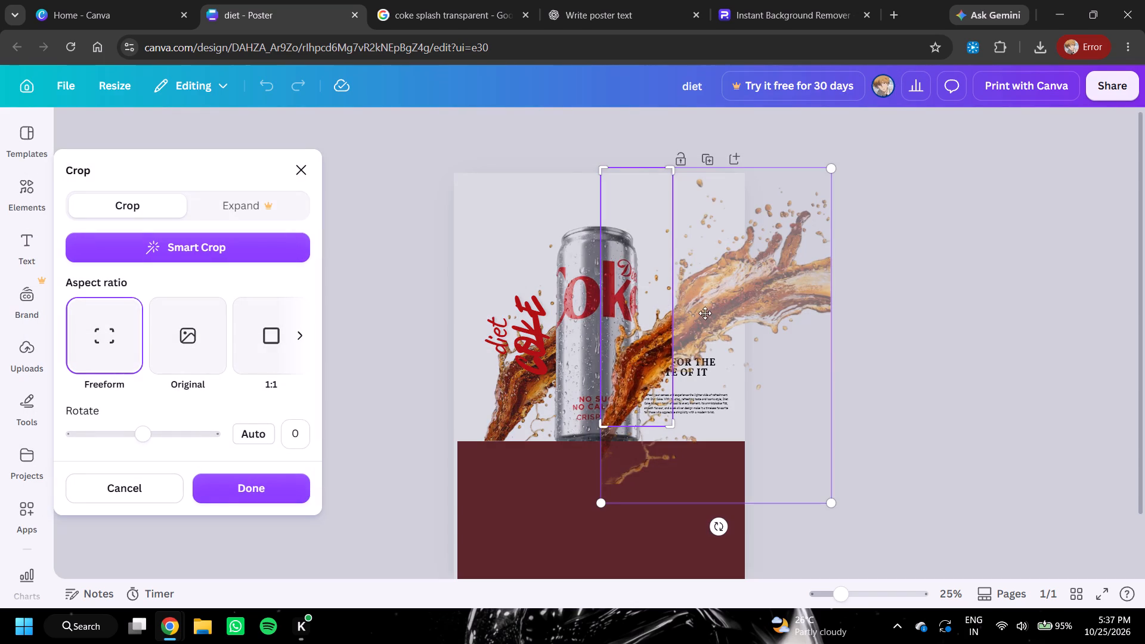
drag(705, 313, 599, 339)
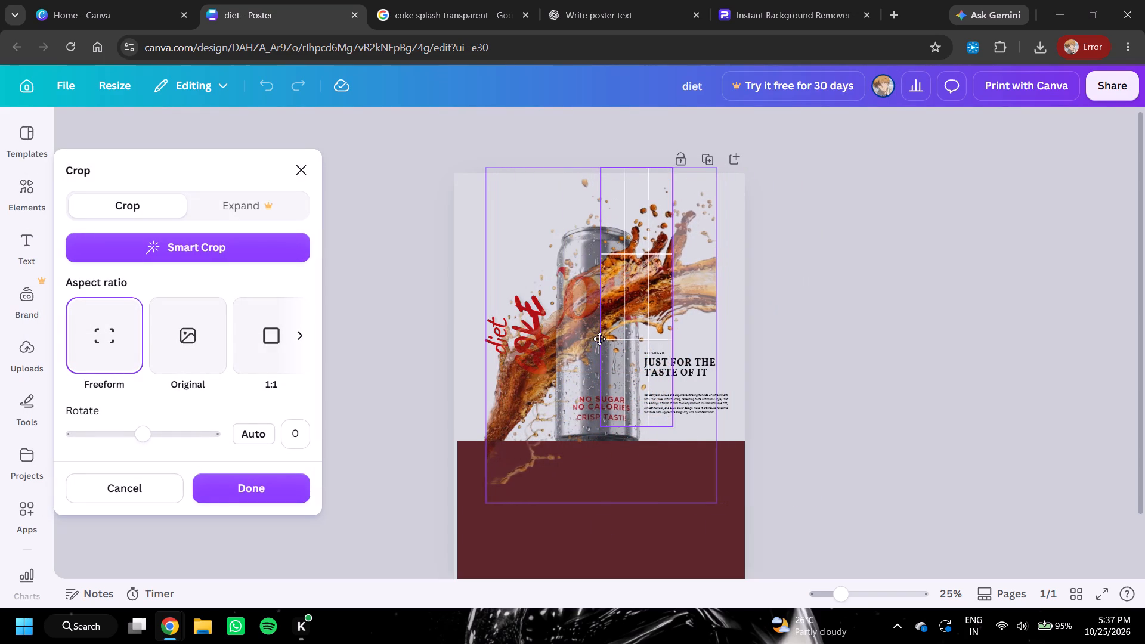
drag(635, 365, 636, 393)
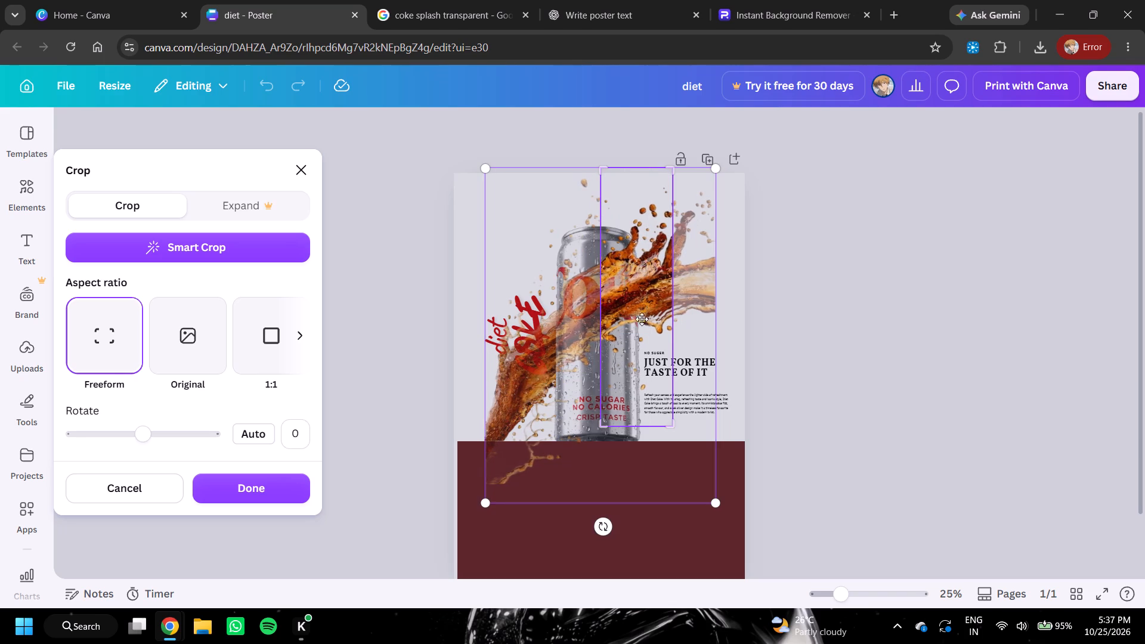
drag(677, 169, 677, 170)
drag(677, 170, 677, 187)
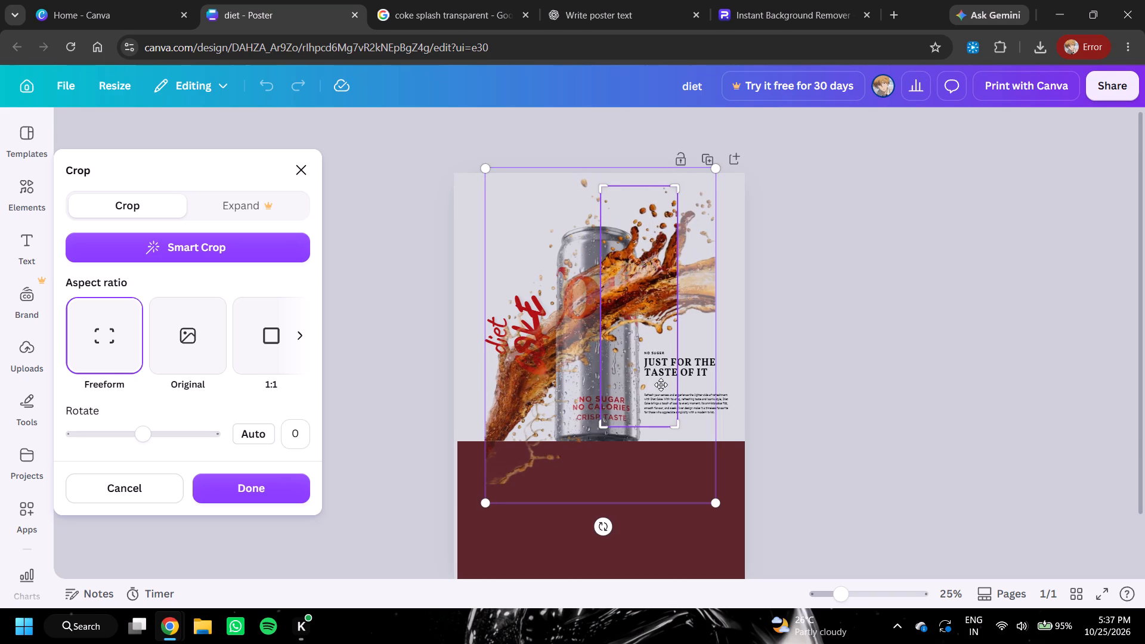
drag(678, 426, 671, 439)
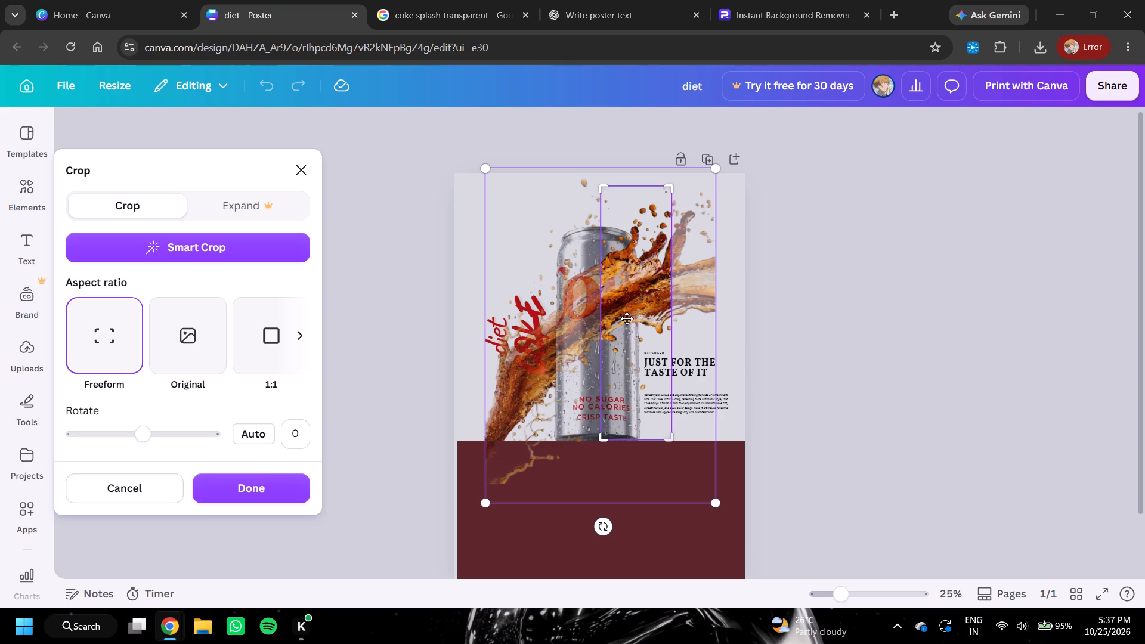
drag(557, 366, 535, 385)
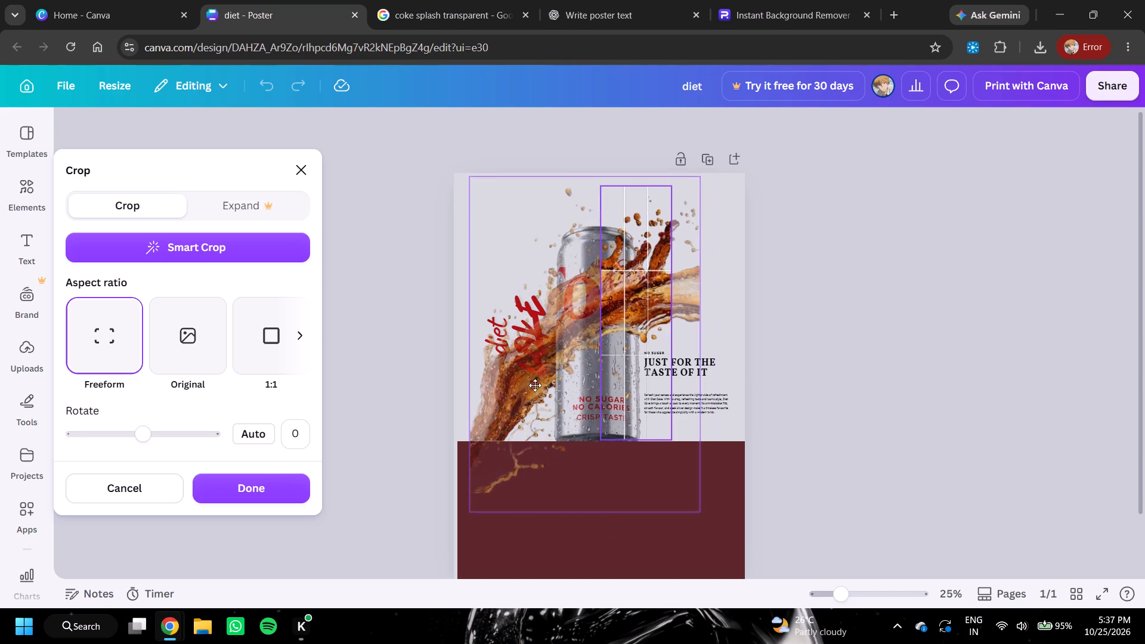
drag(535, 385, 555, 384)
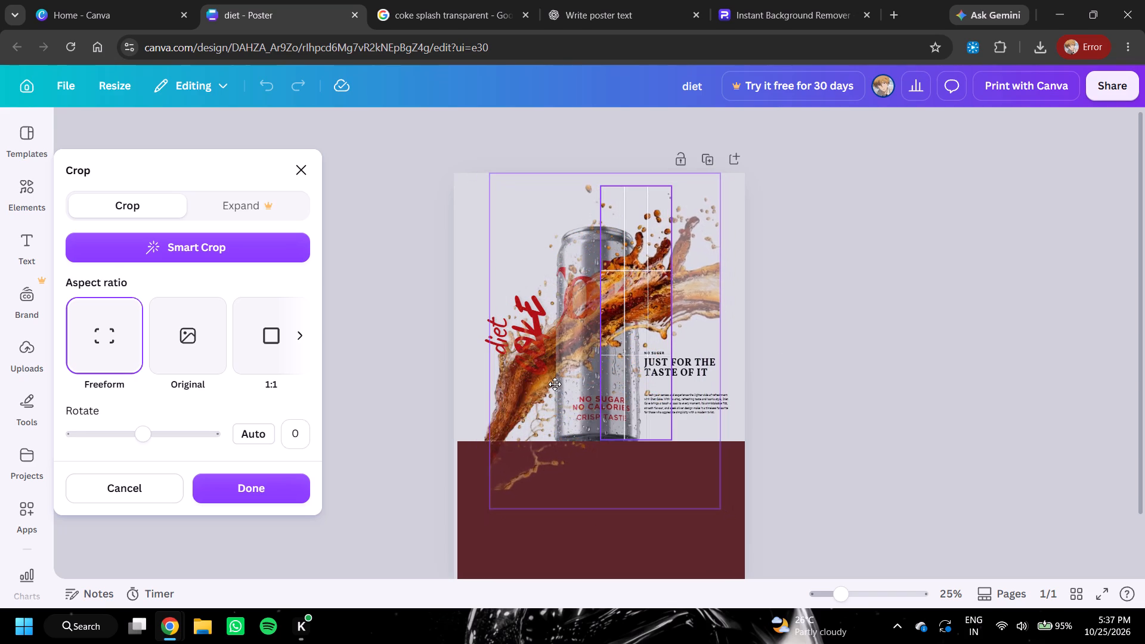
drag(555, 384, 552, 382)
click(661, 321)
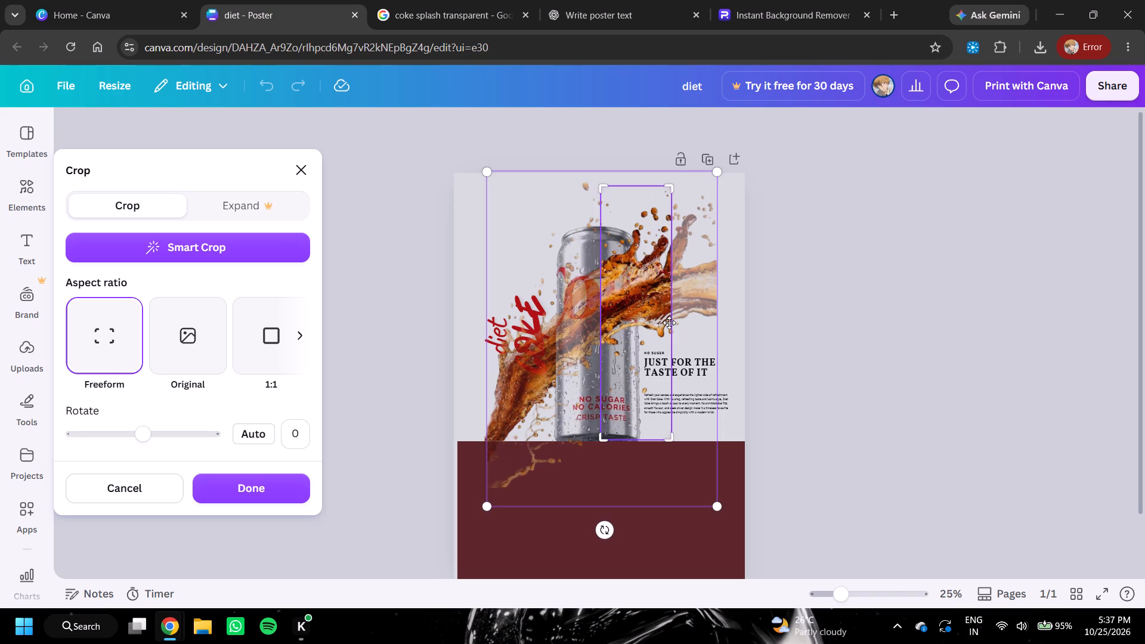
Widen the splash copy's crop to the image's right edge, nudge the image down and trim the empty area above the droplets.
drag(673, 191, 700, 179)
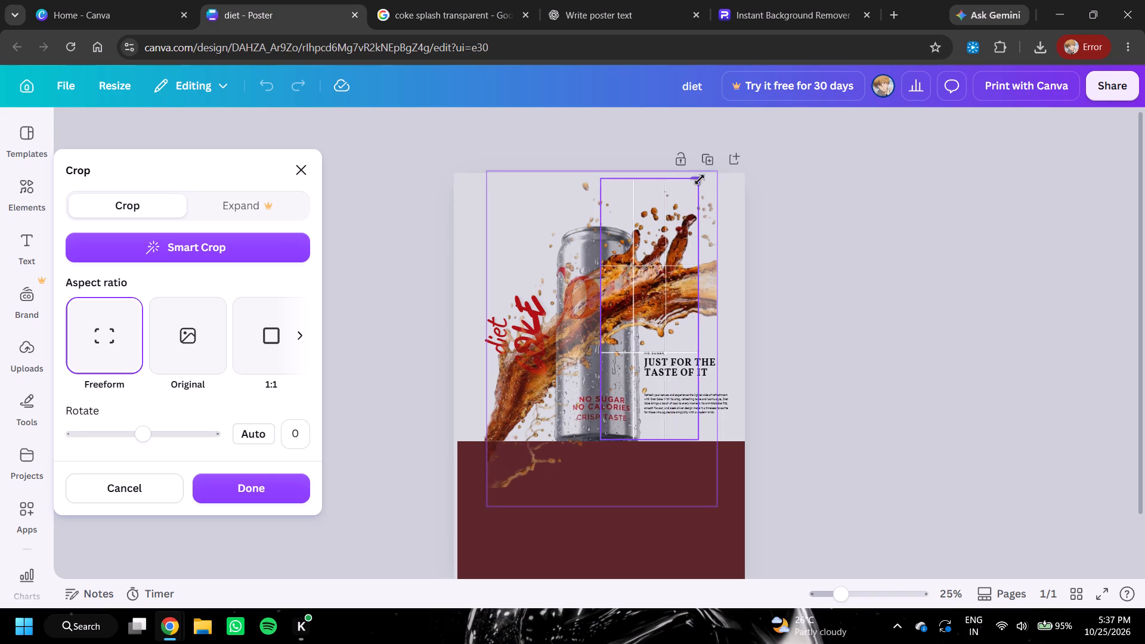
drag(700, 179, 735, 179)
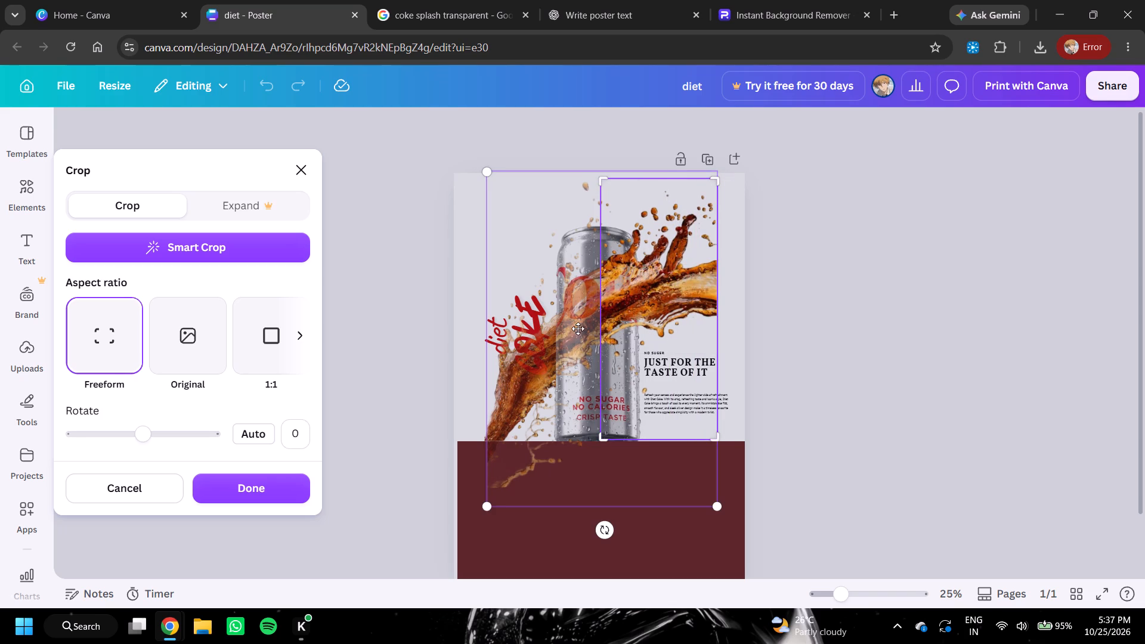
drag(553, 343, 555, 335)
drag(553, 344, 540, 355)
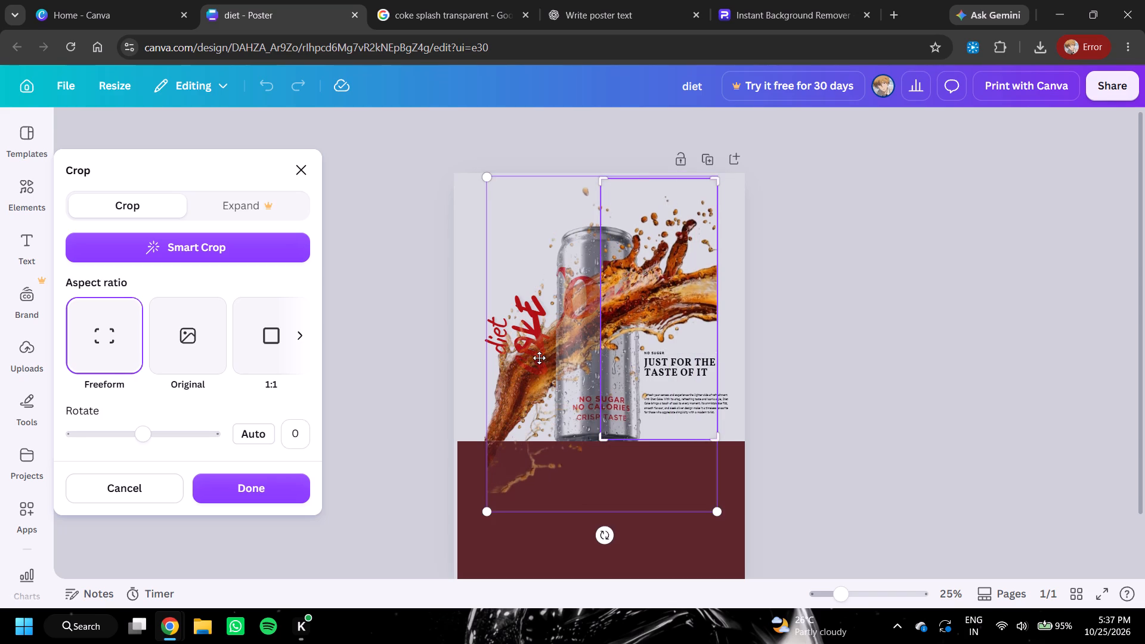
drag(539, 359, 533, 358)
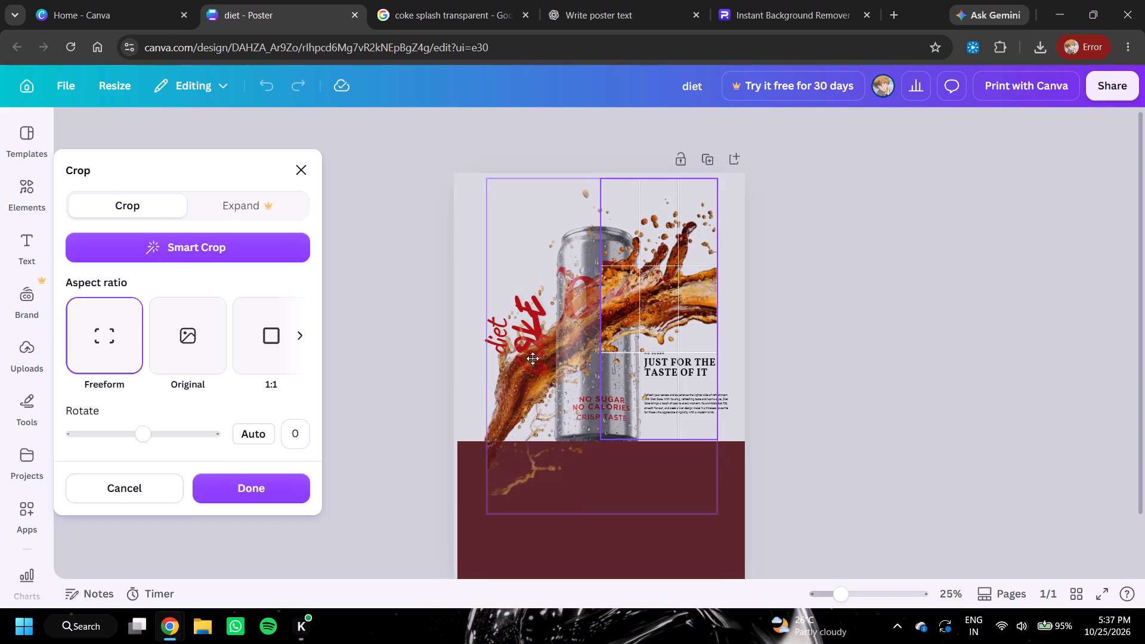
drag(533, 358, 540, 355)
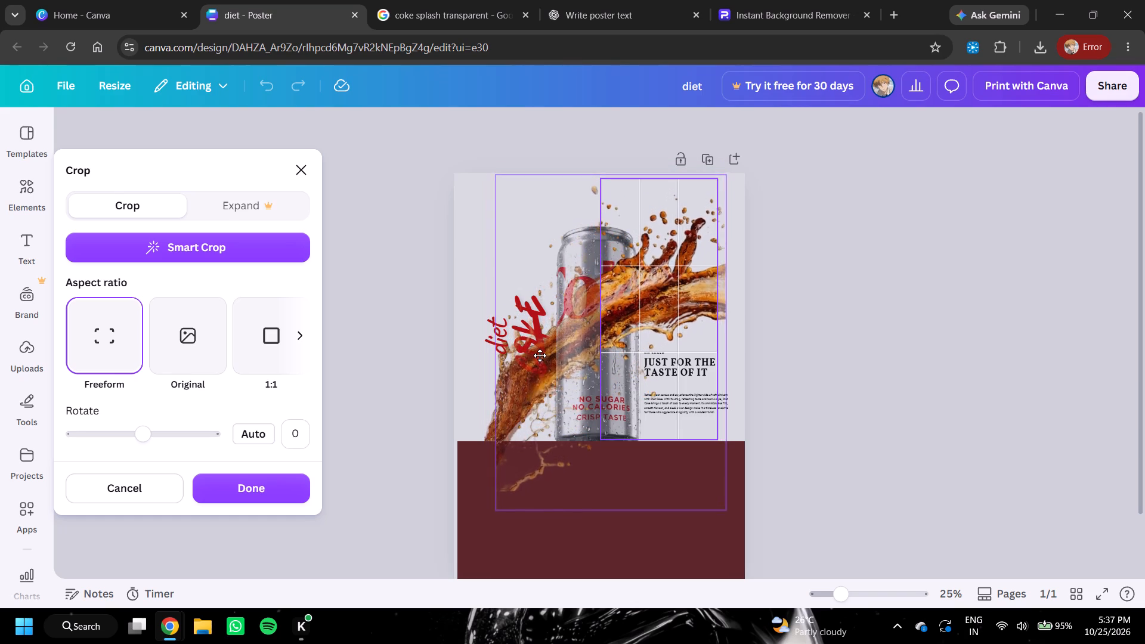
drag(540, 355, 512, 372)
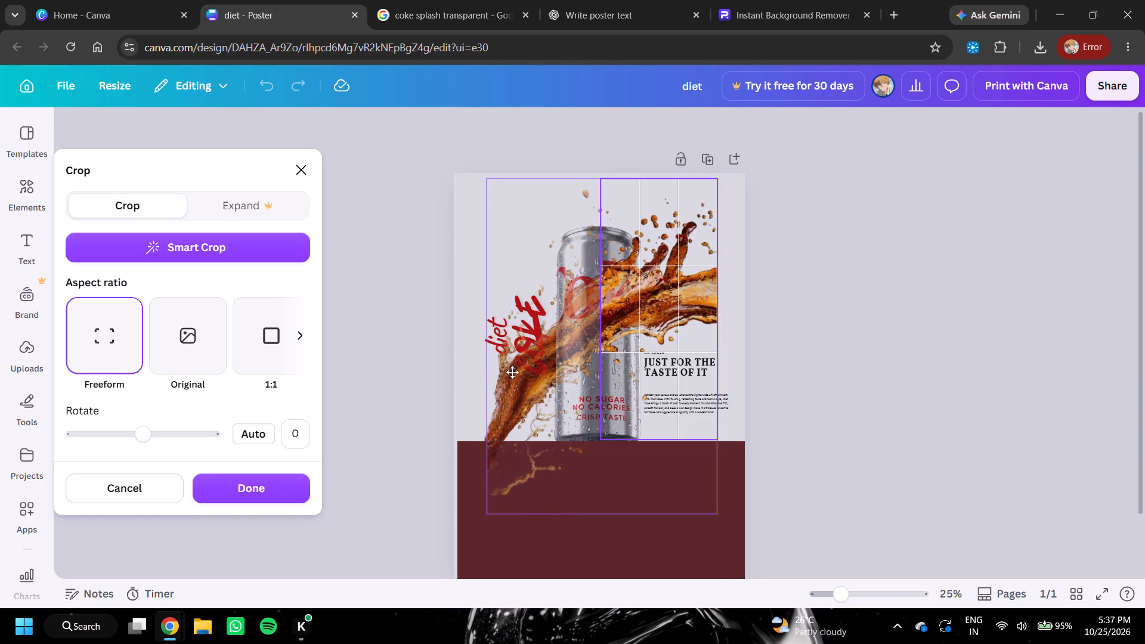
drag(512, 372, 506, 374)
drag(506, 374, 488, 391)
drag(629, 389, 630, 394)
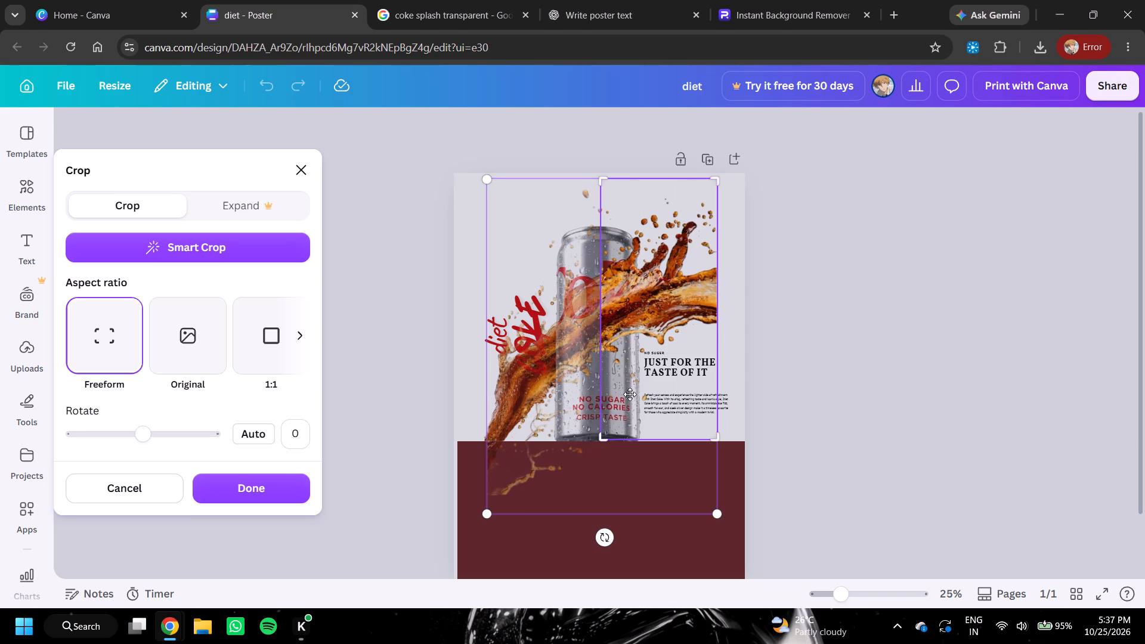
drag(630, 394, 630, 402)
click(630, 402)
drag(718, 178, 720, 182)
drag(720, 182, 726, 200)
click(509, 299)
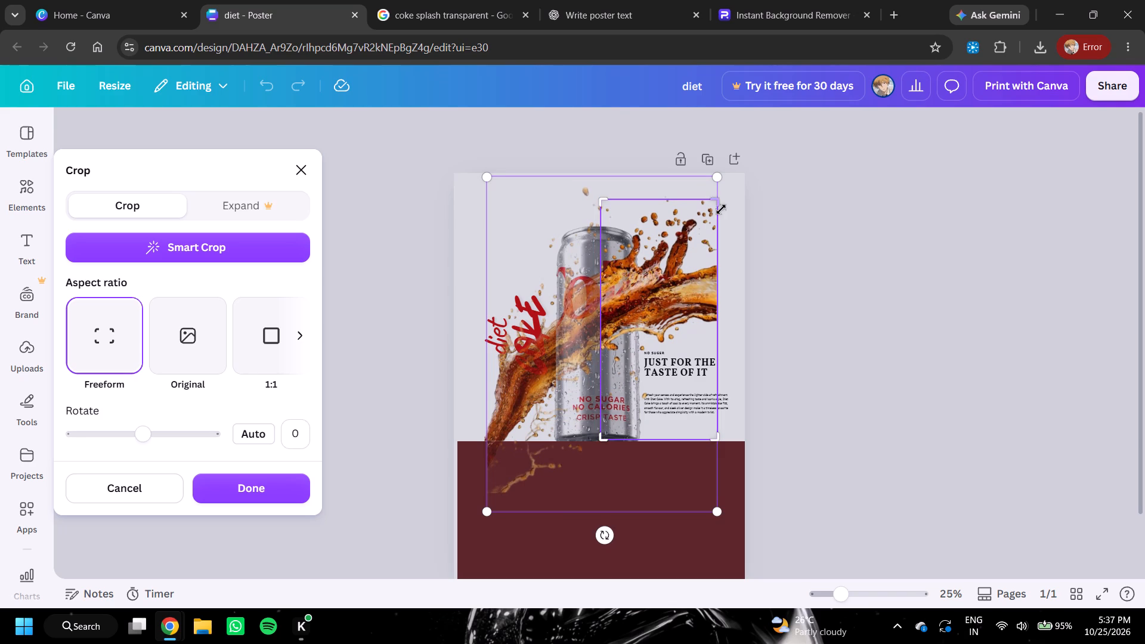
Shift both sides of the splash copy's crop frame slightly left and reposition the image slightly lower inside it.
drag(718, 199, 706, 199)
drag(603, 200, 590, 200)
drag(552, 275, 539, 283)
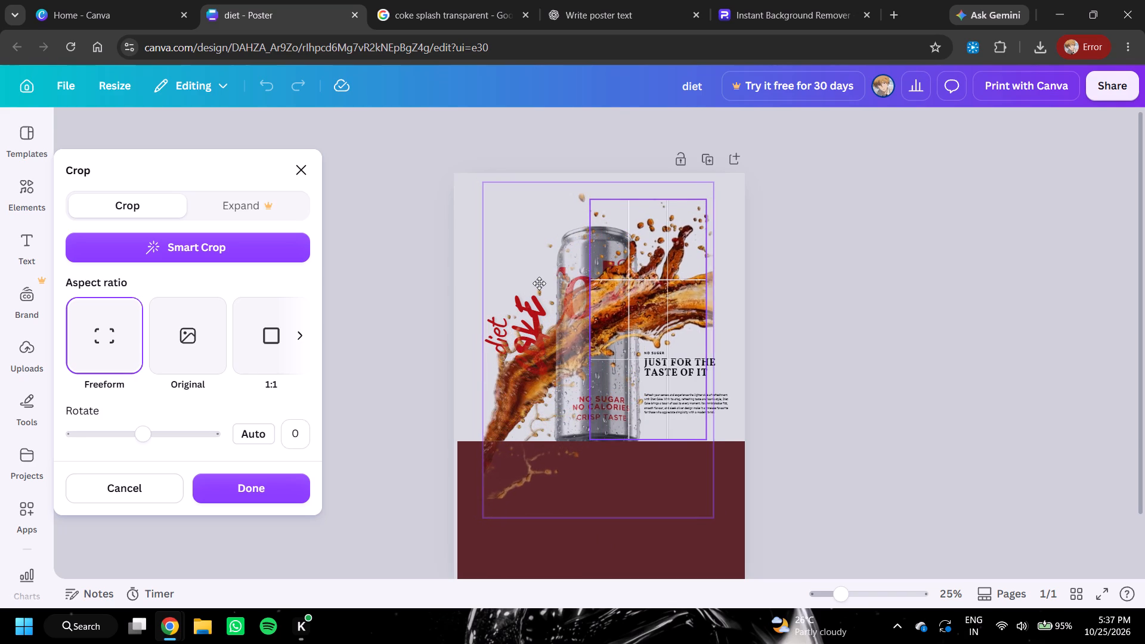
drag(539, 283, 540, 283)
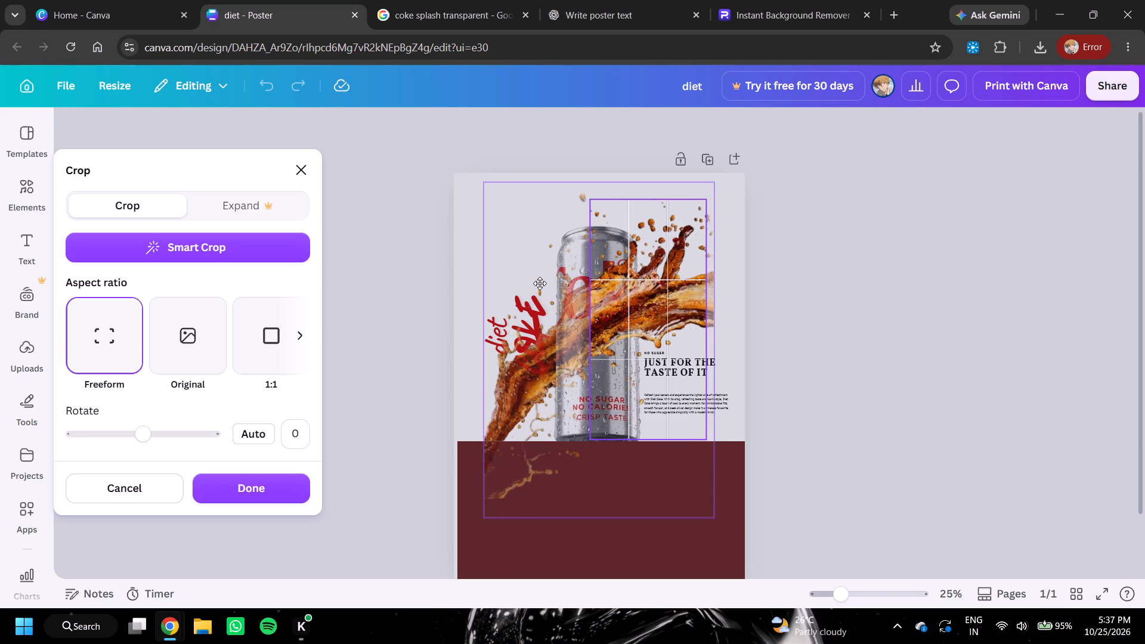
drag(540, 283, 540, 281)
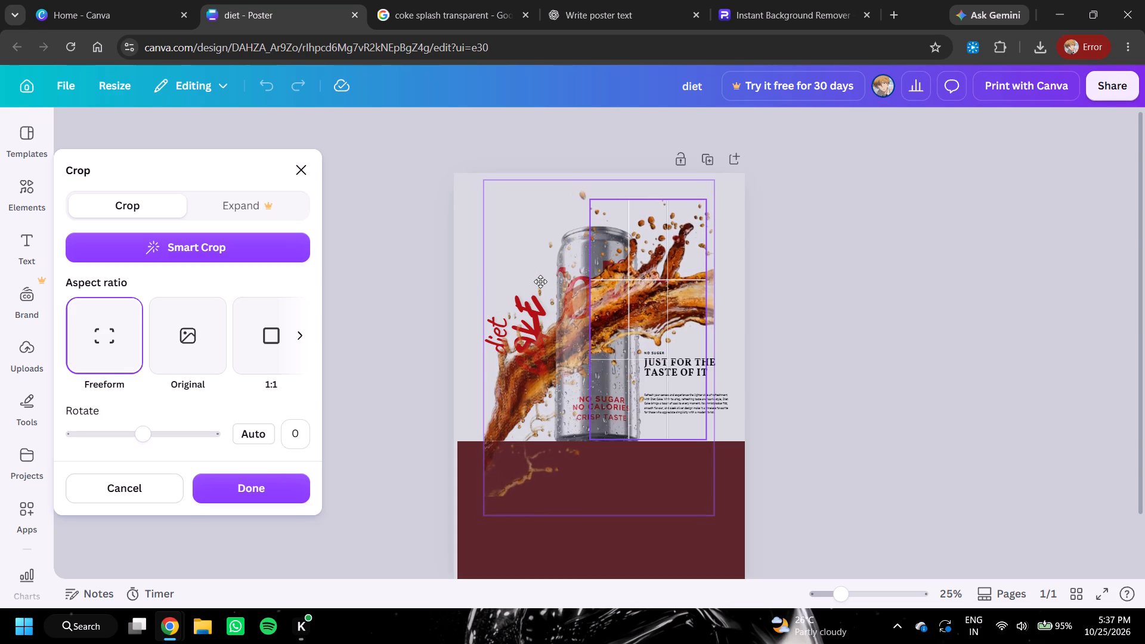
drag(540, 281, 543, 285)
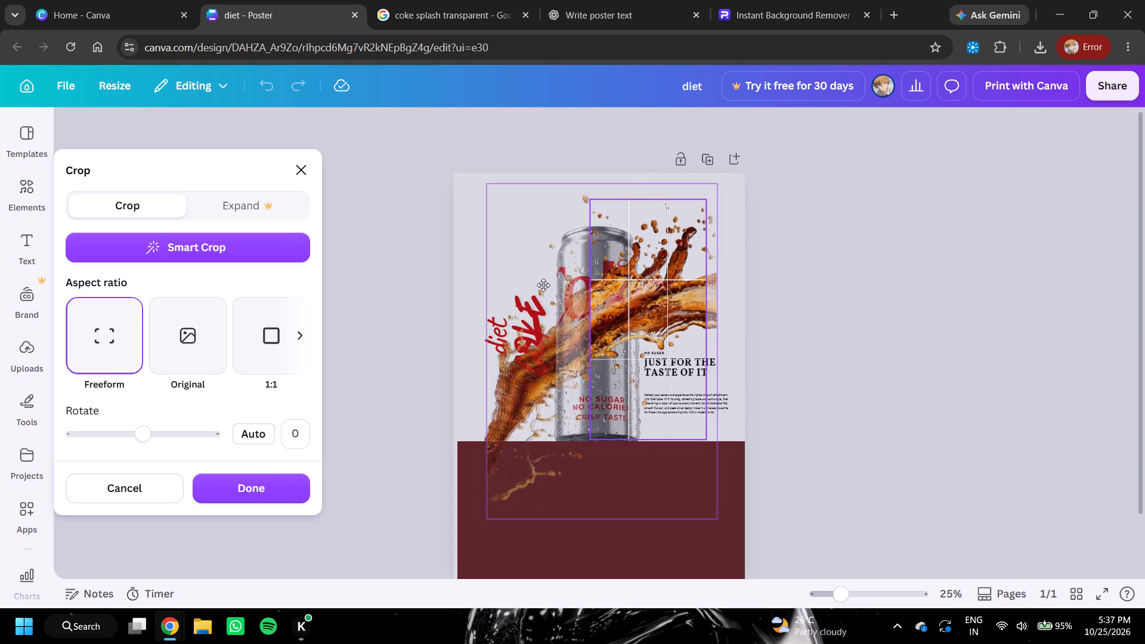
drag(543, 285, 541, 284)
click(541, 284)
Extend the crop to the splash image's right edge, trim its left side to the can's right edge and apply the crop.
drag(708, 200, 724, 198)
drag(589, 437, 638, 439)
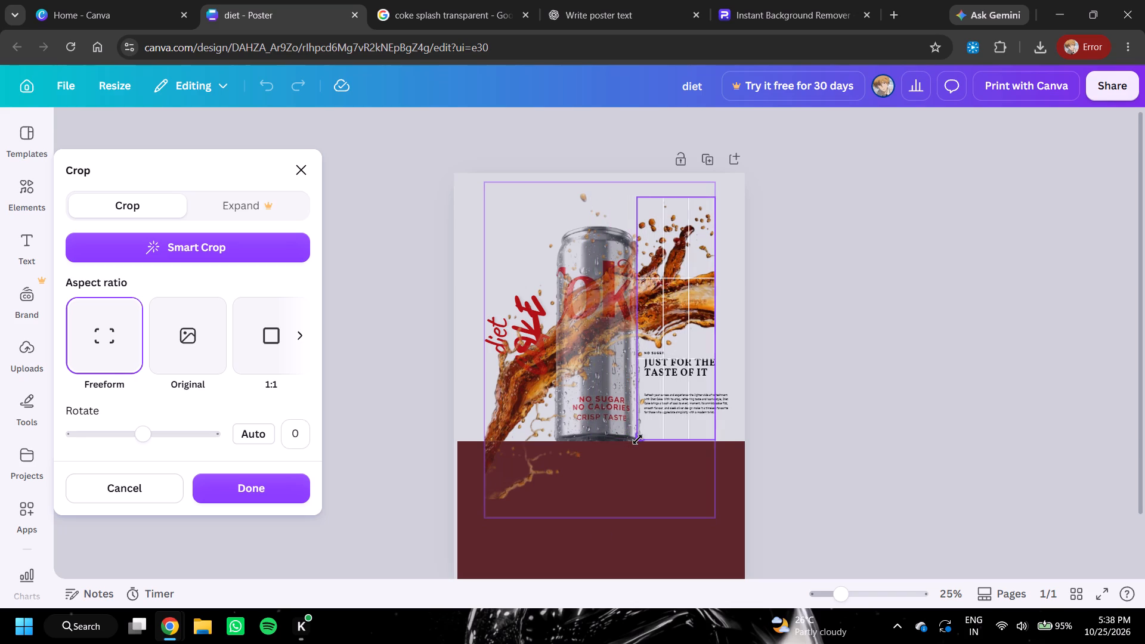
drag(638, 439, 640, 439)
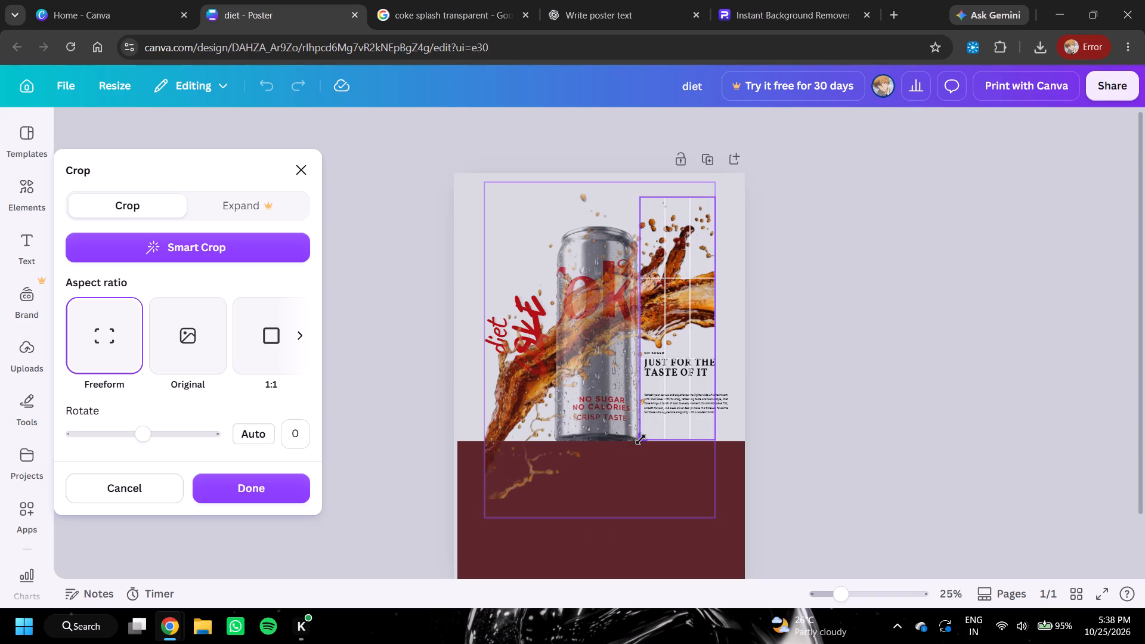
drag(640, 439, 639, 440)
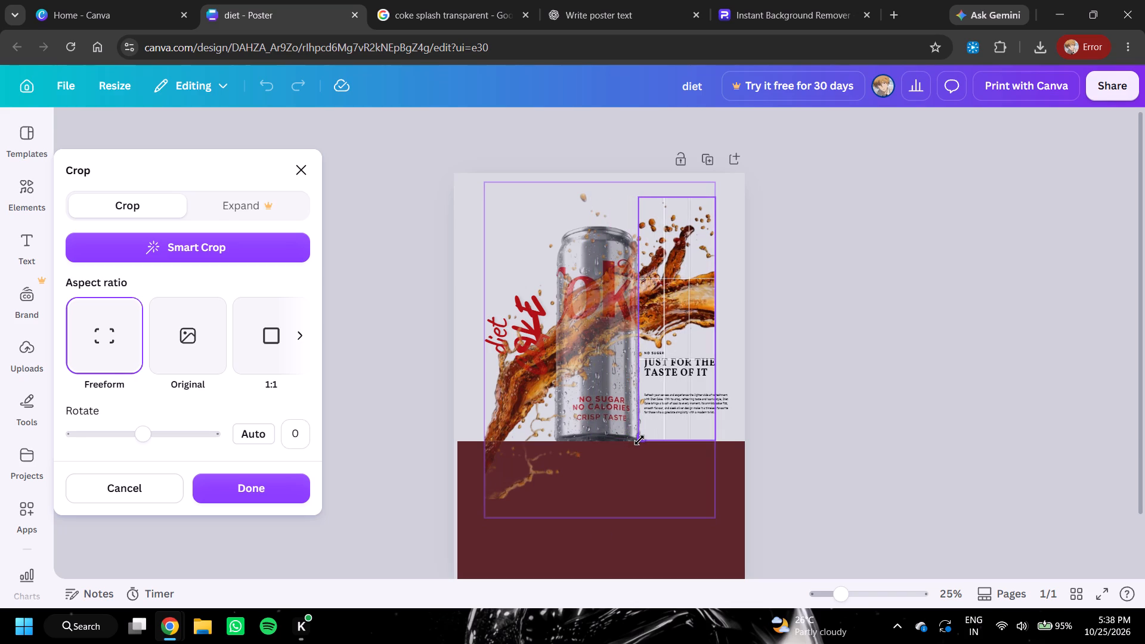
drag(639, 440, 639, 440)
double_click(815, 417)
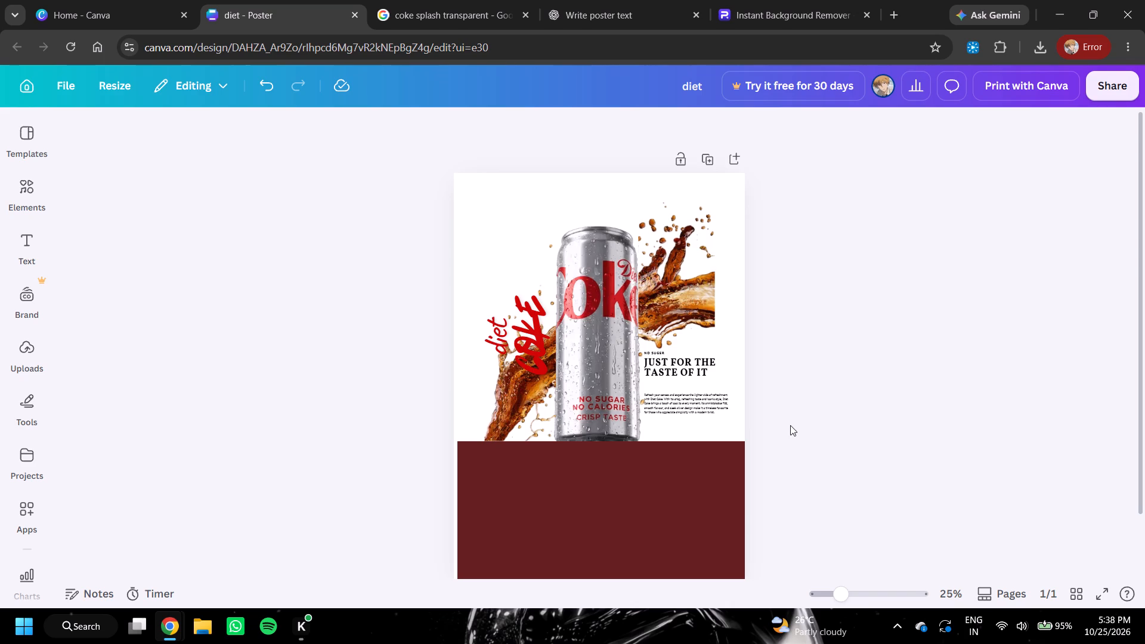
Unlock the diet COKE title group, raise it slightly so its frame ends at the maroon block's top edge, and lock it again.
click(521, 288)
click(527, 180)
drag(530, 293, 530, 293)
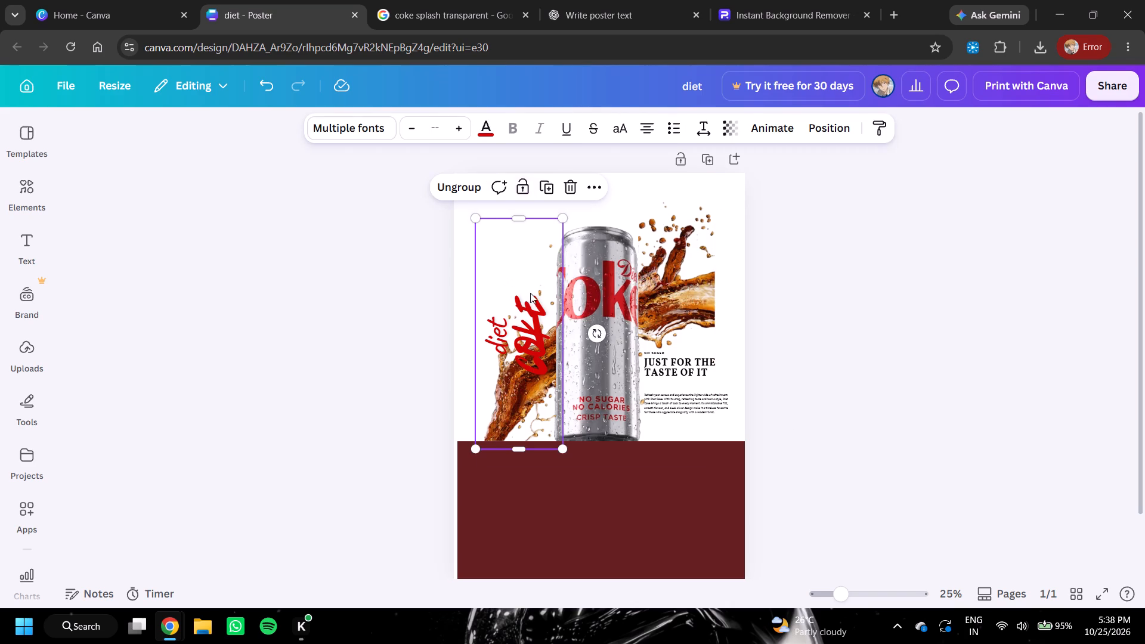
drag(530, 293, 530, 243)
click(907, 289)
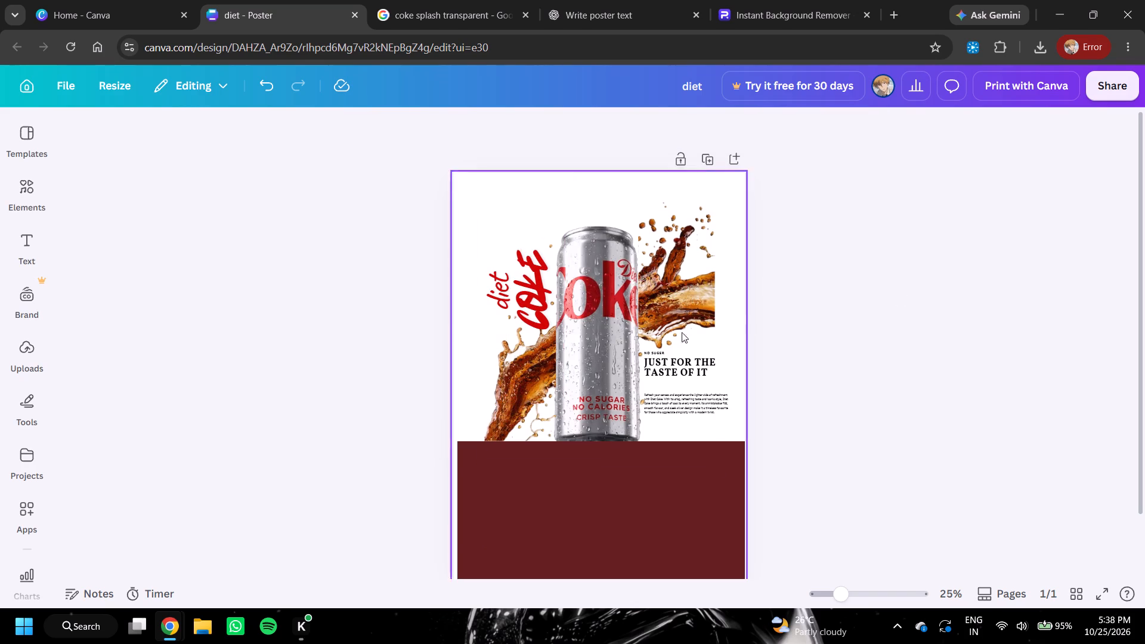
drag(523, 273, 523, 311)
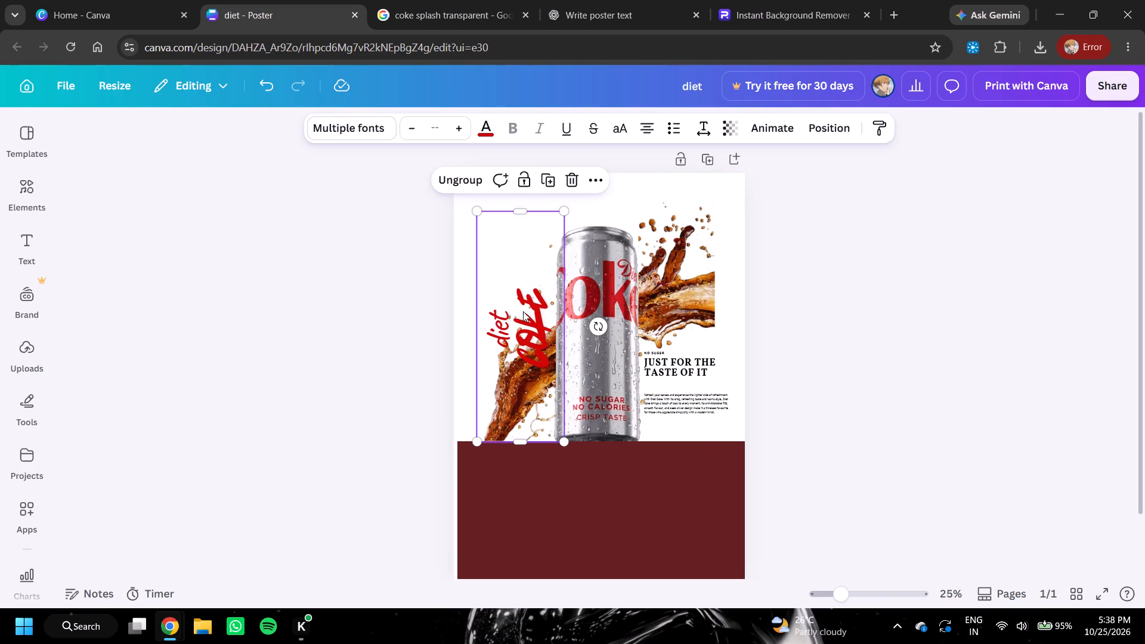
click(522, 181)
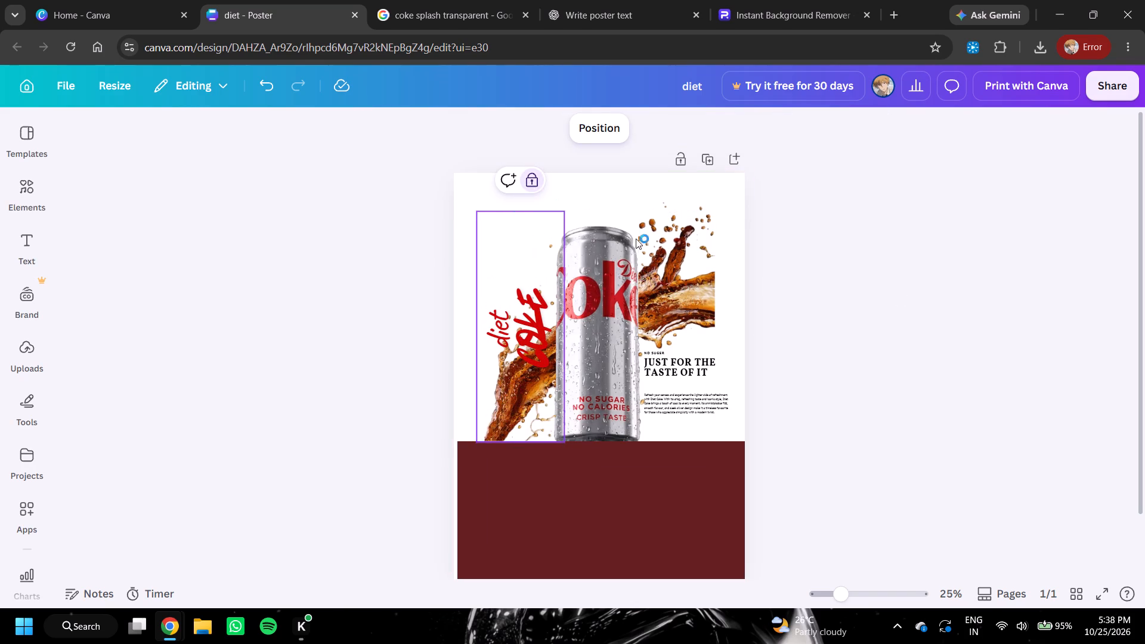
Fine-tune the right splash's left edge against the can's right side, with the image at width 11 and height 34.9.
click(658, 283)
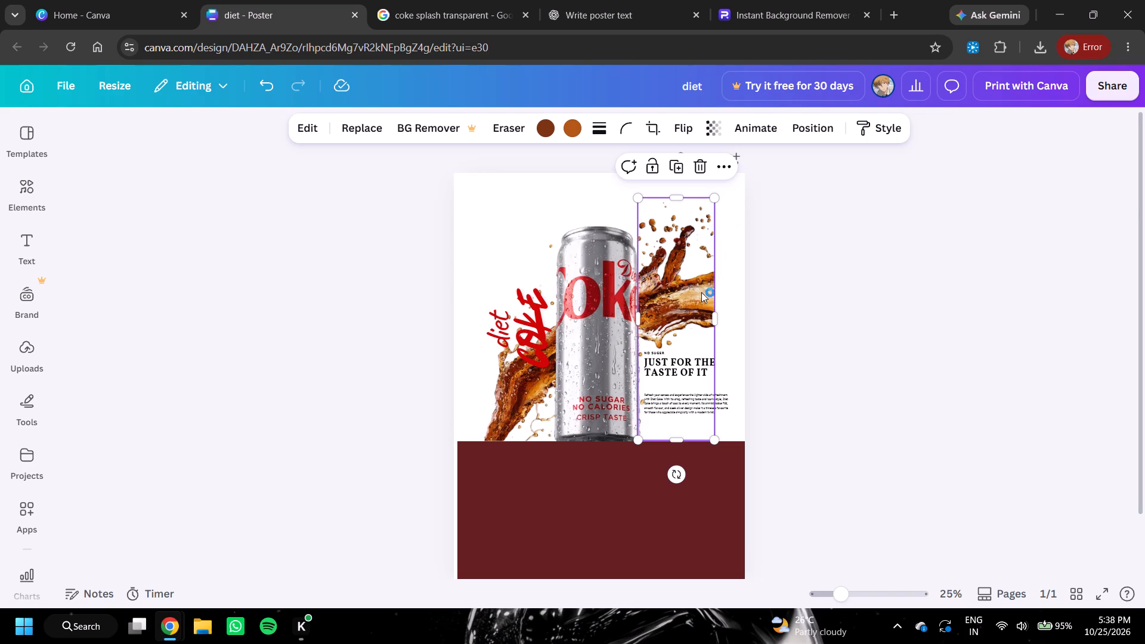
click(637, 320)
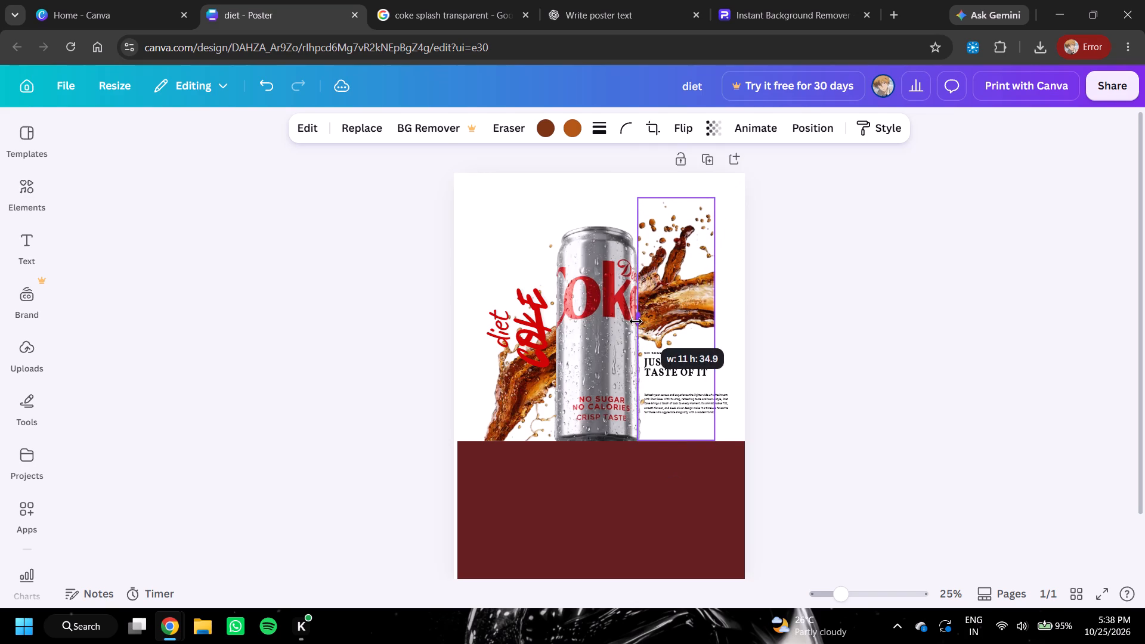
click(759, 298)
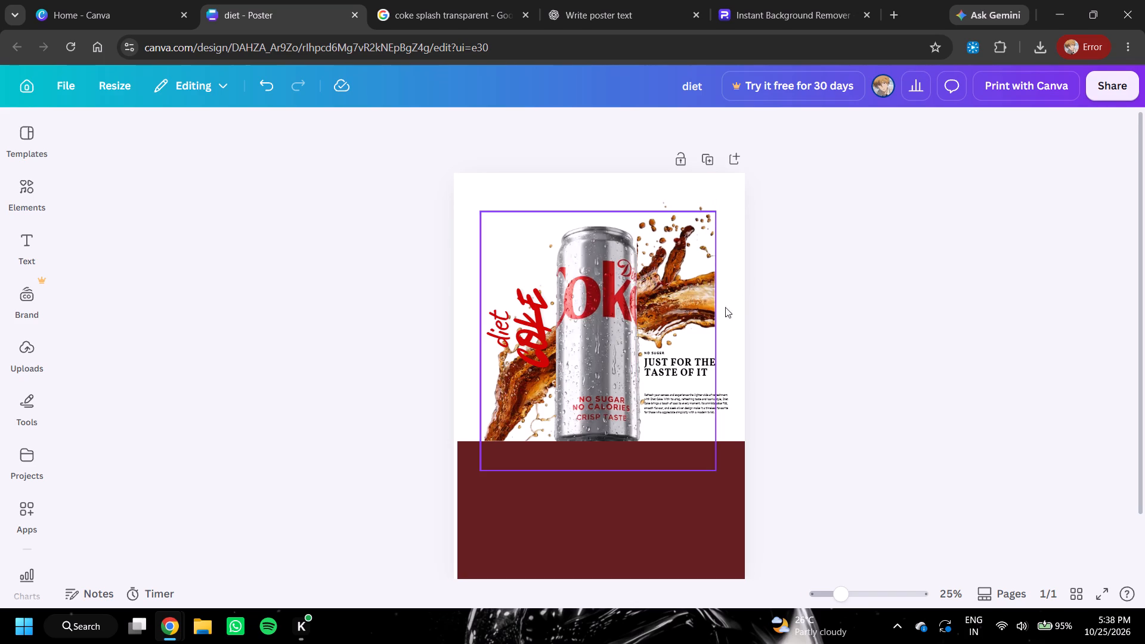
Trim the right splash's left edge slightly further along the can's right side, to width 10.9 and height 34.9.
click(658, 318)
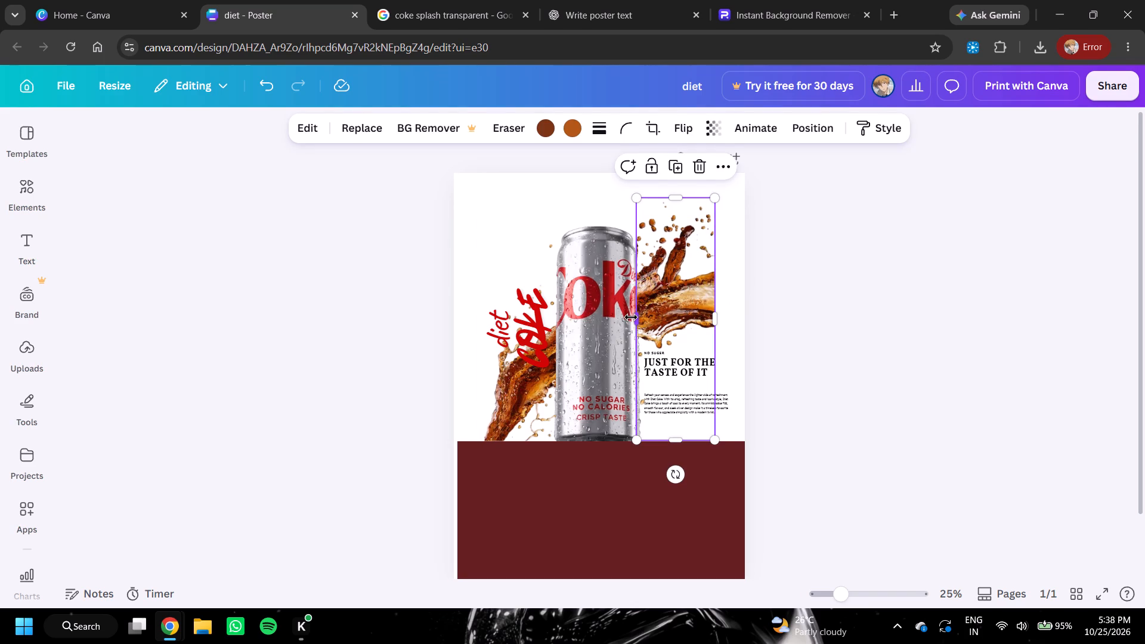
click(633, 318)
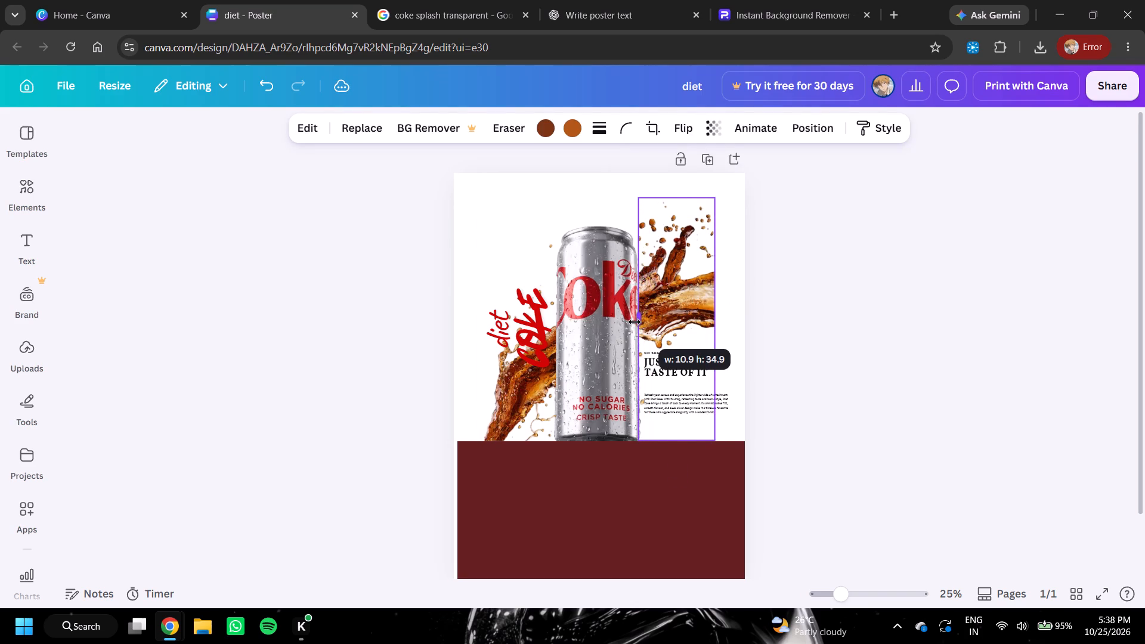
click(770, 302)
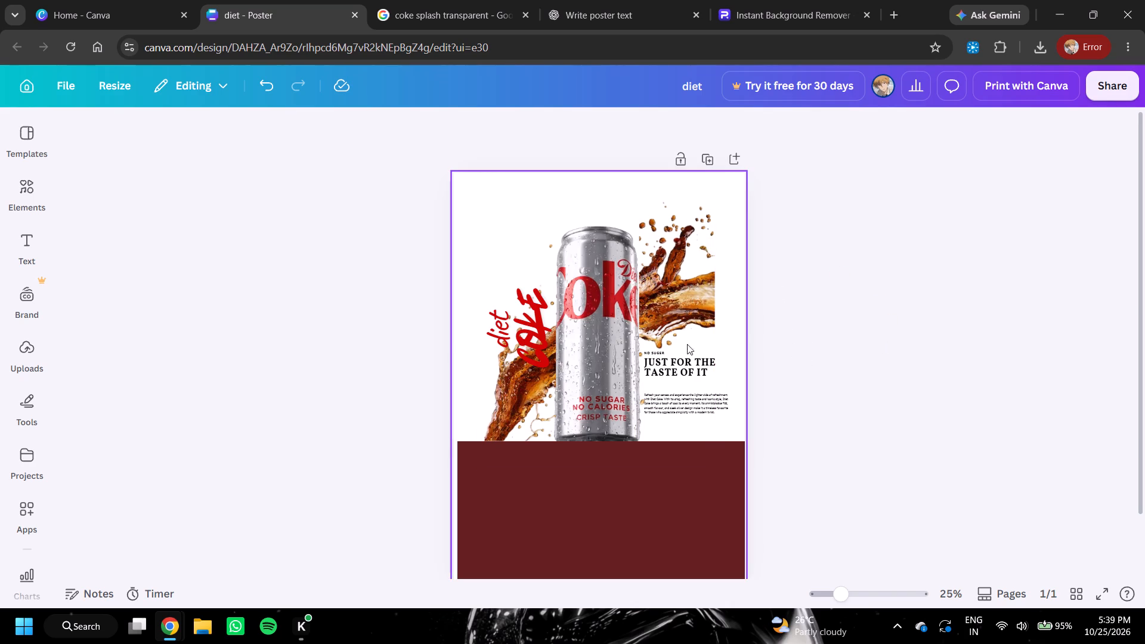
Lock the right splash image and the left splash image in place.
click(657, 323)
click(648, 159)
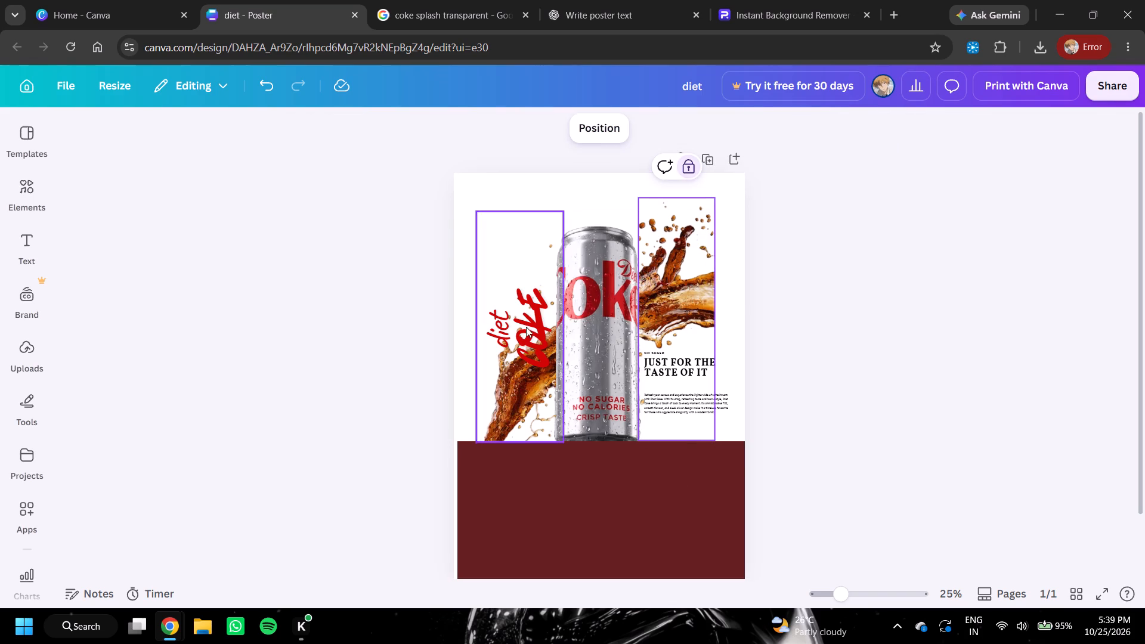
click(521, 194)
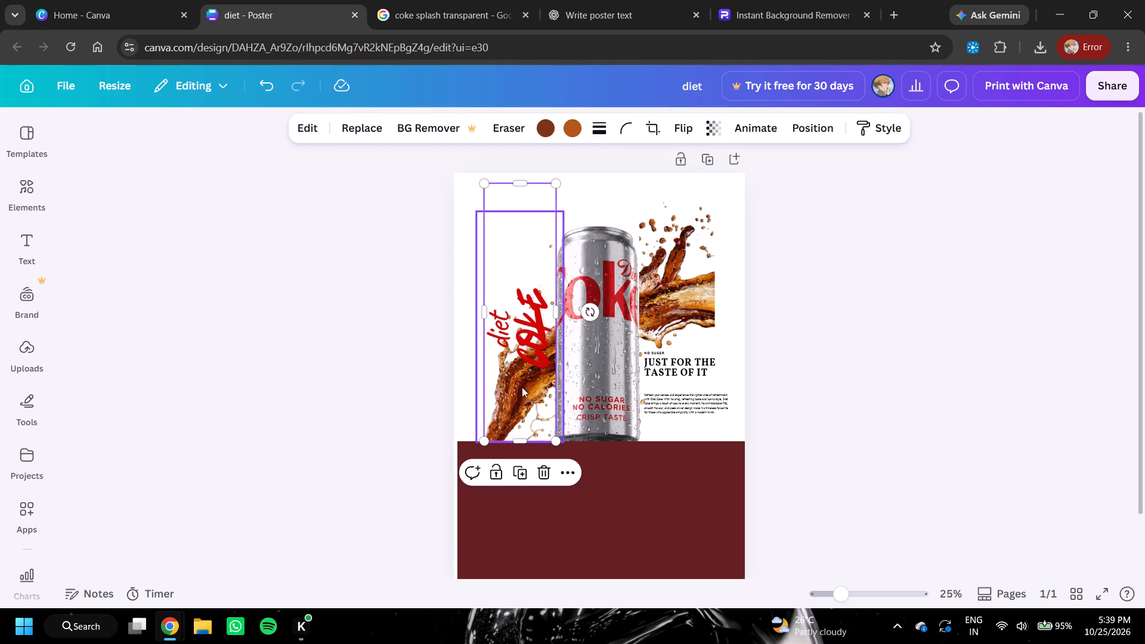
click(494, 473)
click(681, 197)
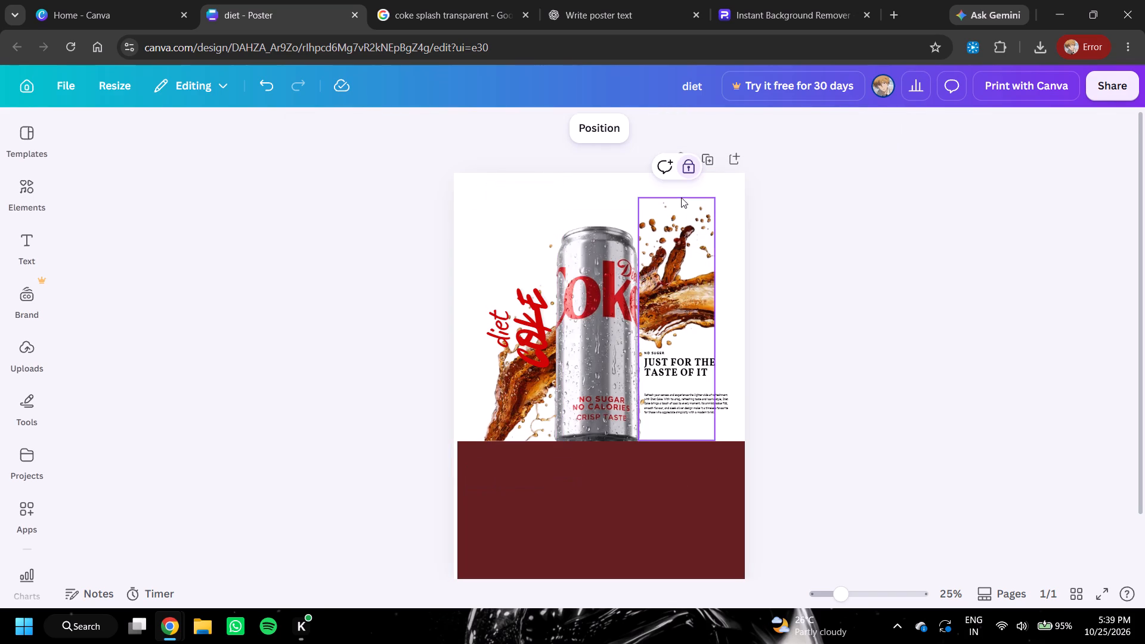
click(759, 210)
click(706, 395)
click(866, 343)
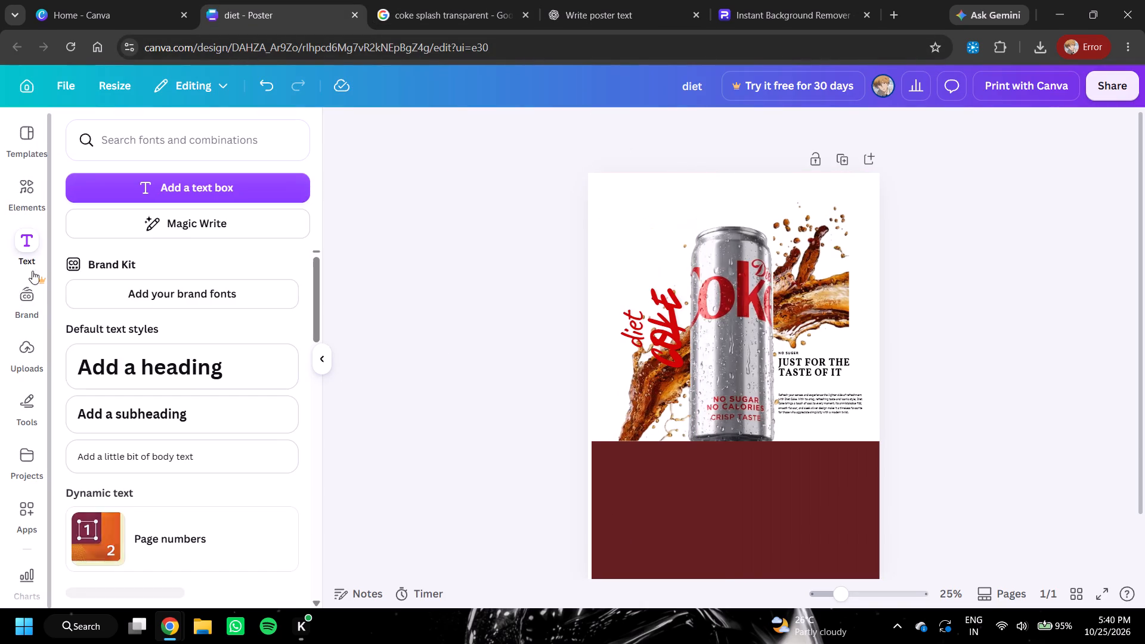
scroll(165, 322, down, 17)
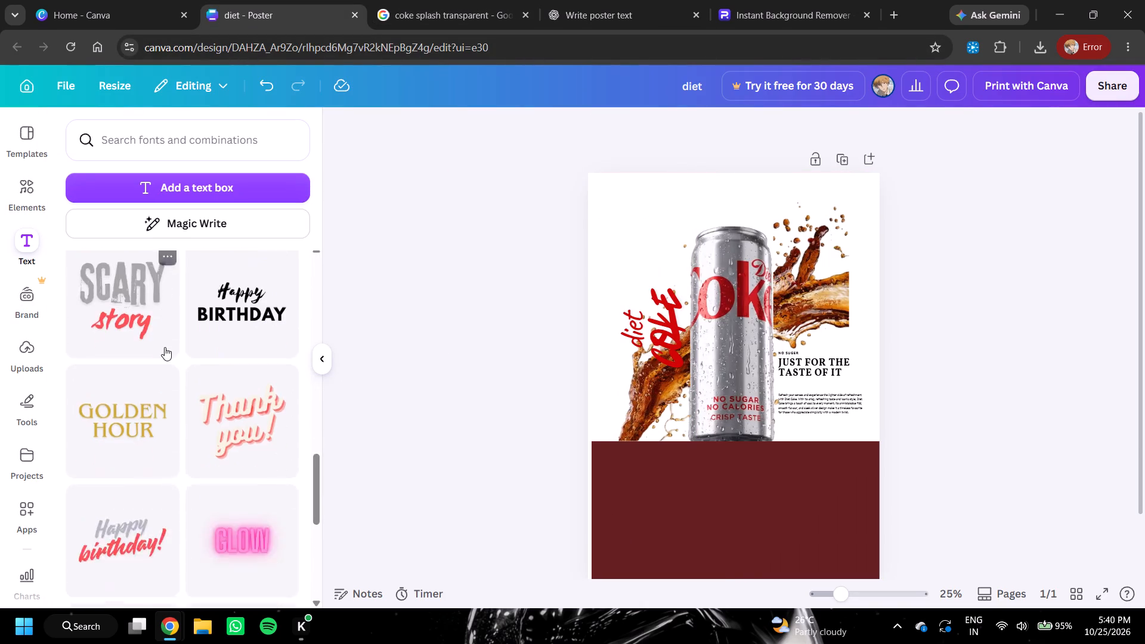
scroll(163, 345, down, 16)
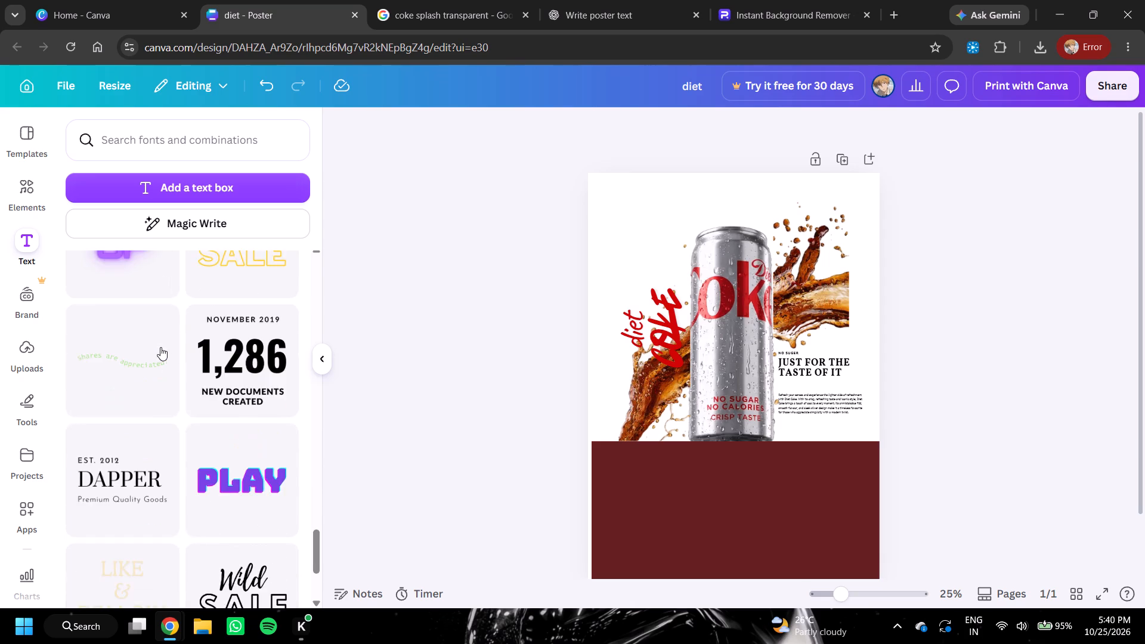
scroll(160, 347, down, 7)
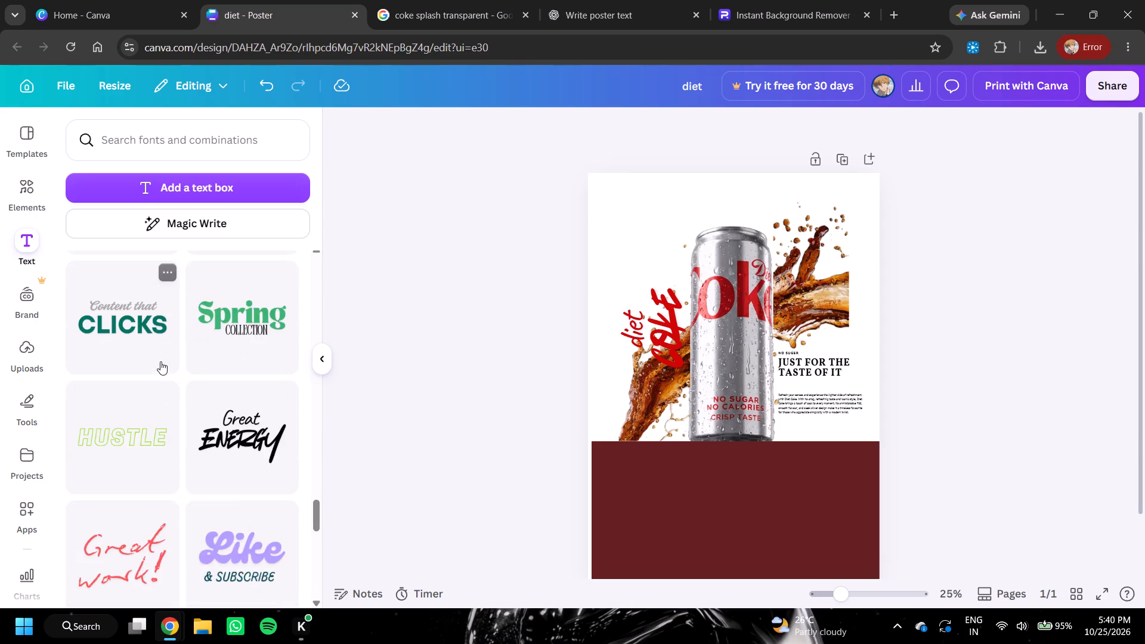
scroll(160, 360, down, 3)
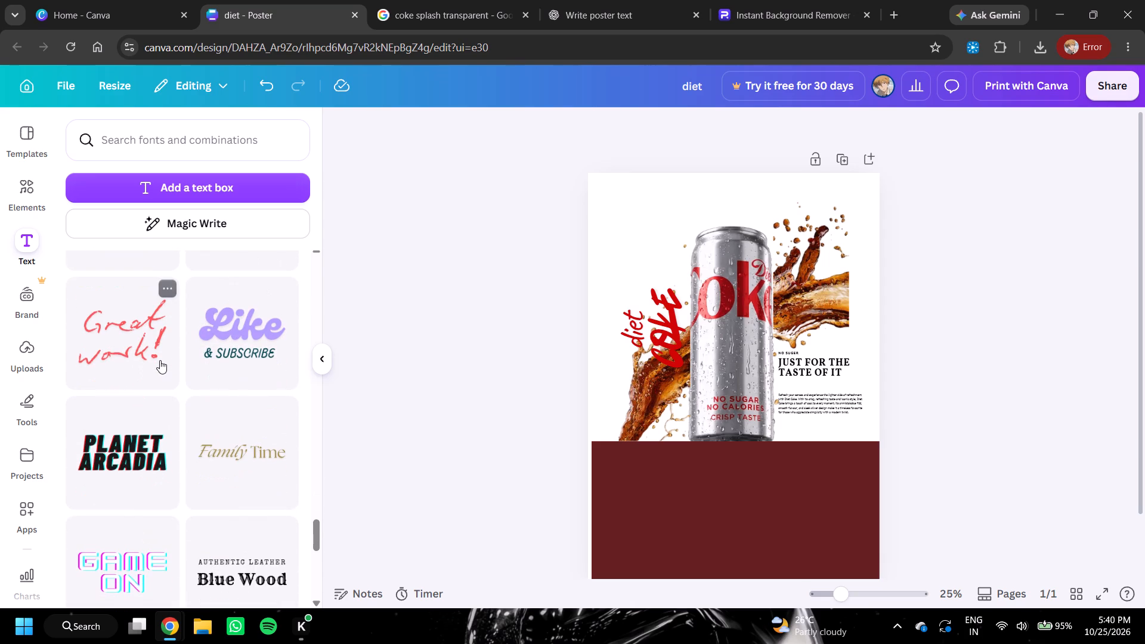
scroll(160, 360, down, 5)
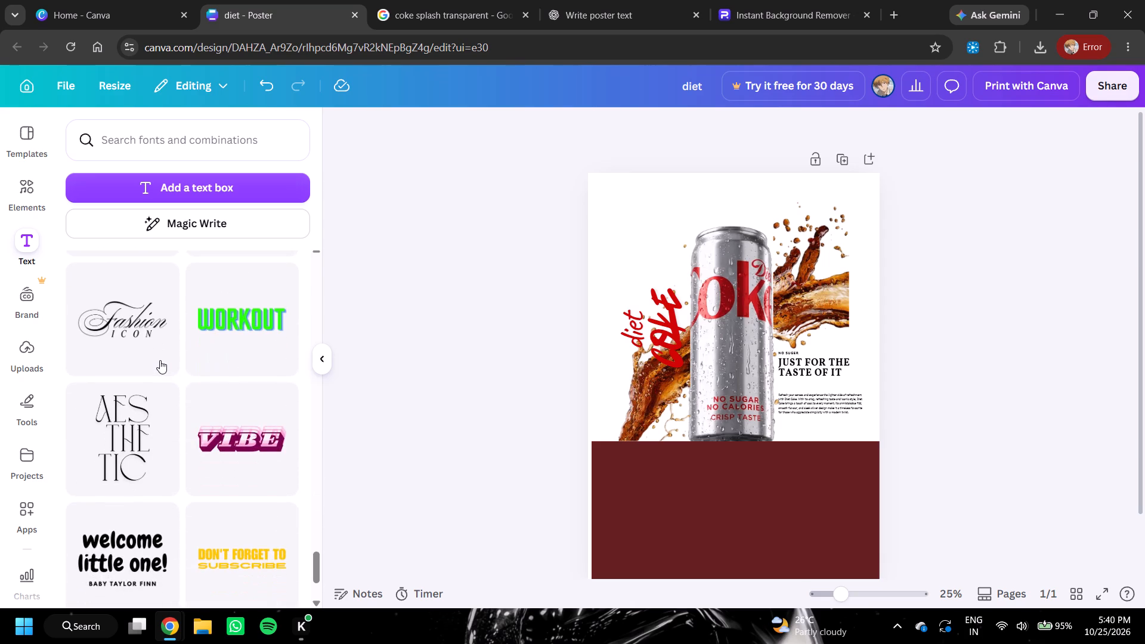
scroll(160, 360, down, 4)
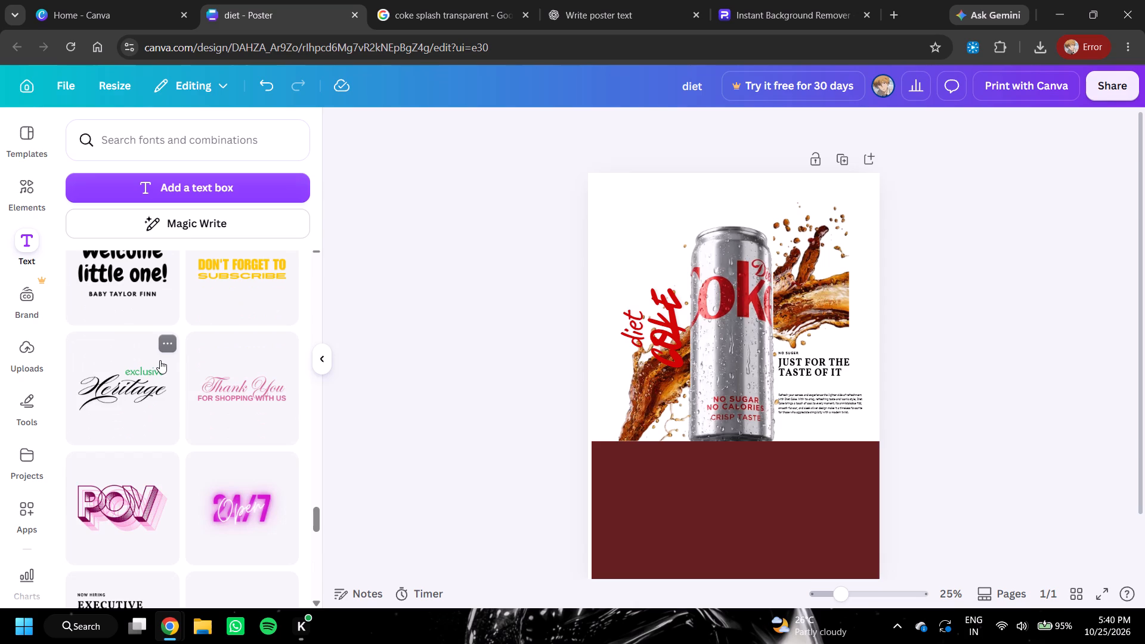
scroll(160, 360, down, 9)
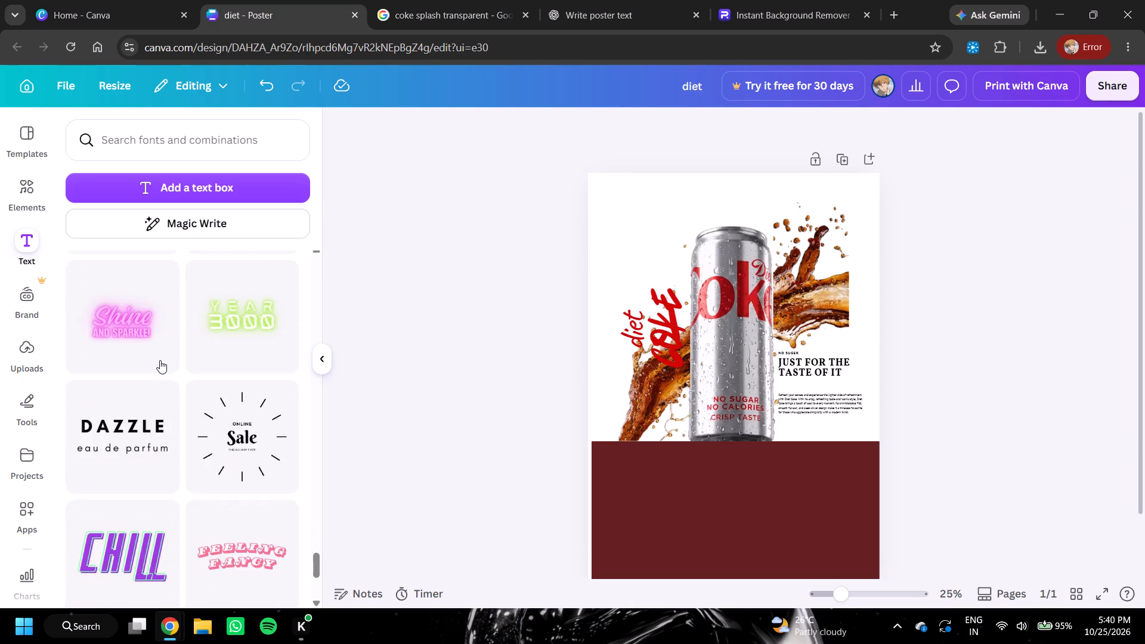
scroll(160, 360, down, 7)
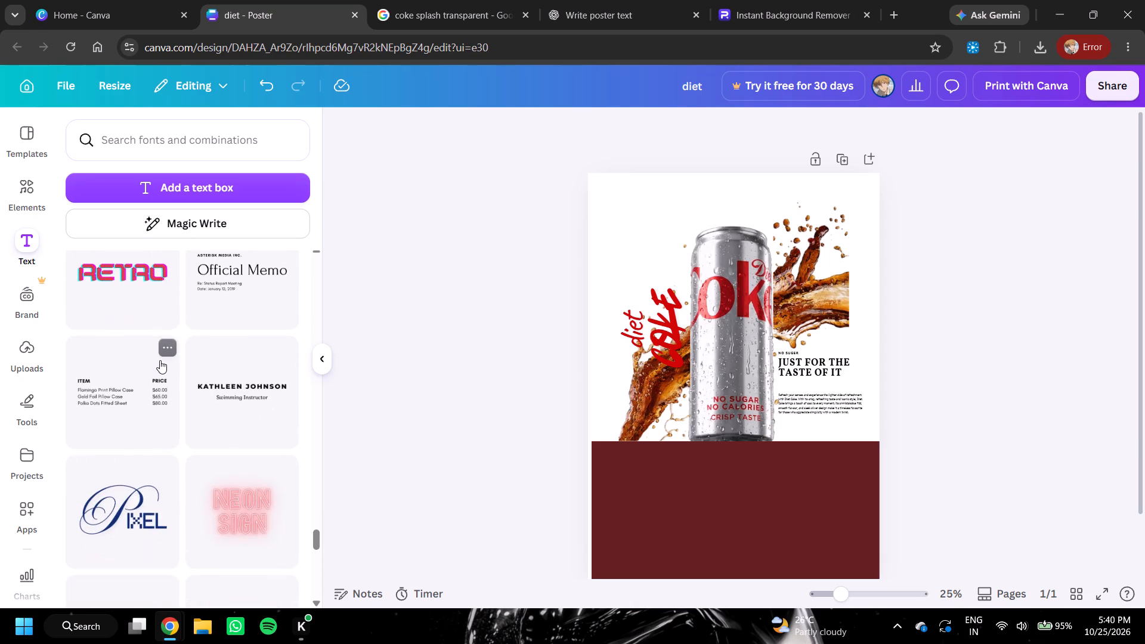
scroll(160, 360, down, 9)
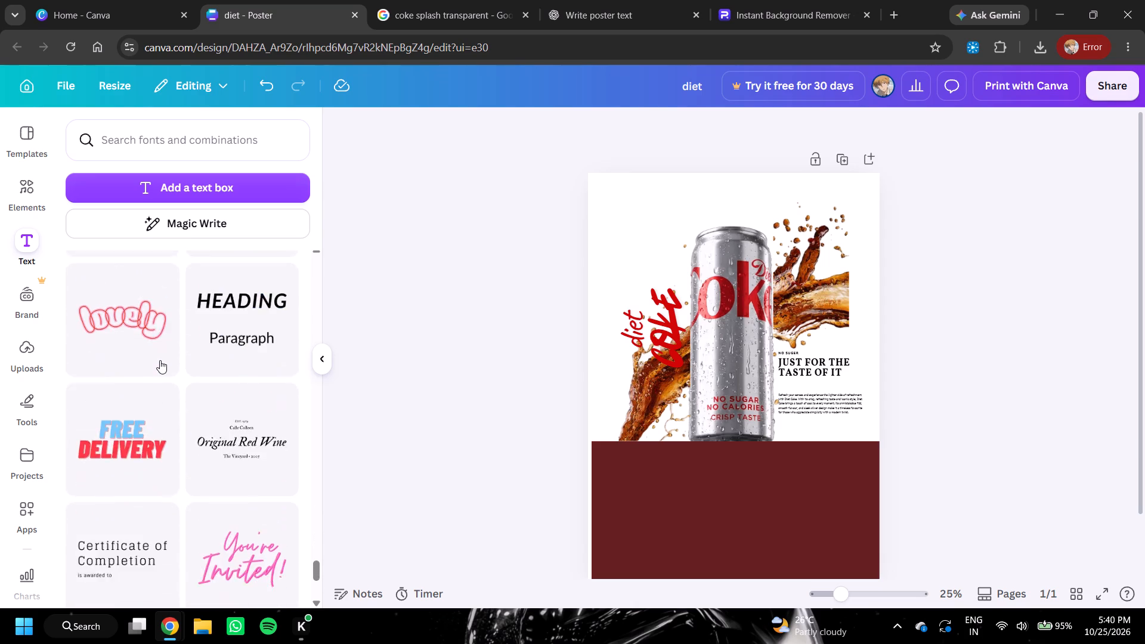
scroll(160, 360, down, 3)
scroll(164, 360, up, 1)
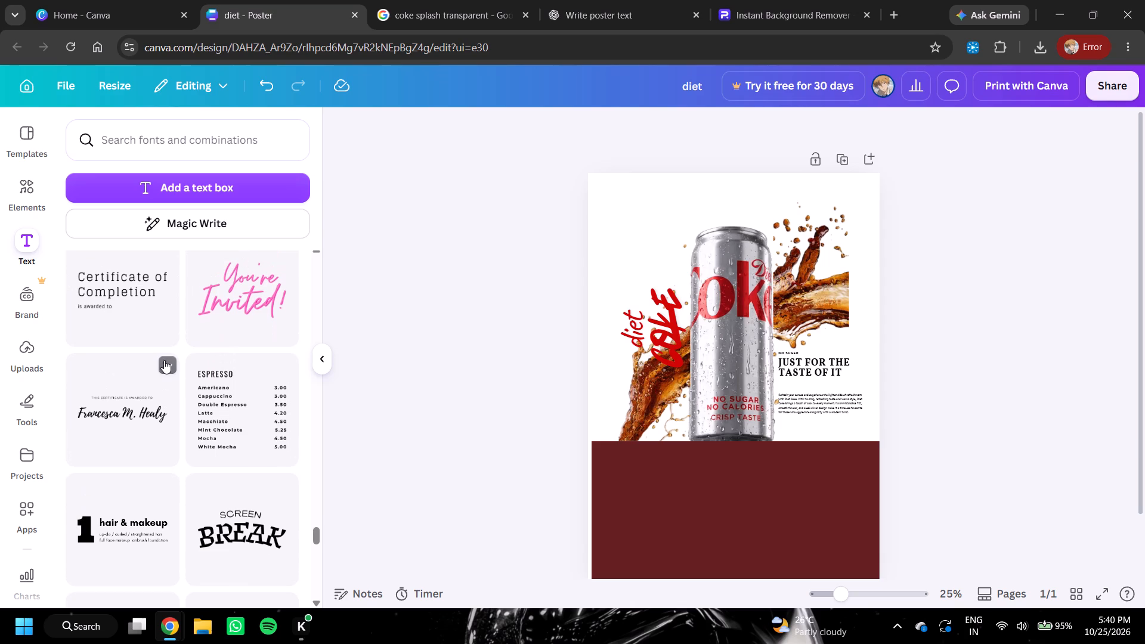
double_click(127, 315)
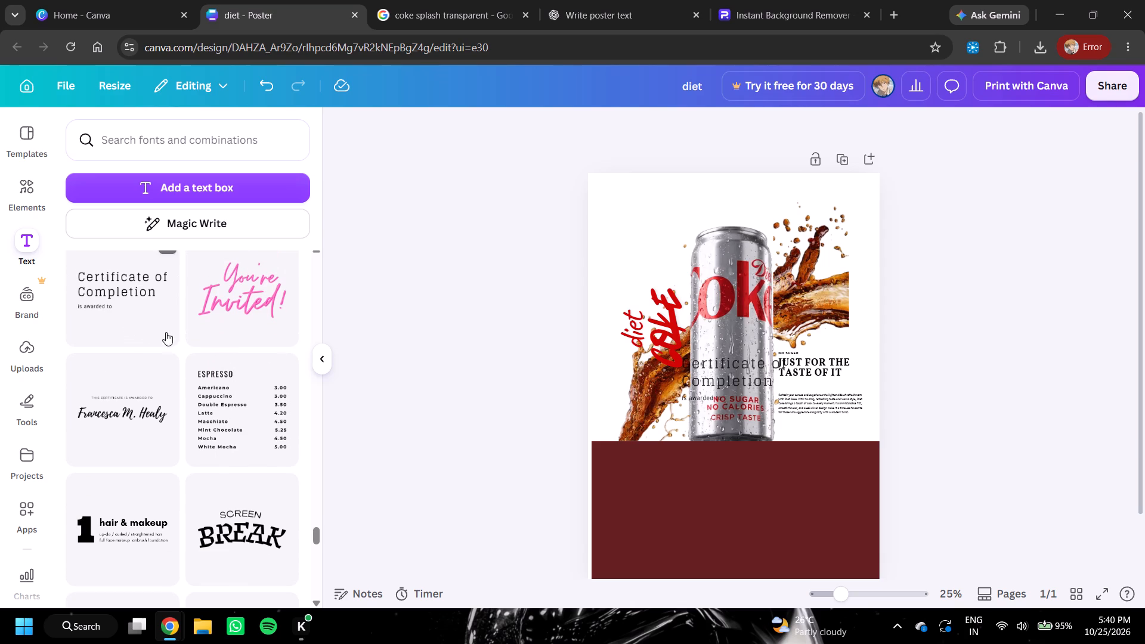
Pull one of the two overlapping "Certificate of Completion" text groups onto the maroon block and delete that duplicate.
drag(725, 372, 688, 476)
click(688, 476)
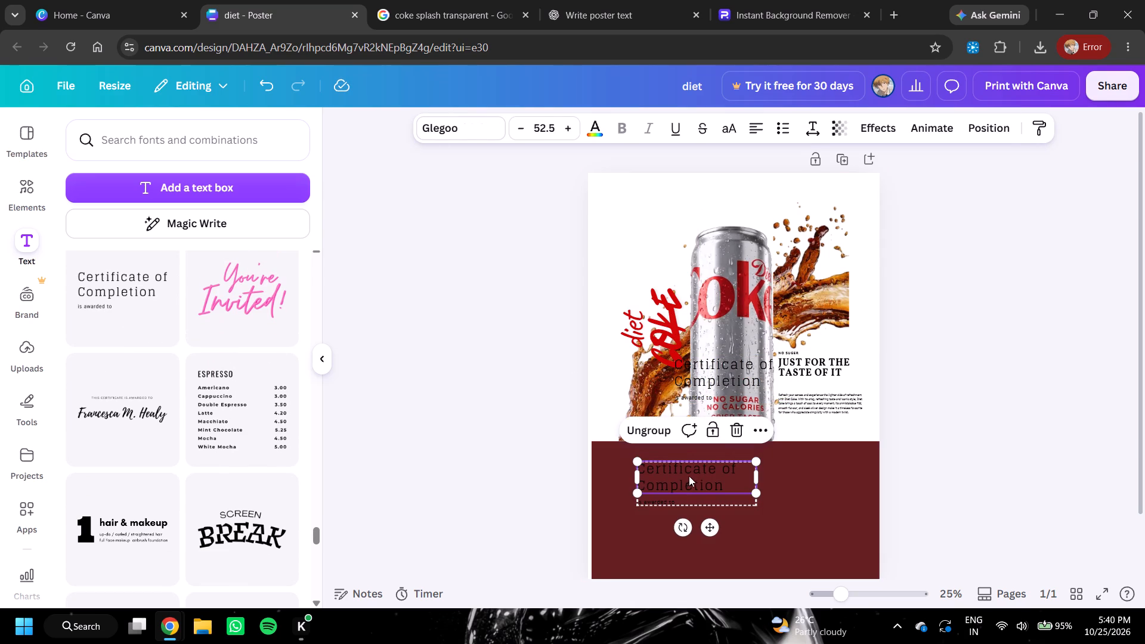
click(734, 431)
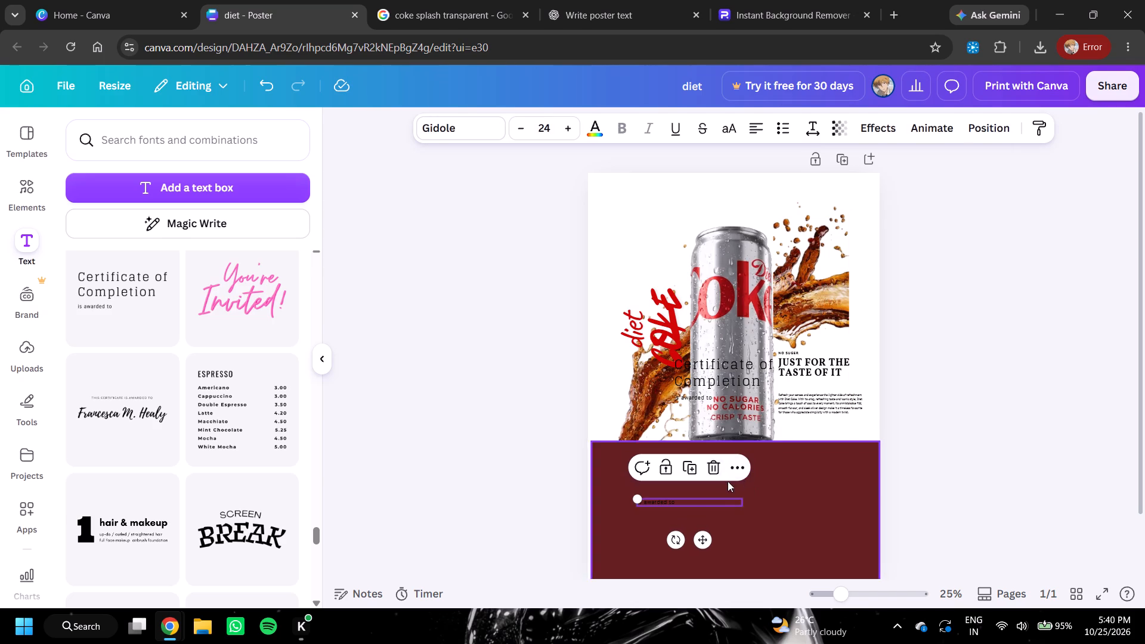
click(714, 469)
Move the remaining "Certificate of Completion" text group onto the upper left part of the maroon block.
drag(717, 367, 682, 465)
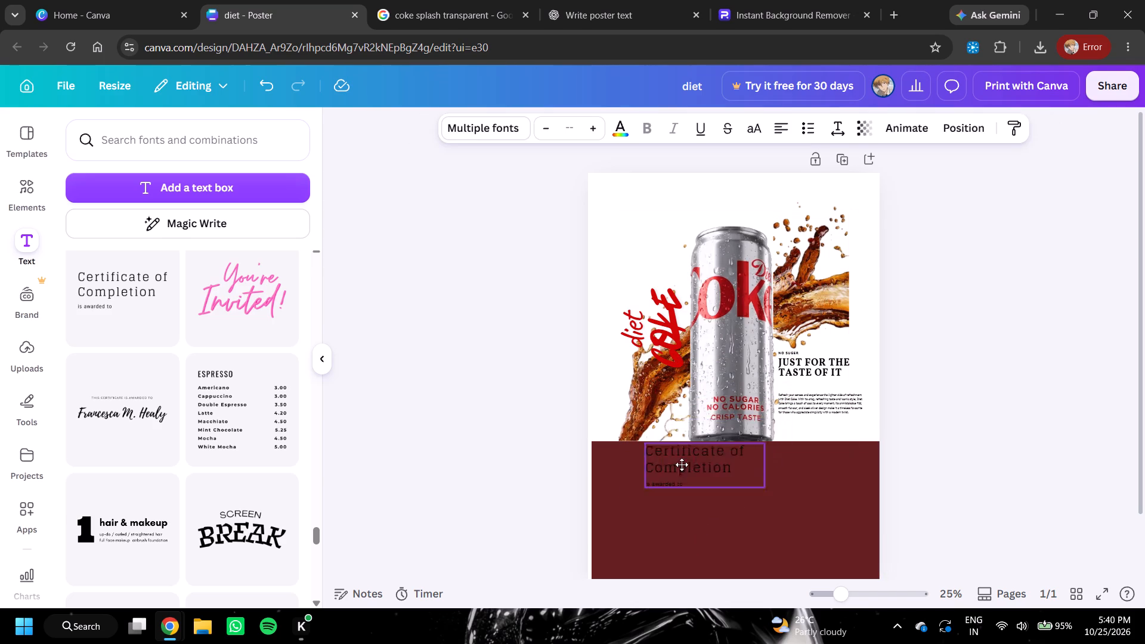
drag(682, 465, 677, 472)
Set the text colour of the "Certificate of Completion" heading to white.
click(677, 472)
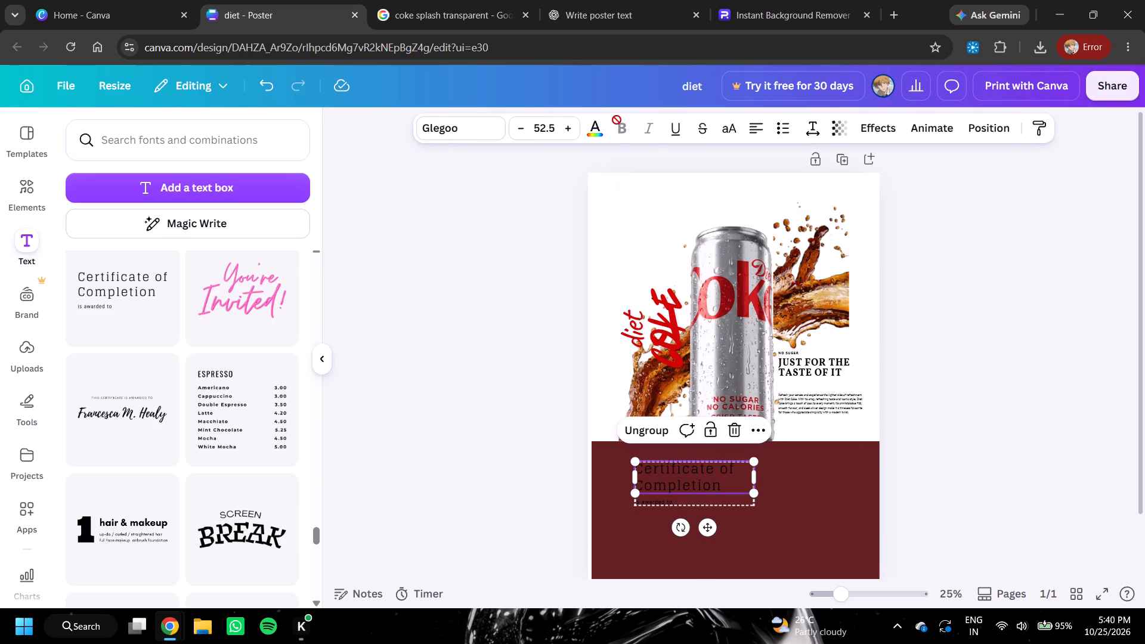
click(592, 128)
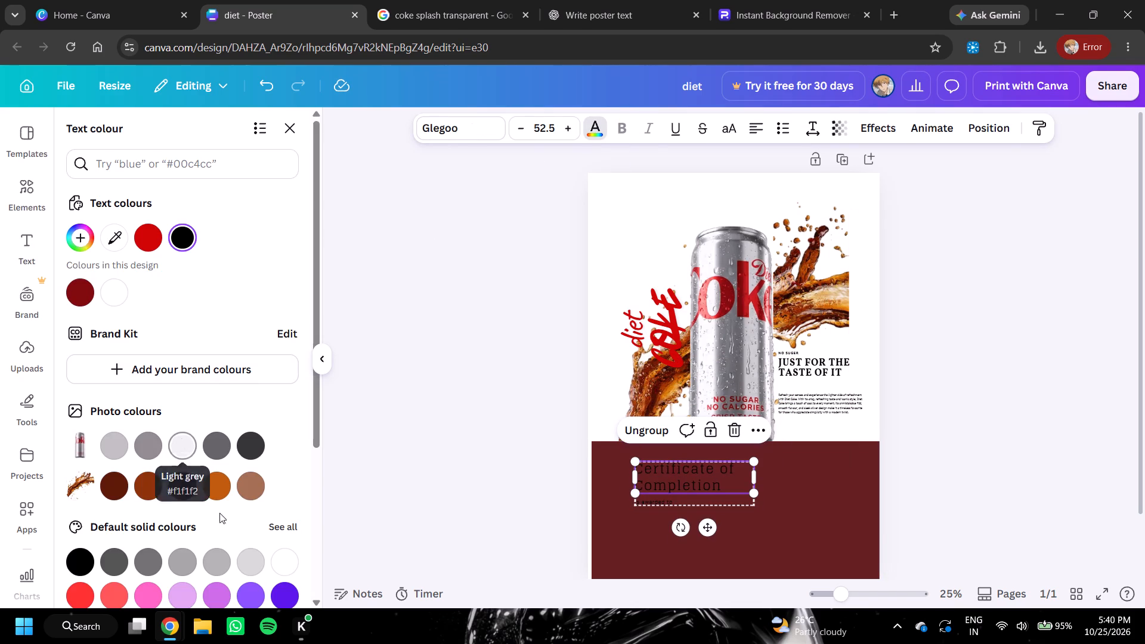
triple_click(285, 559)
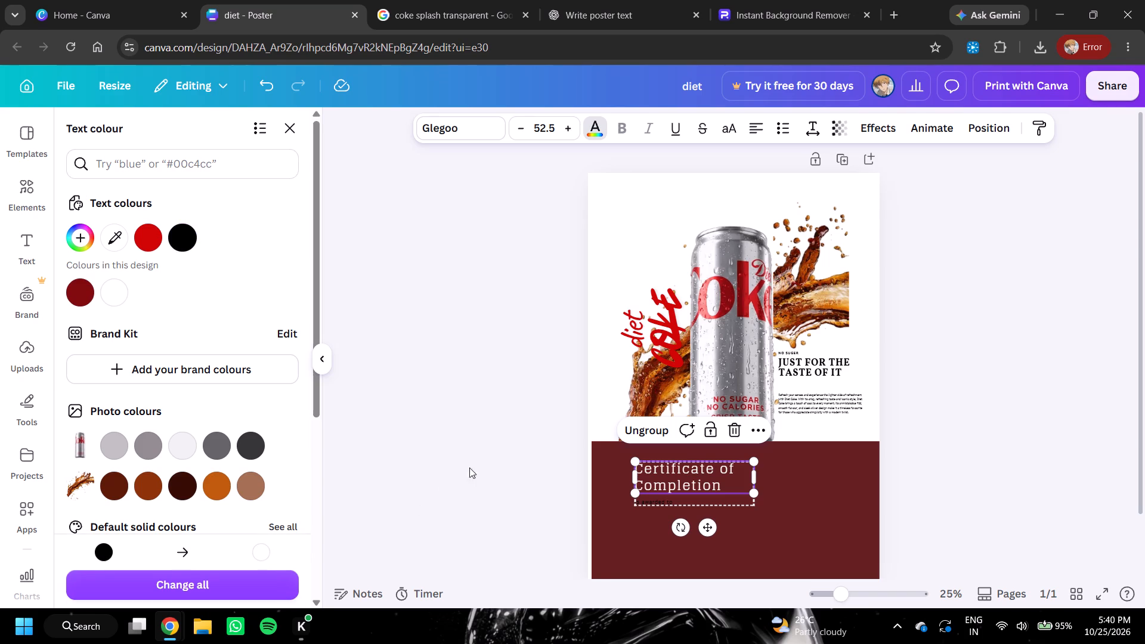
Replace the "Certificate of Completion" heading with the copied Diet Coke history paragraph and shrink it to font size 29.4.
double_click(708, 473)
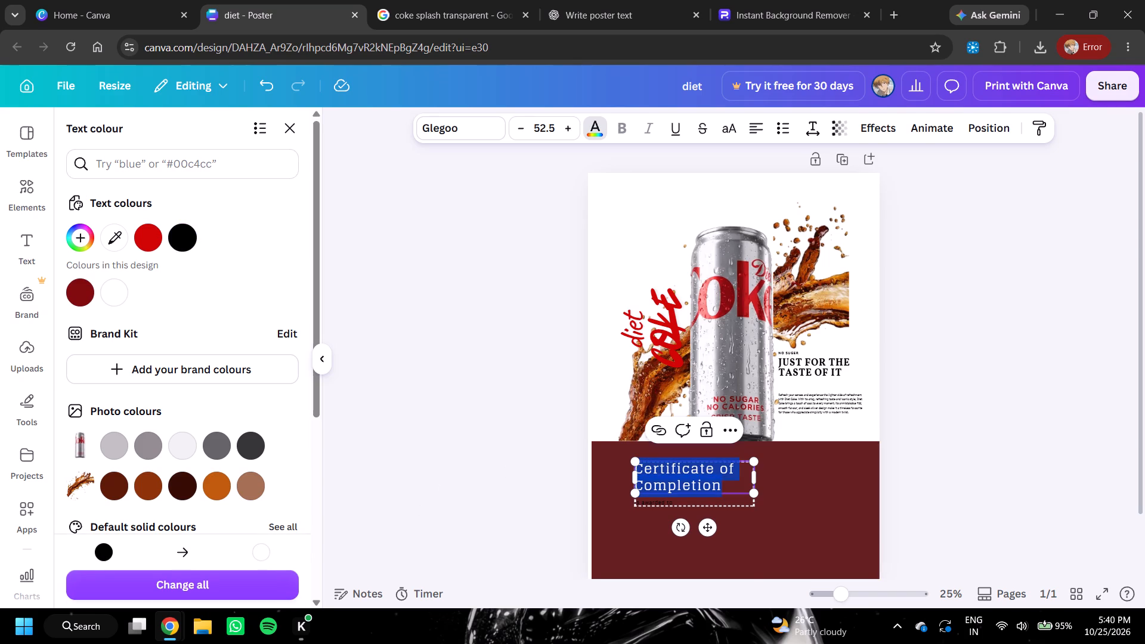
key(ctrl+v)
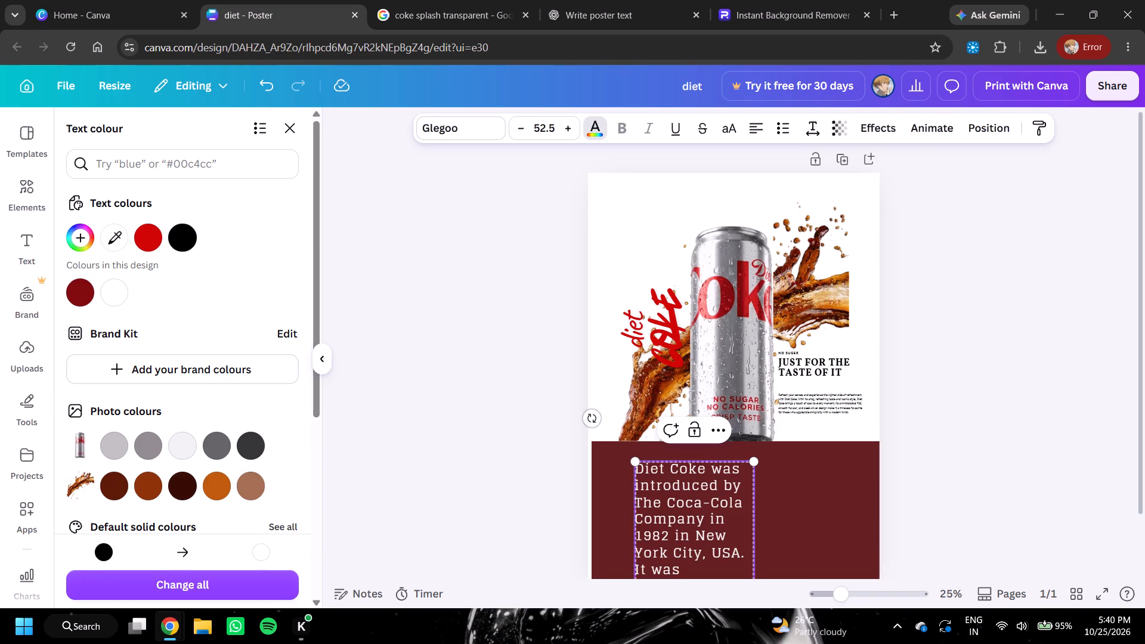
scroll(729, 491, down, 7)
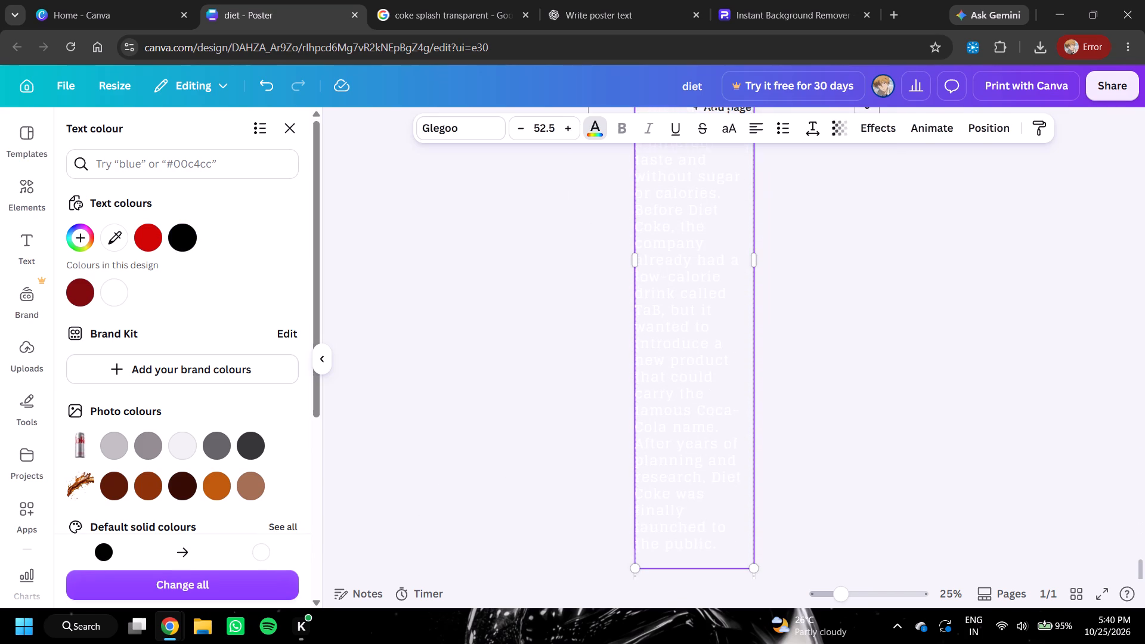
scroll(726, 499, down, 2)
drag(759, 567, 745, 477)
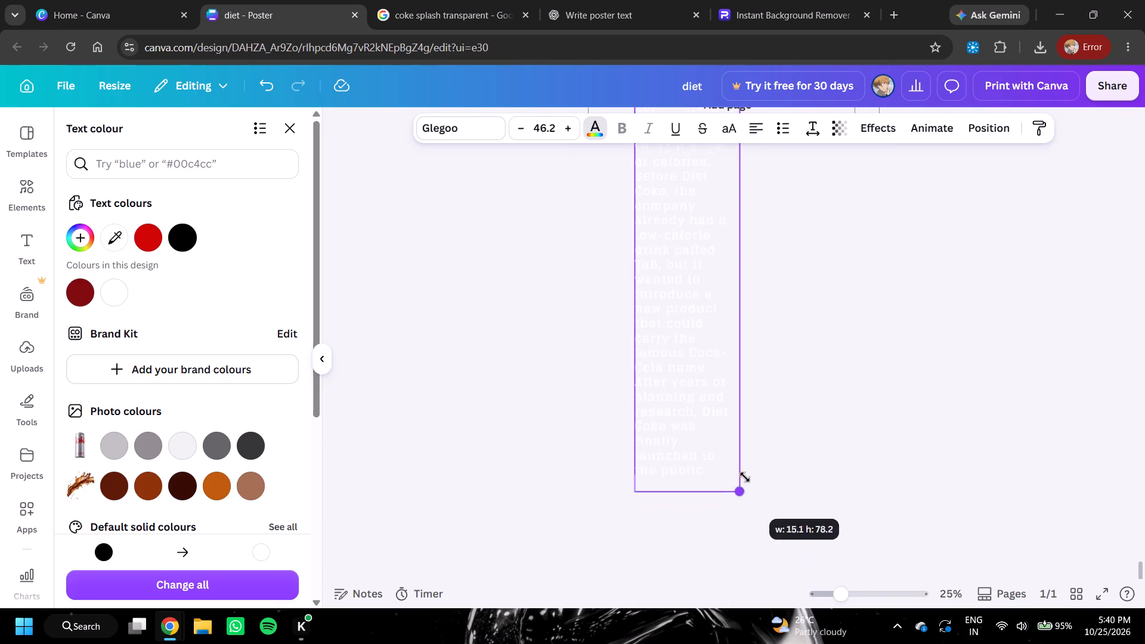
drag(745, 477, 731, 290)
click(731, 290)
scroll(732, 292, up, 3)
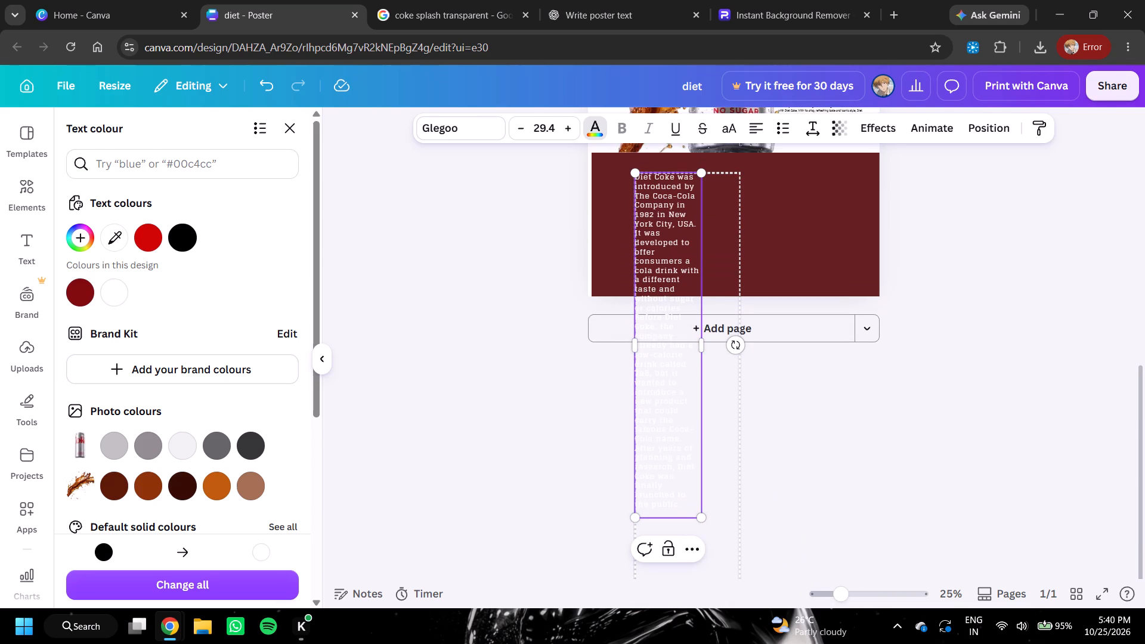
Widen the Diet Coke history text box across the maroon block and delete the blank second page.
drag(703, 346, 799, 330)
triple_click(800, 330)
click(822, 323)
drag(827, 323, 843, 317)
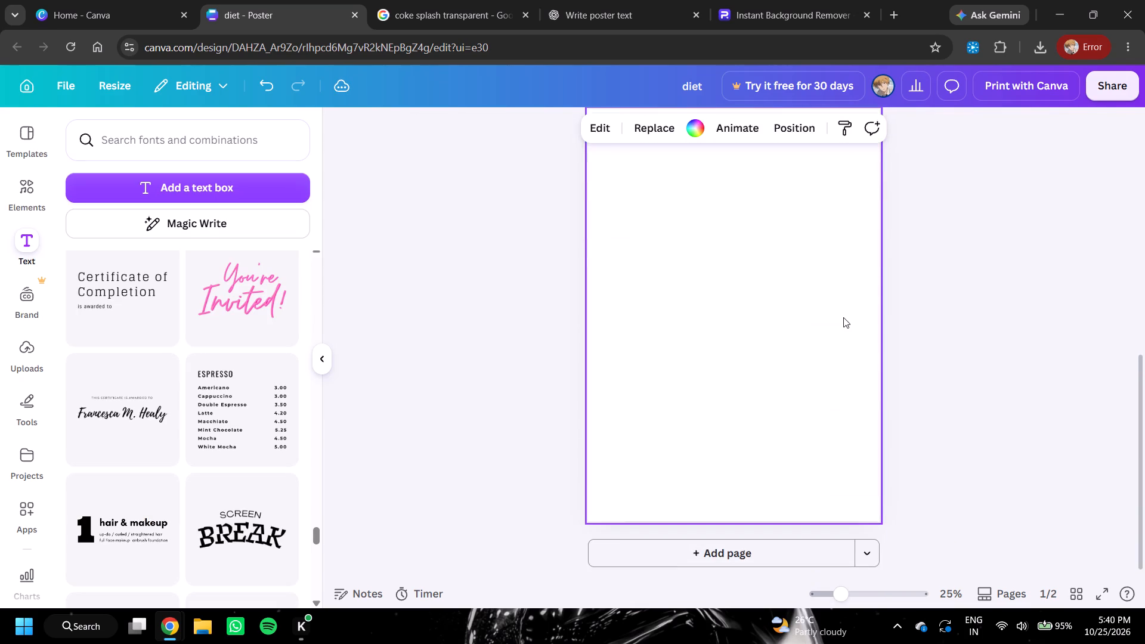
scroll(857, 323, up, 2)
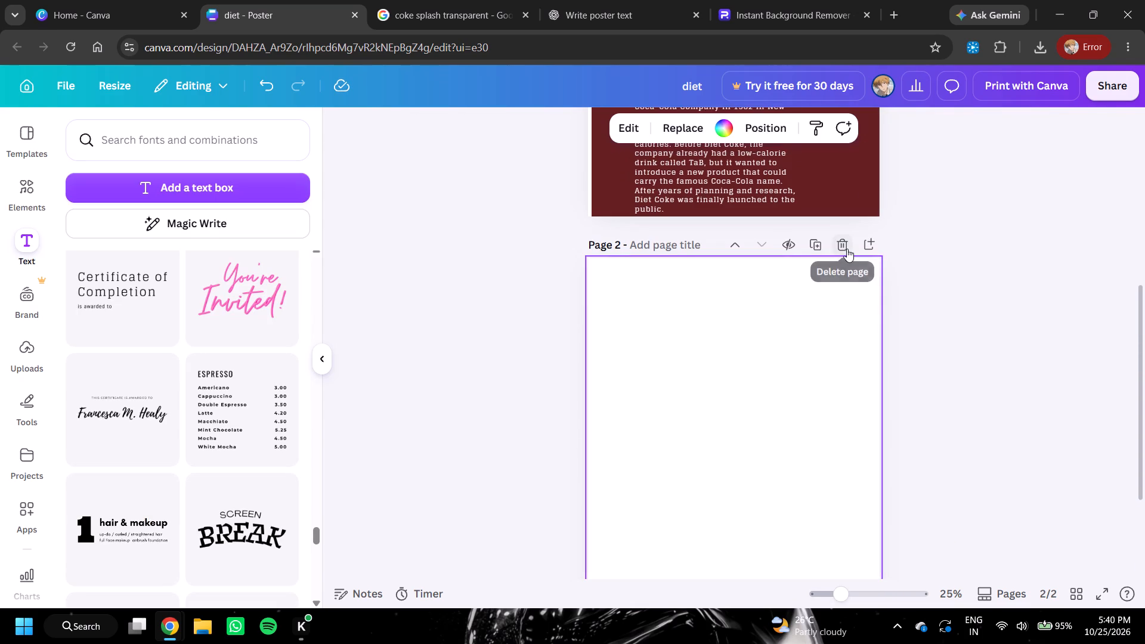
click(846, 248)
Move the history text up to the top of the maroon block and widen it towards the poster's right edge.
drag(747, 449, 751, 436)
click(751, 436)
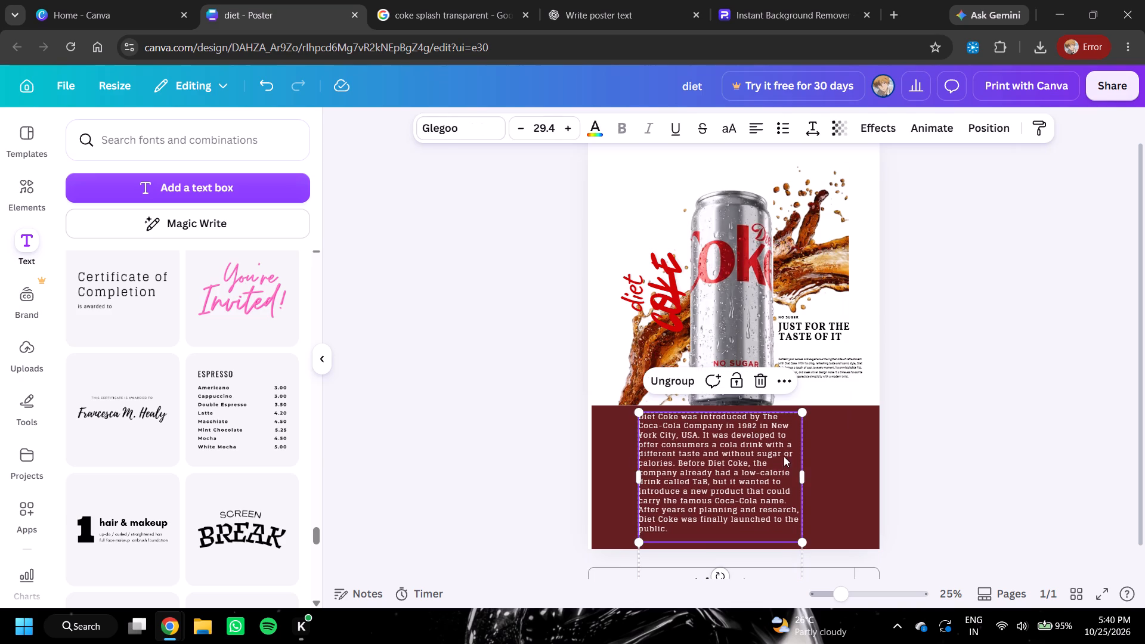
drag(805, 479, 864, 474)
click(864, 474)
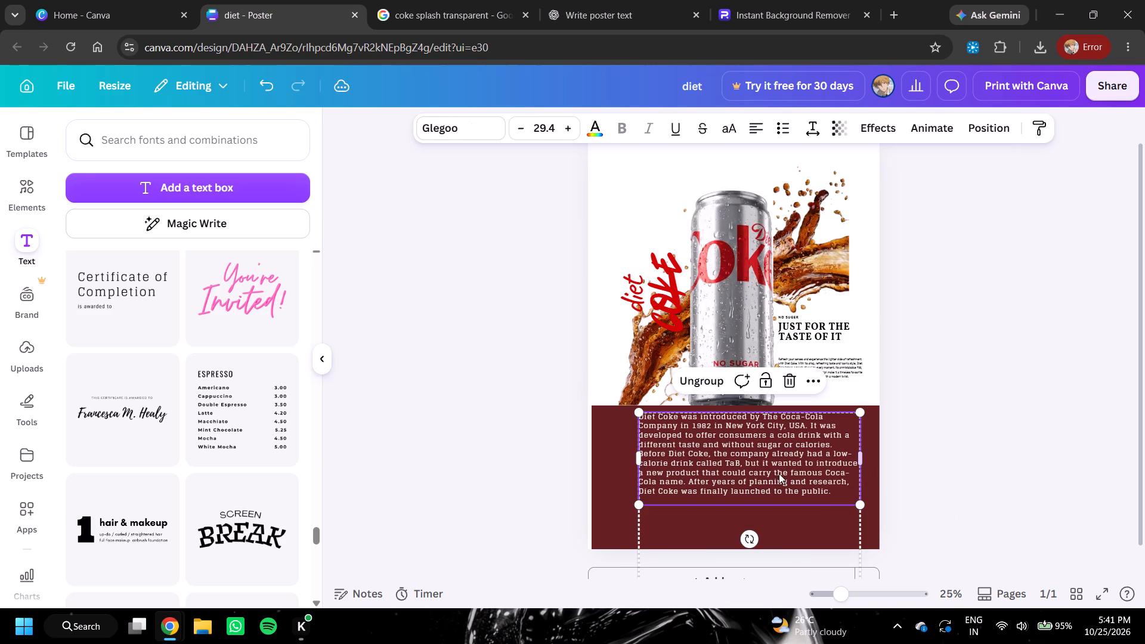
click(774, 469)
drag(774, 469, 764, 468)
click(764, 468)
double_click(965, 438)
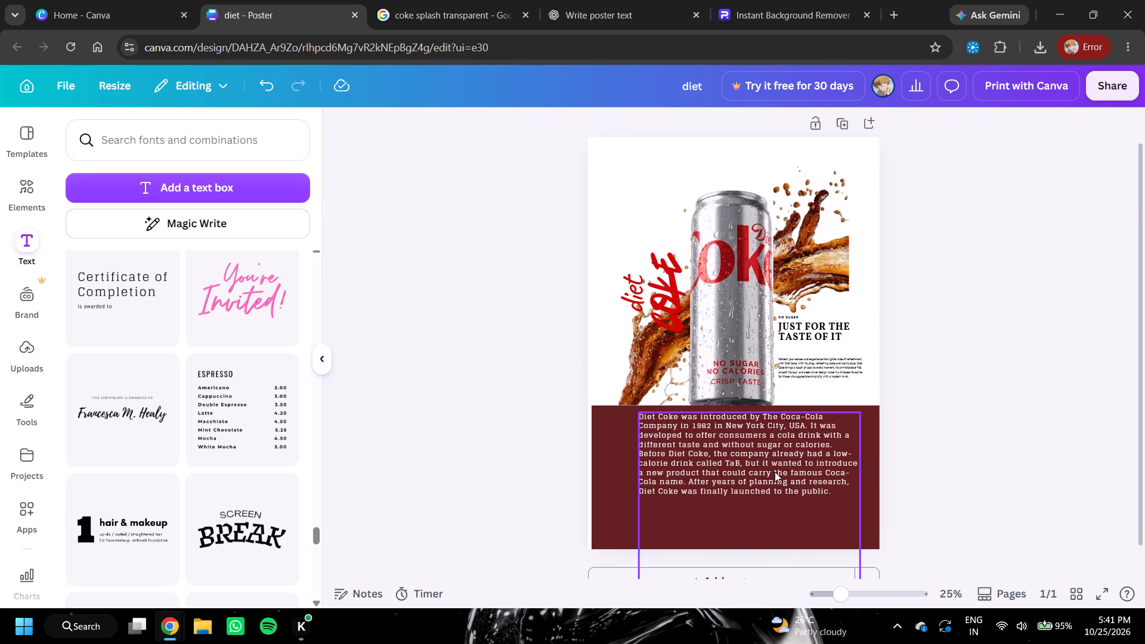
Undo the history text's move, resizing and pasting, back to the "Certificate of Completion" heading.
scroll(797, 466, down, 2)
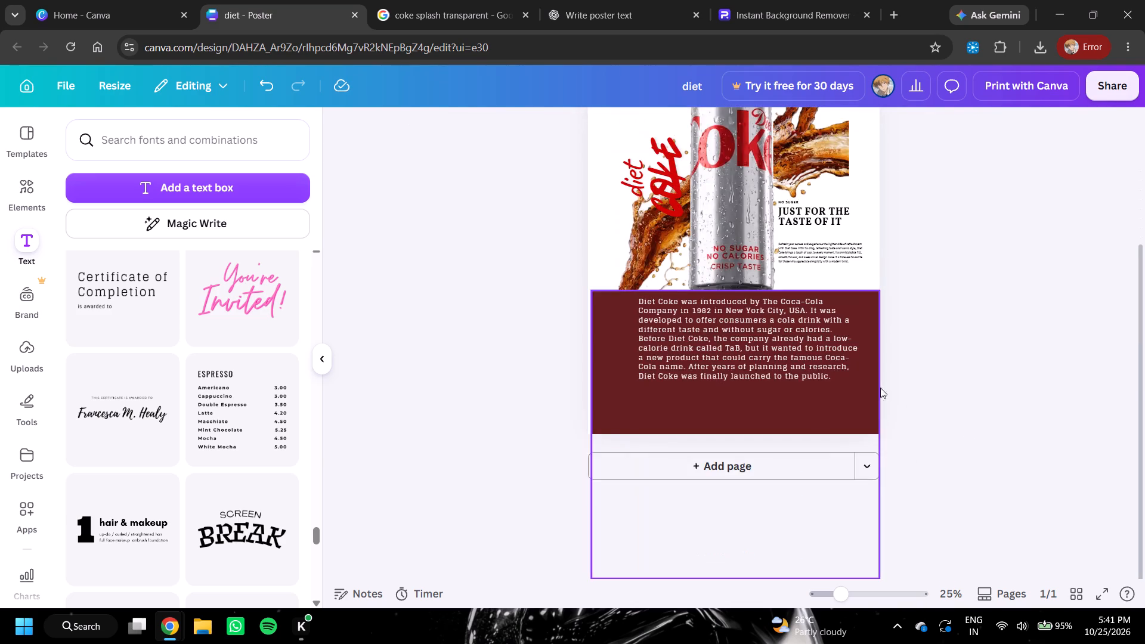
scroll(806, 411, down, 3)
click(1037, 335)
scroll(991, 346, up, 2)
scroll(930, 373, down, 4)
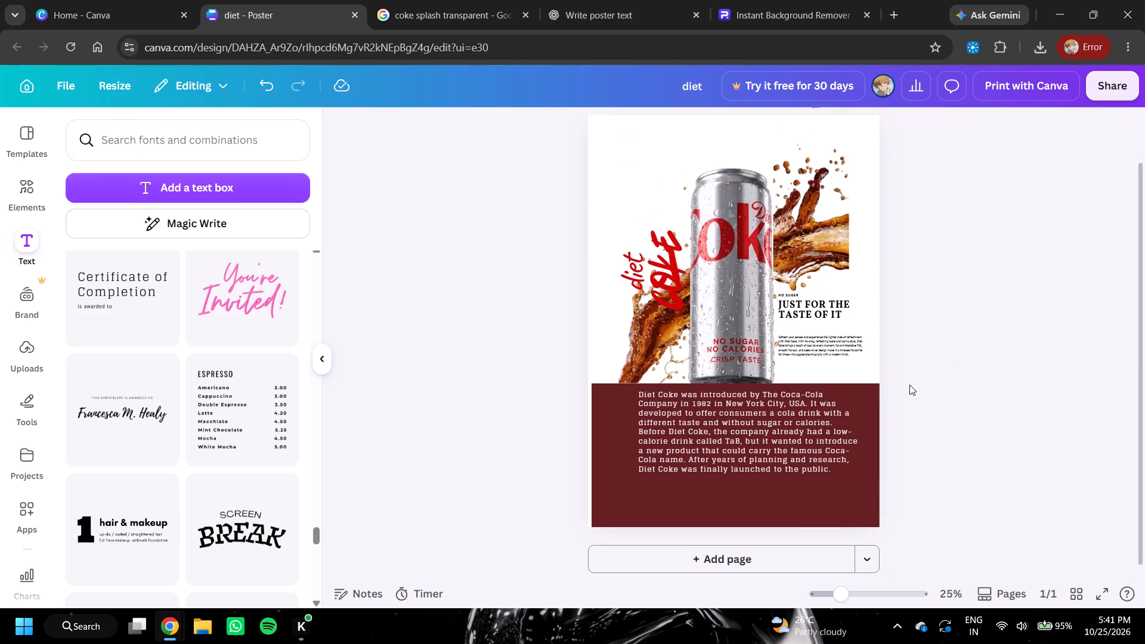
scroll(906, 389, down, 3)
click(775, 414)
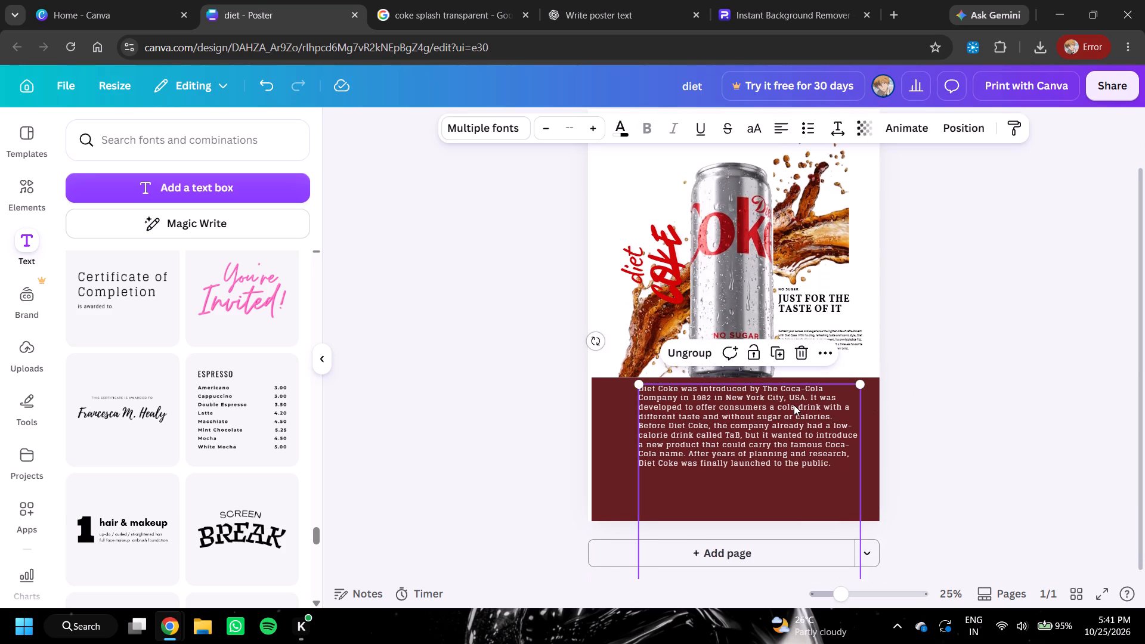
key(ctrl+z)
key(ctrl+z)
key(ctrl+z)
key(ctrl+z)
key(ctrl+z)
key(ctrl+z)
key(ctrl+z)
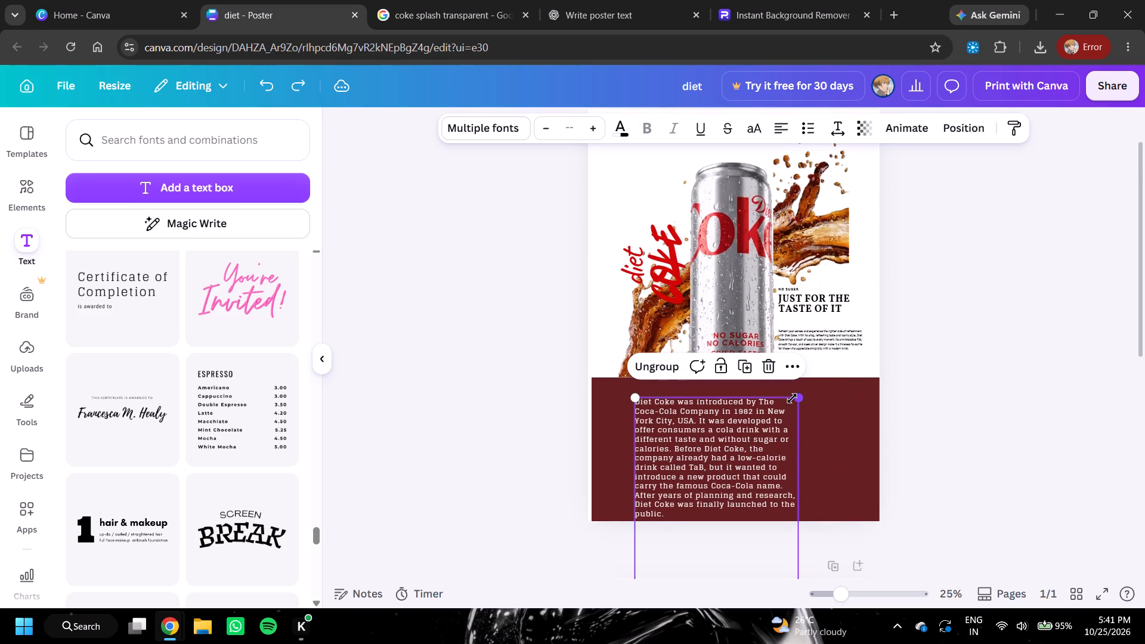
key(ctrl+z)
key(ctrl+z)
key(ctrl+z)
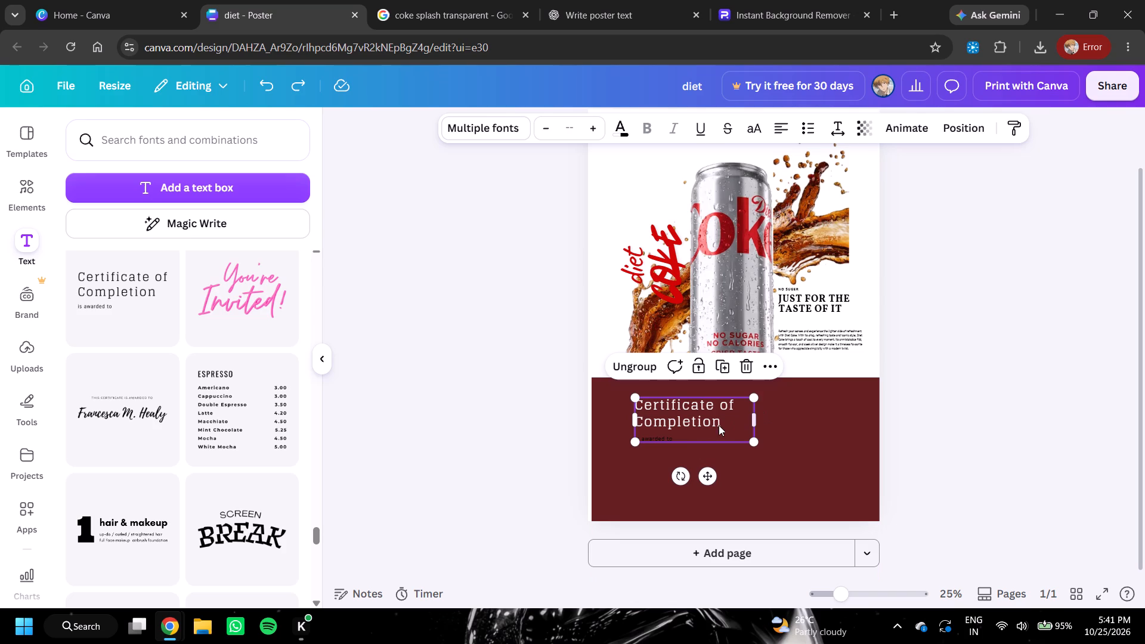
Clear the small "is awarded to" line beneath the "Certificate of Completion" heading.
double_click(654, 435)
key(BackSpace)
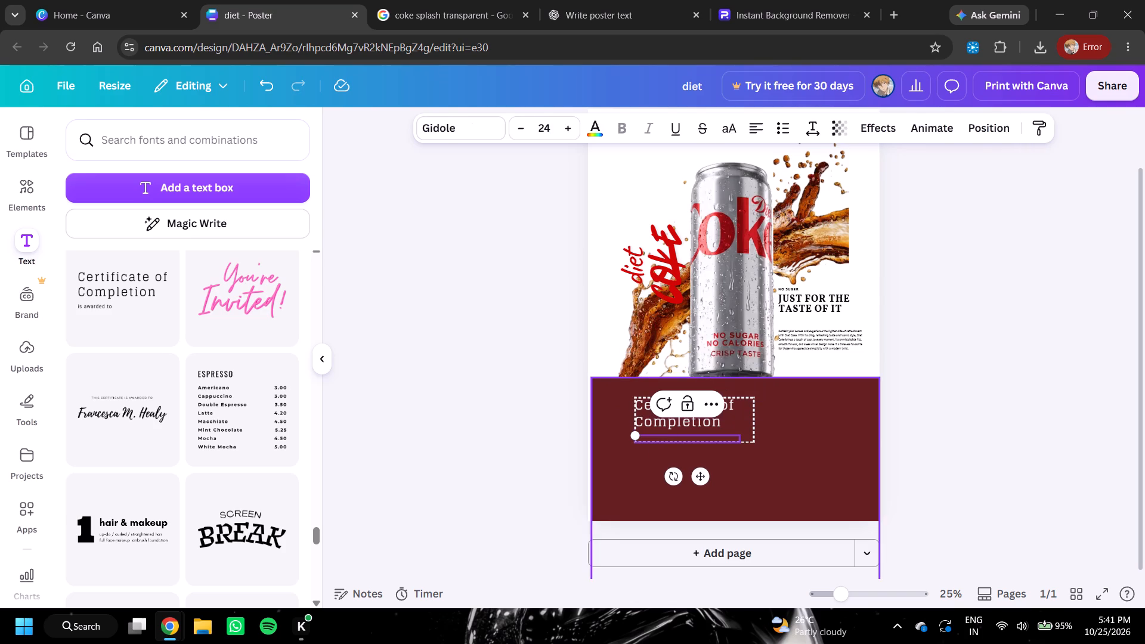
Replace the "Certificate of Completion" heading with the copied Diet Coke history paragraph and scale it down to font size 26.5.
double_click(684, 425)
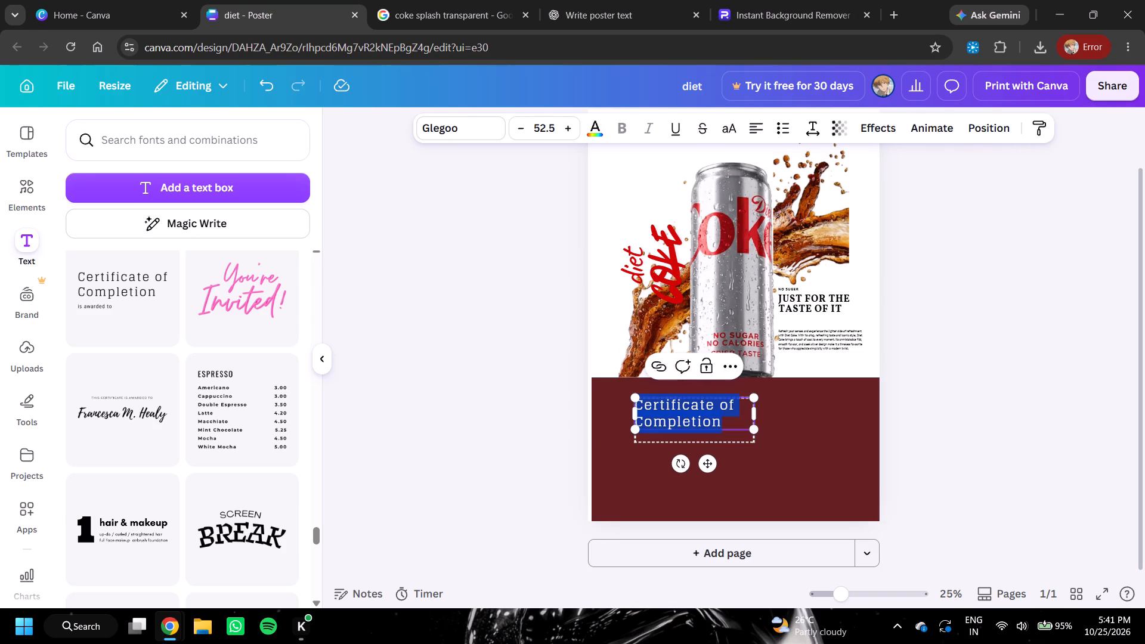
key(ctrl+v)
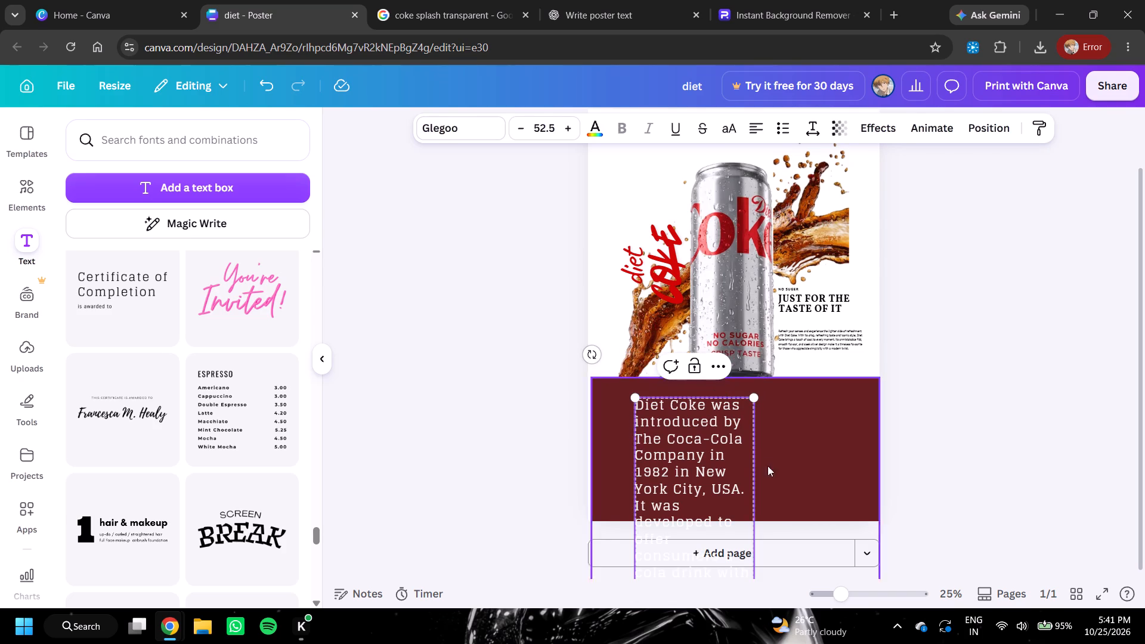
scroll(754, 466, down, 13)
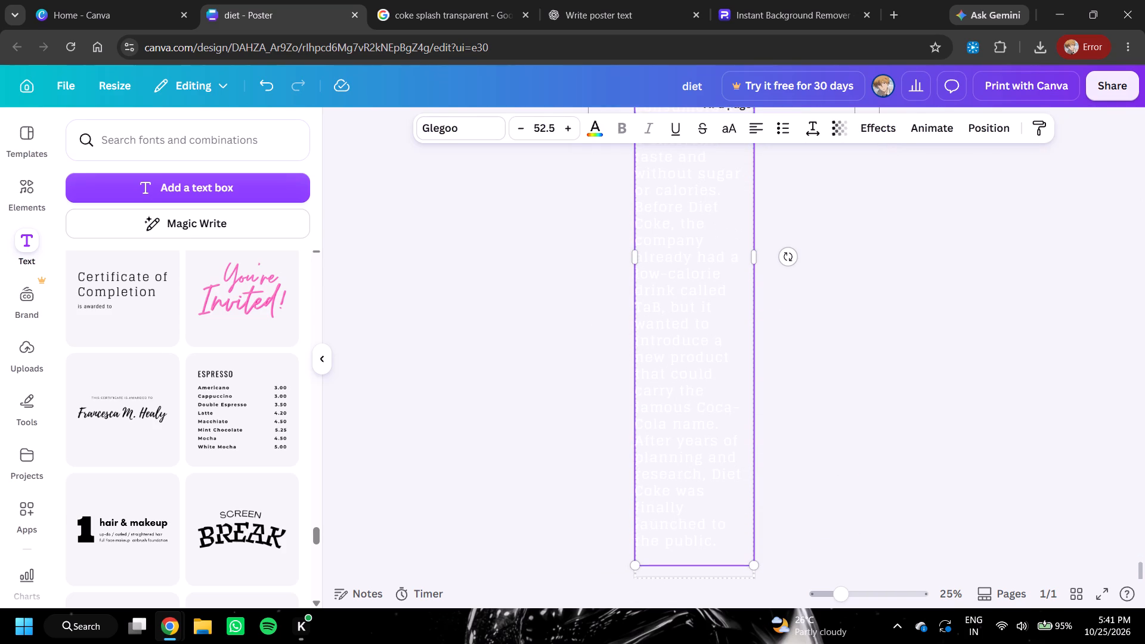
drag(751, 562, 841, 228)
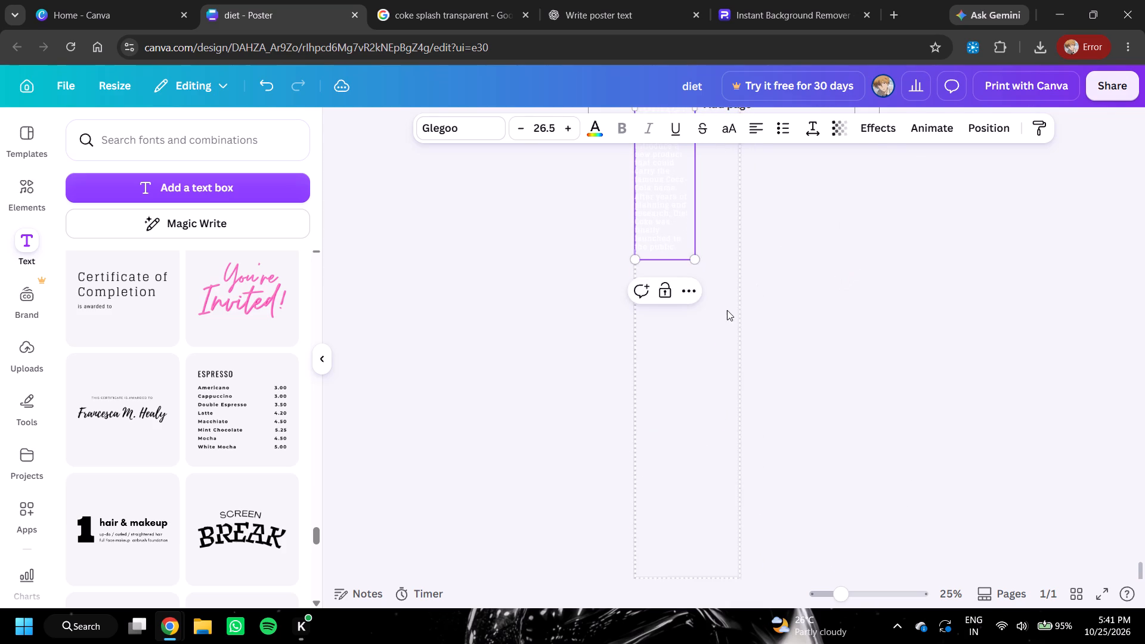
scroll(727, 310, up, 6)
scroll(731, 441, down, 2)
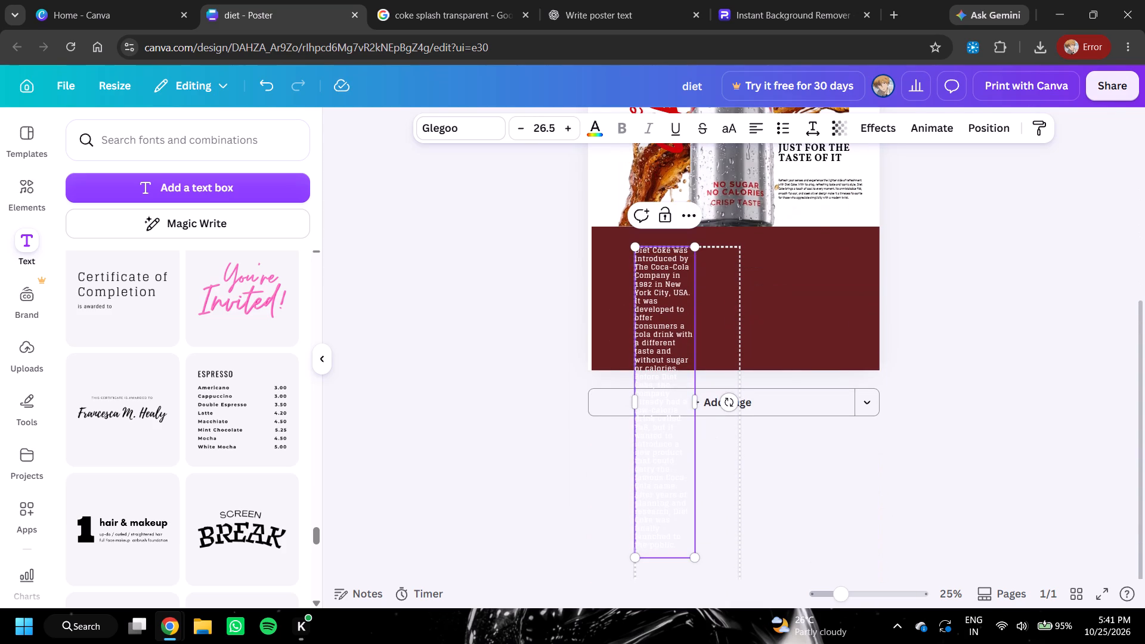
Widen the history paragraph's text box across the maroon block, almost to the poster's right margin.
drag(697, 401, 856, 369)
scroll(895, 347, up, 2)
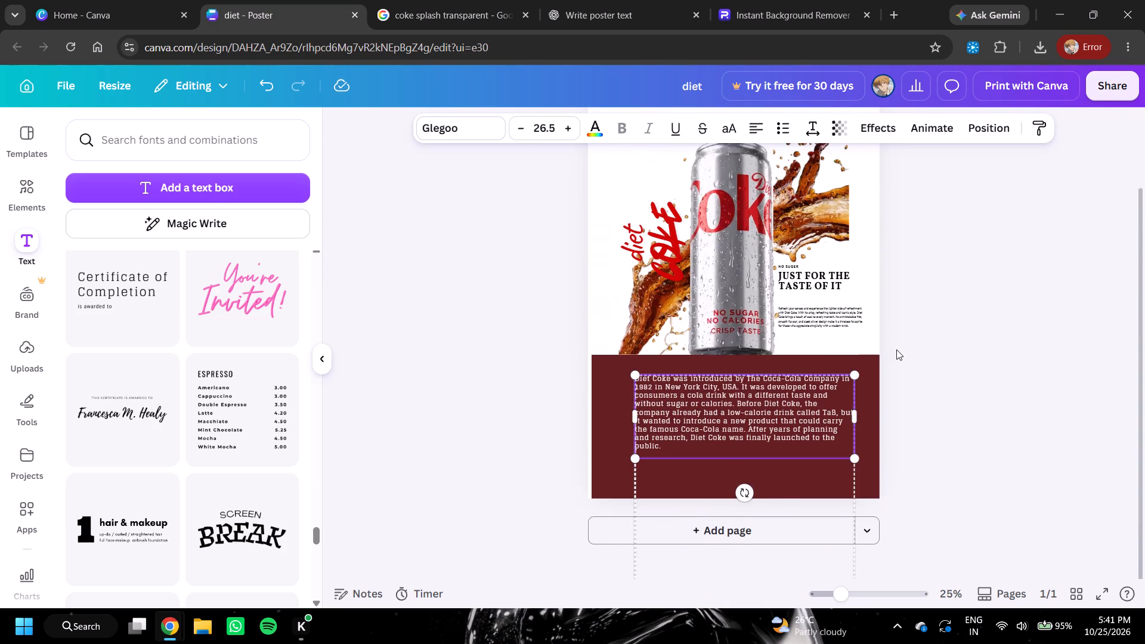
click(856, 441)
drag(857, 441, 862, 439)
click(866, 439)
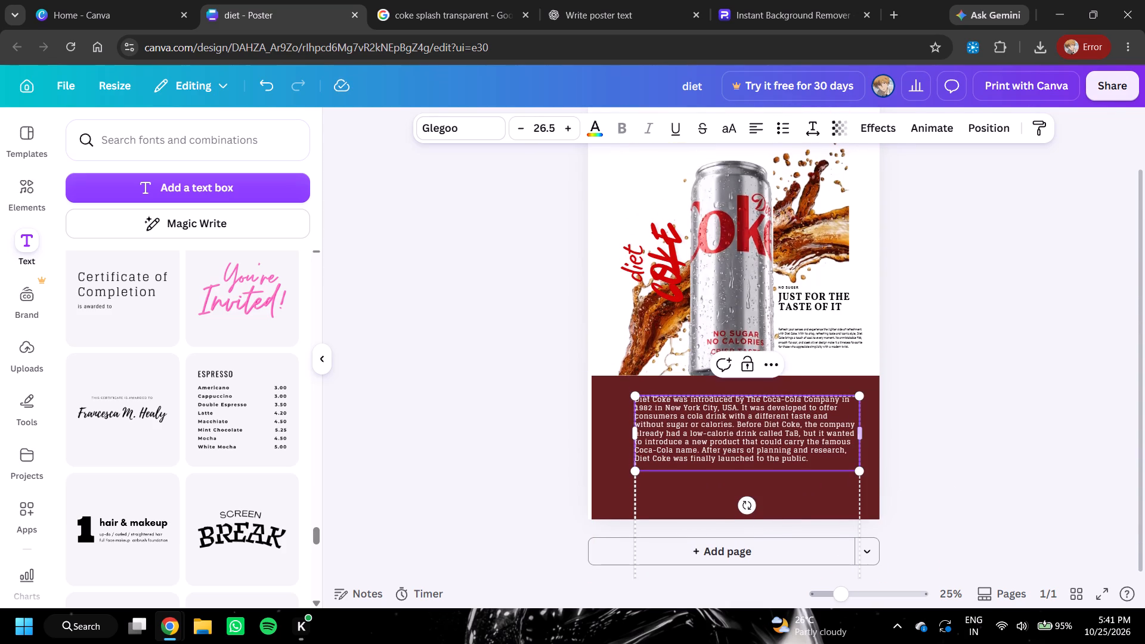
drag(637, 434, 630, 434)
click(630, 434)
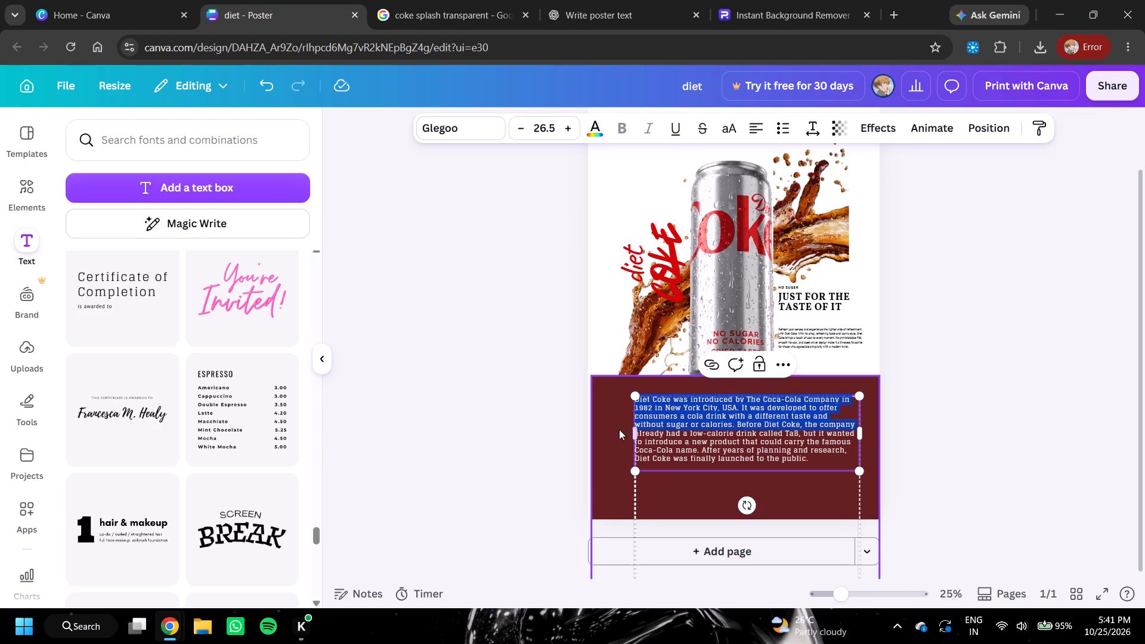
click(619, 429)
click(655, 423)
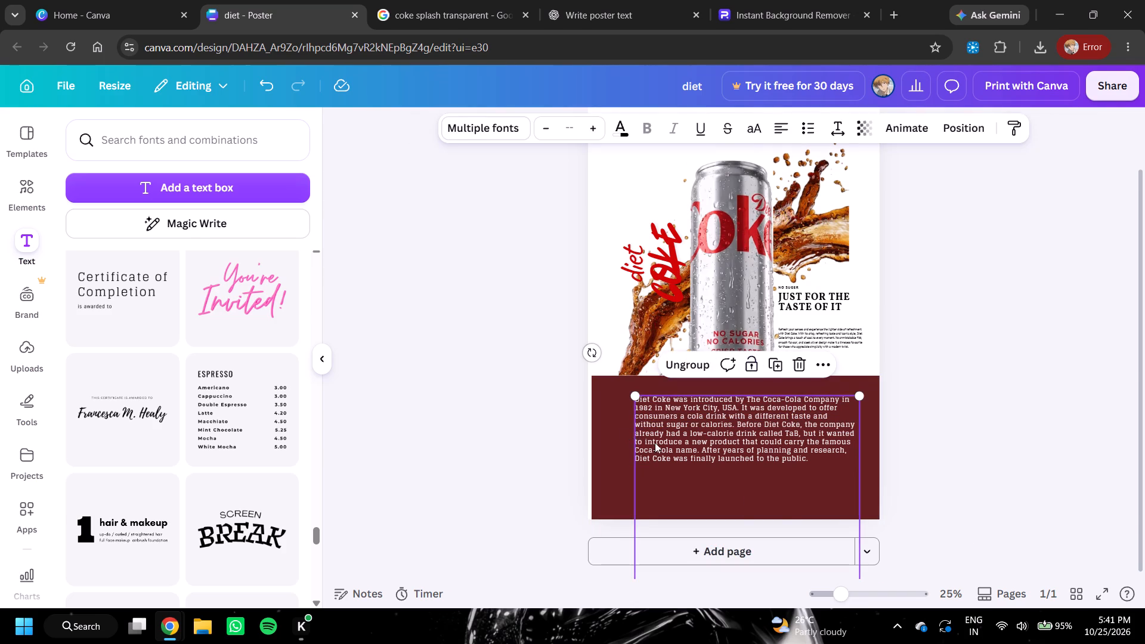
Scale the whole history text group down proportionally from its lower left corner to make the paragraph smaller.
scroll(657, 447, down, 4)
scroll(651, 422, up, 1)
scroll(650, 422, down, 2)
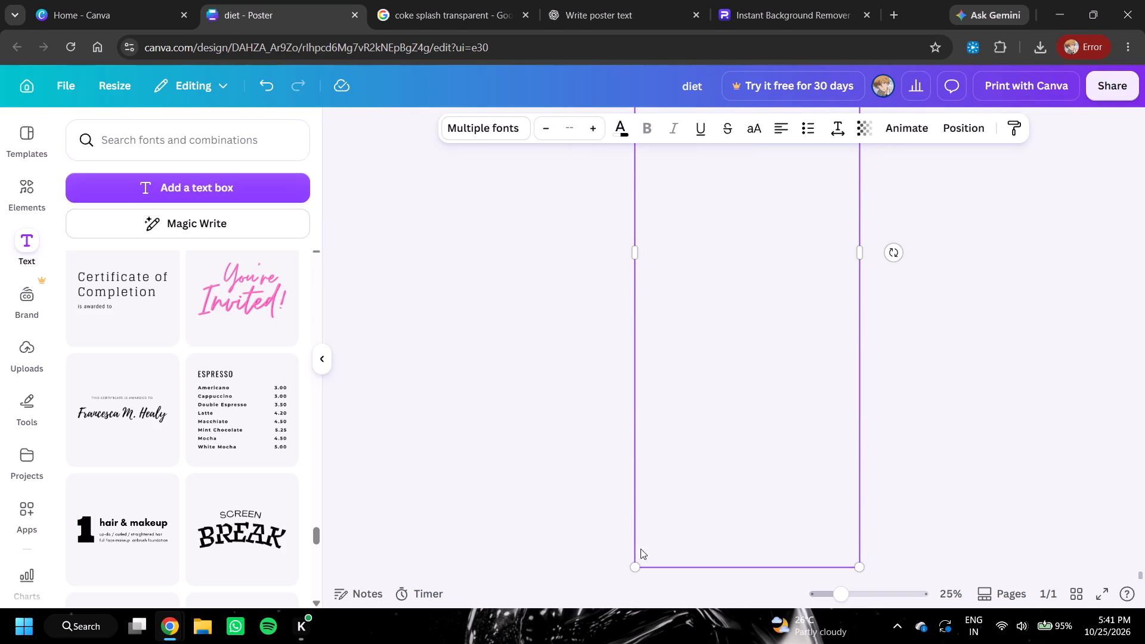
drag(635, 565, 638, 527)
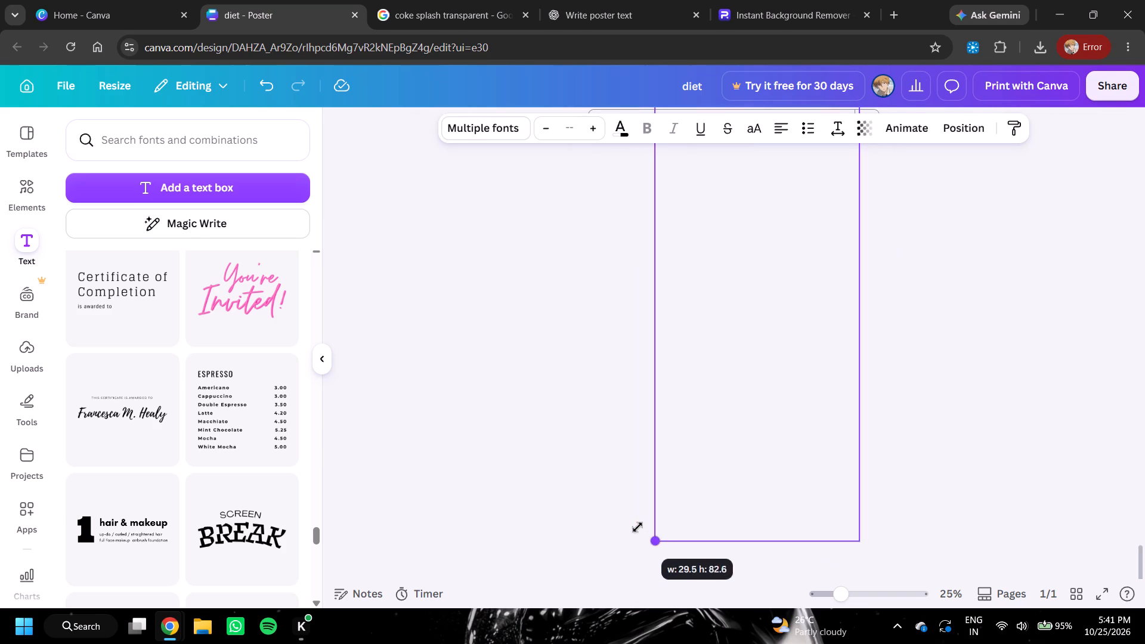
drag(638, 527, 666, 353)
drag(667, 350, 649, 455)
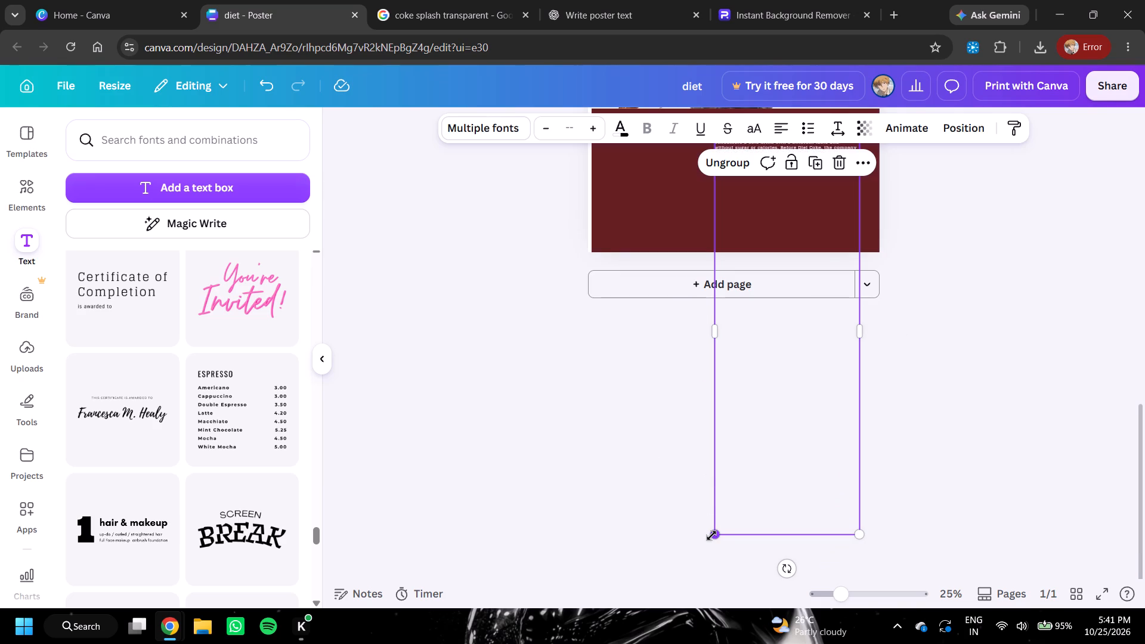
click(799, 464)
click(799, 464)
double_click(799, 464)
Stretch the history text group to both side margins of the maroon block, aligning its right edge with the tagline text.
drag(715, 330, 632, 317)
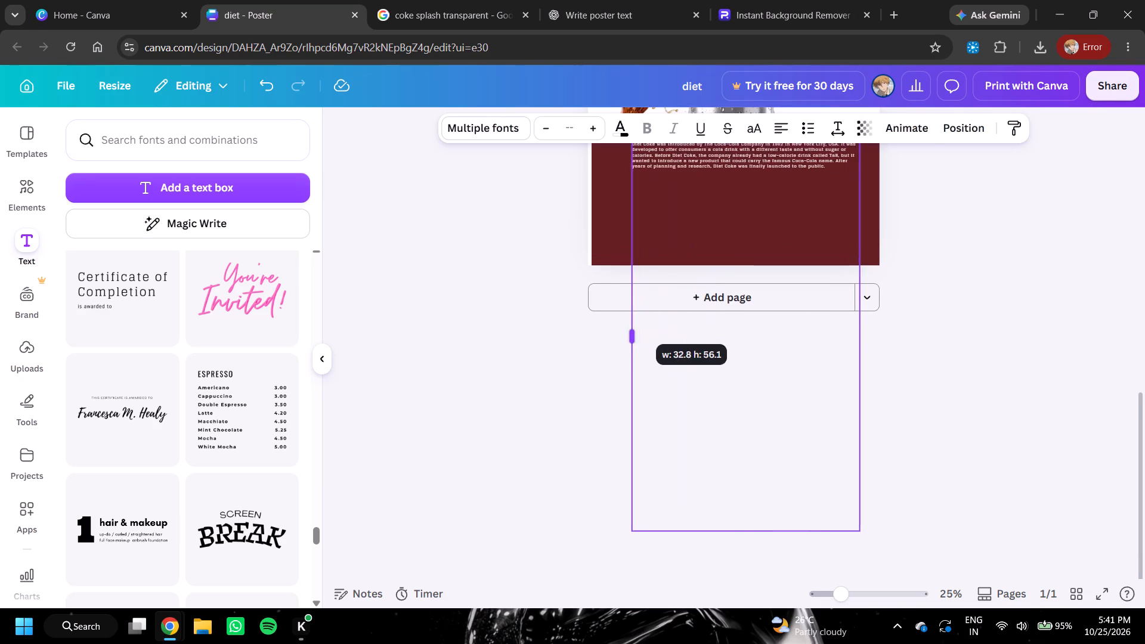
drag(632, 317, 612, 312)
scroll(809, 355, up, 2)
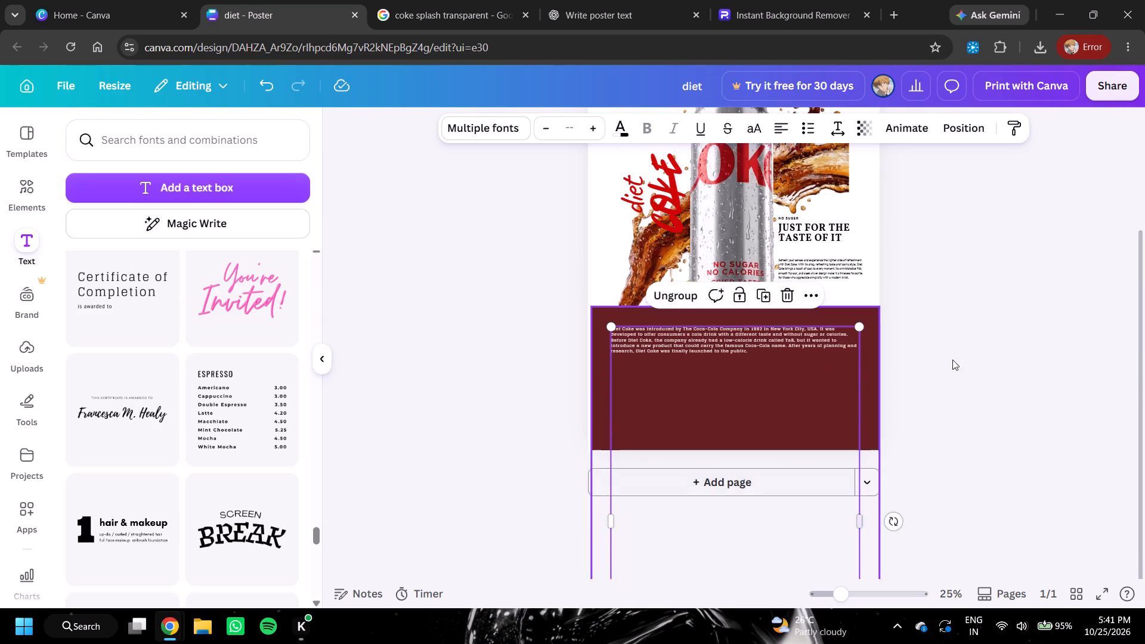
double_click(959, 356)
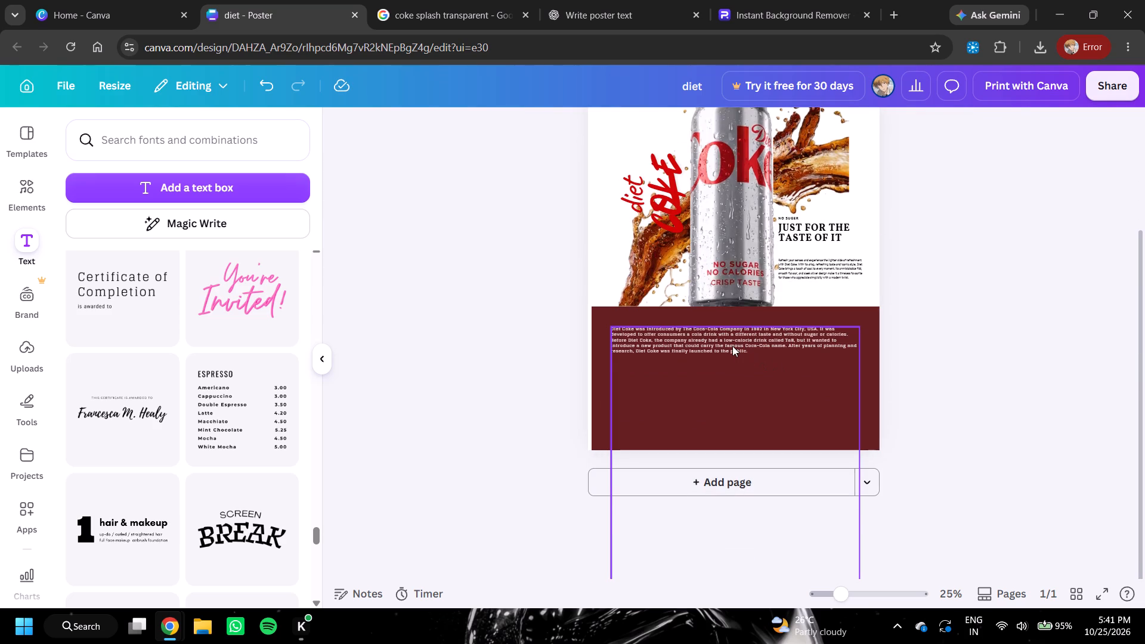
click(732, 346)
click(862, 518)
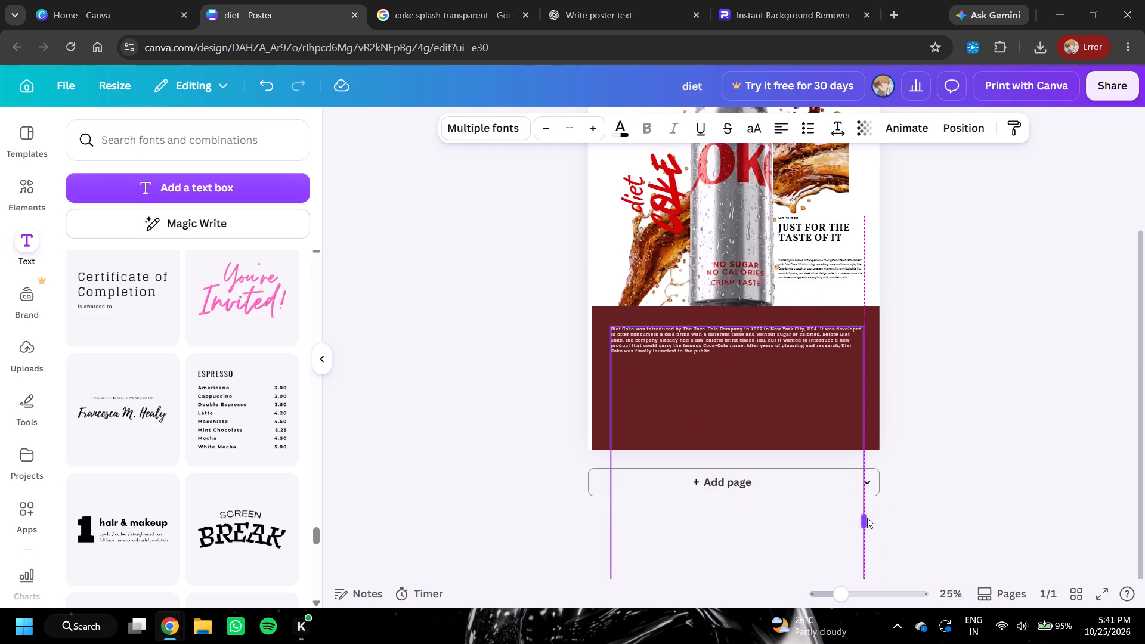
click(963, 456)
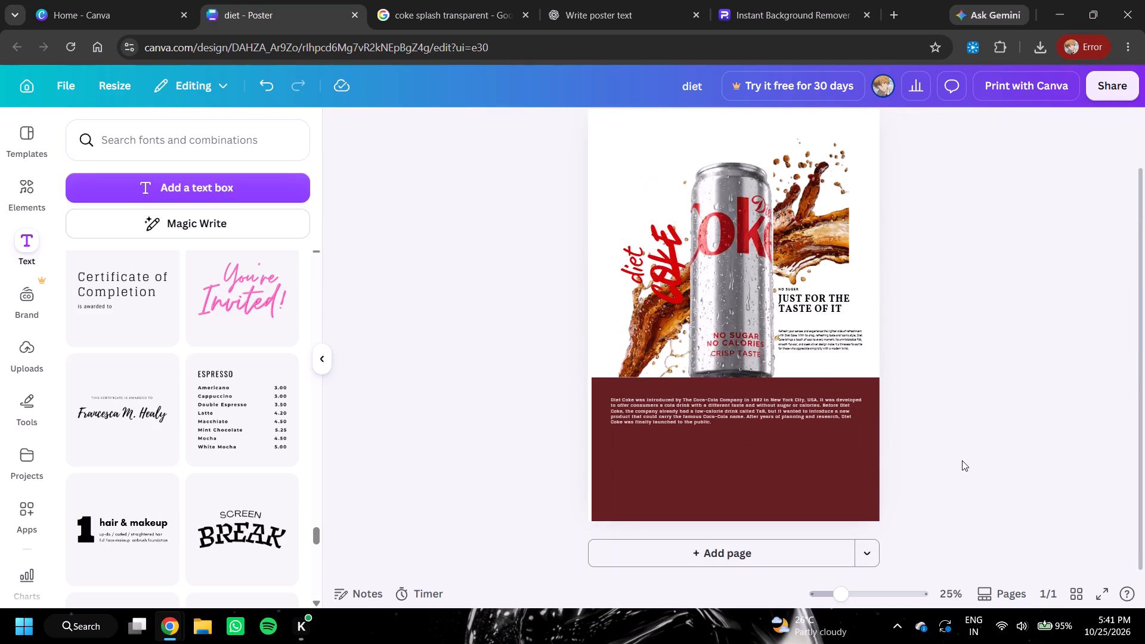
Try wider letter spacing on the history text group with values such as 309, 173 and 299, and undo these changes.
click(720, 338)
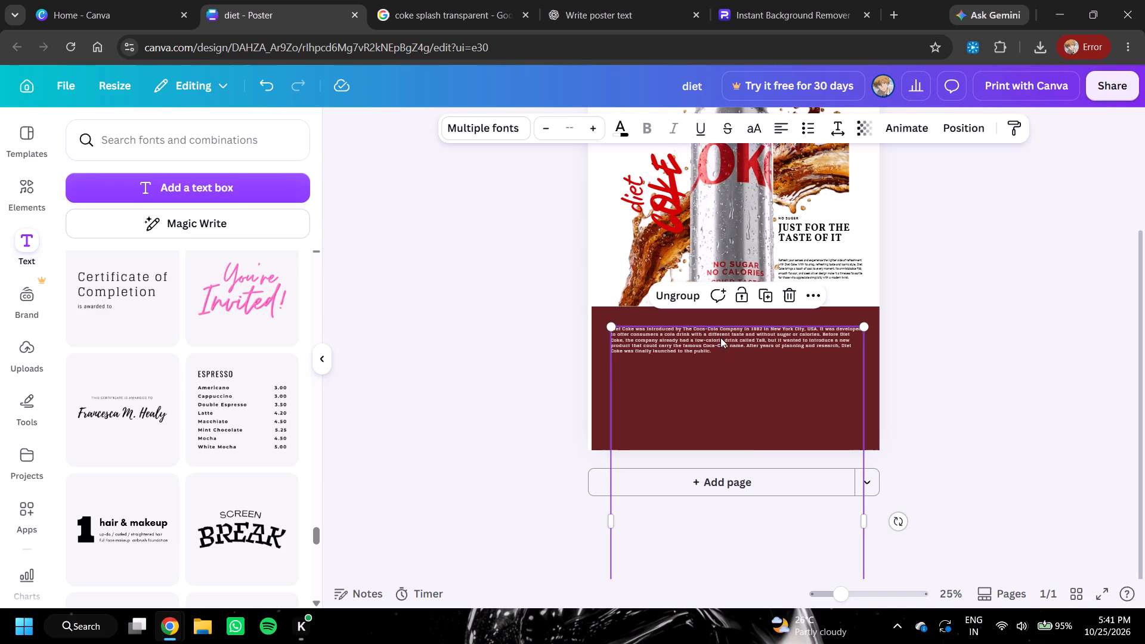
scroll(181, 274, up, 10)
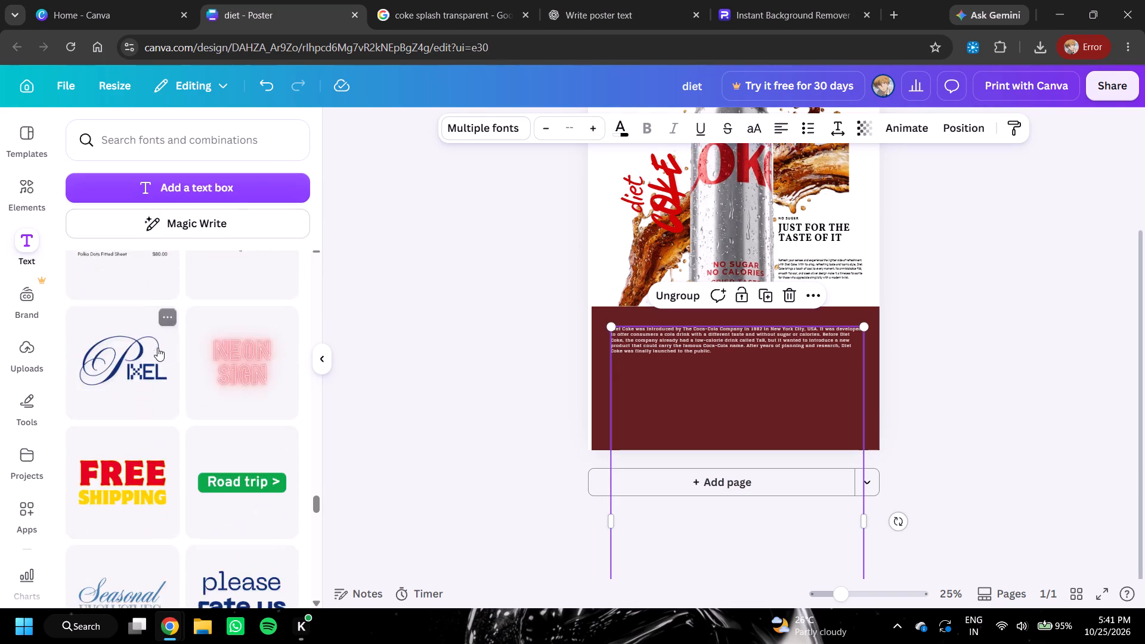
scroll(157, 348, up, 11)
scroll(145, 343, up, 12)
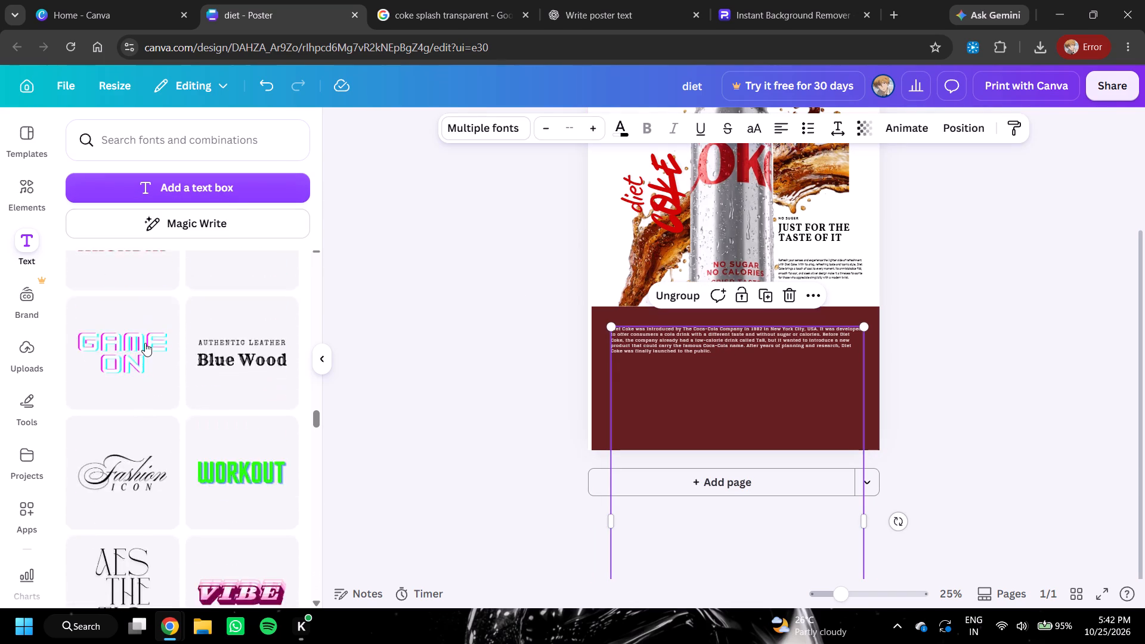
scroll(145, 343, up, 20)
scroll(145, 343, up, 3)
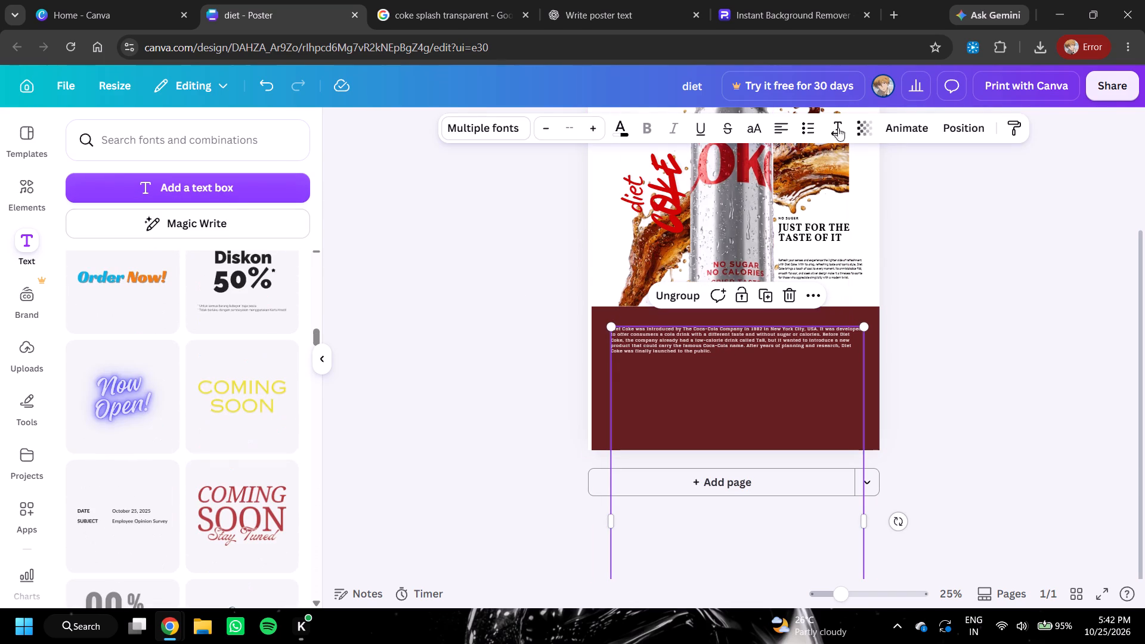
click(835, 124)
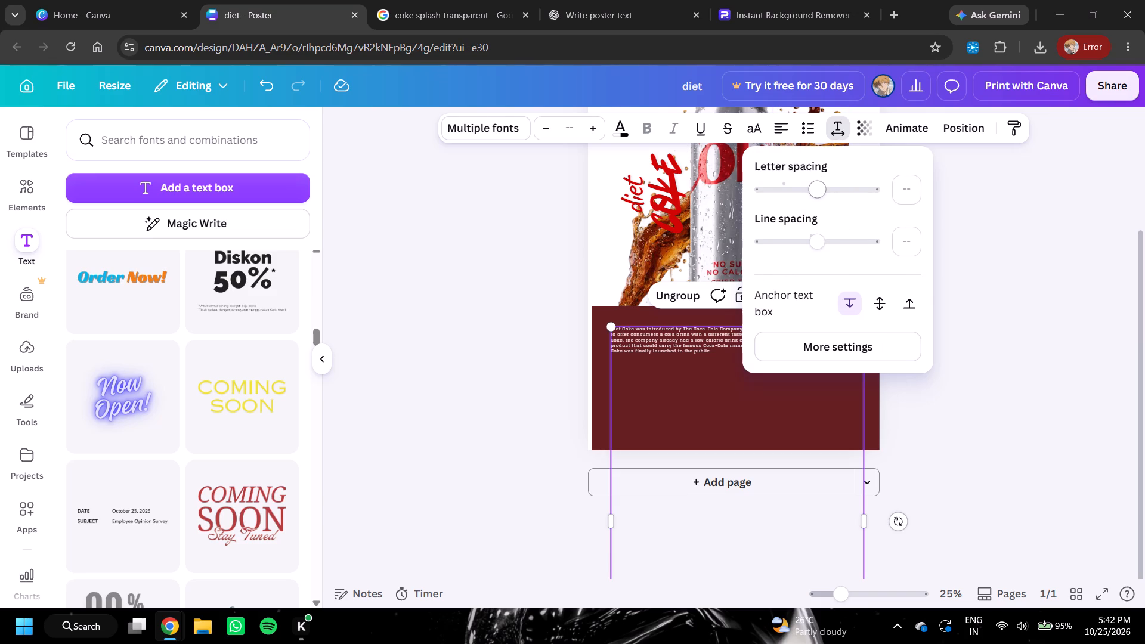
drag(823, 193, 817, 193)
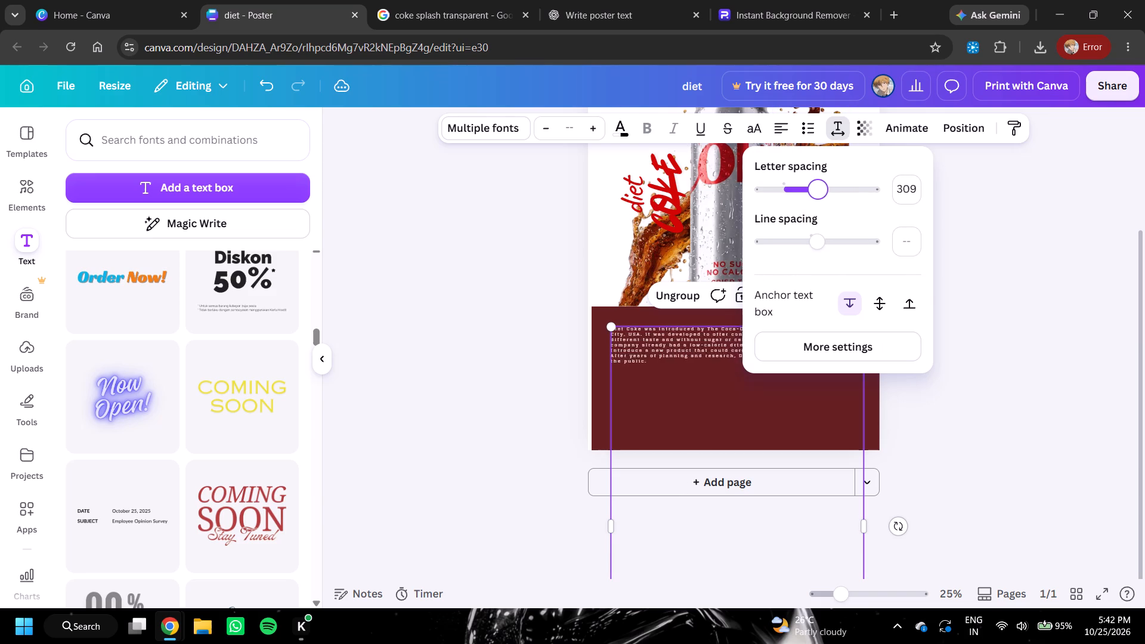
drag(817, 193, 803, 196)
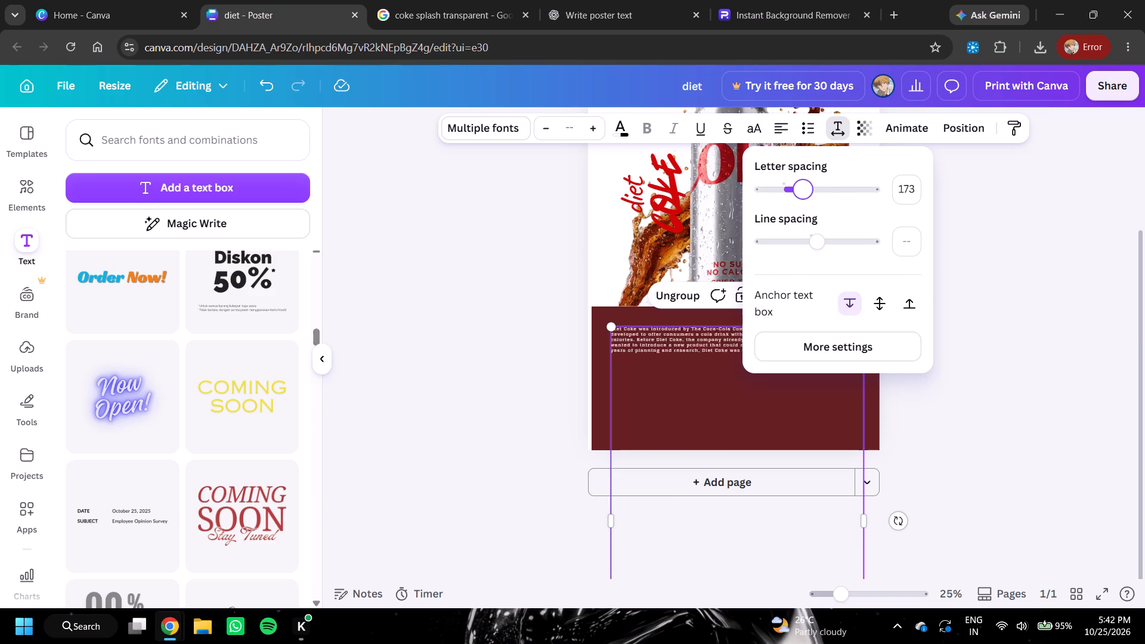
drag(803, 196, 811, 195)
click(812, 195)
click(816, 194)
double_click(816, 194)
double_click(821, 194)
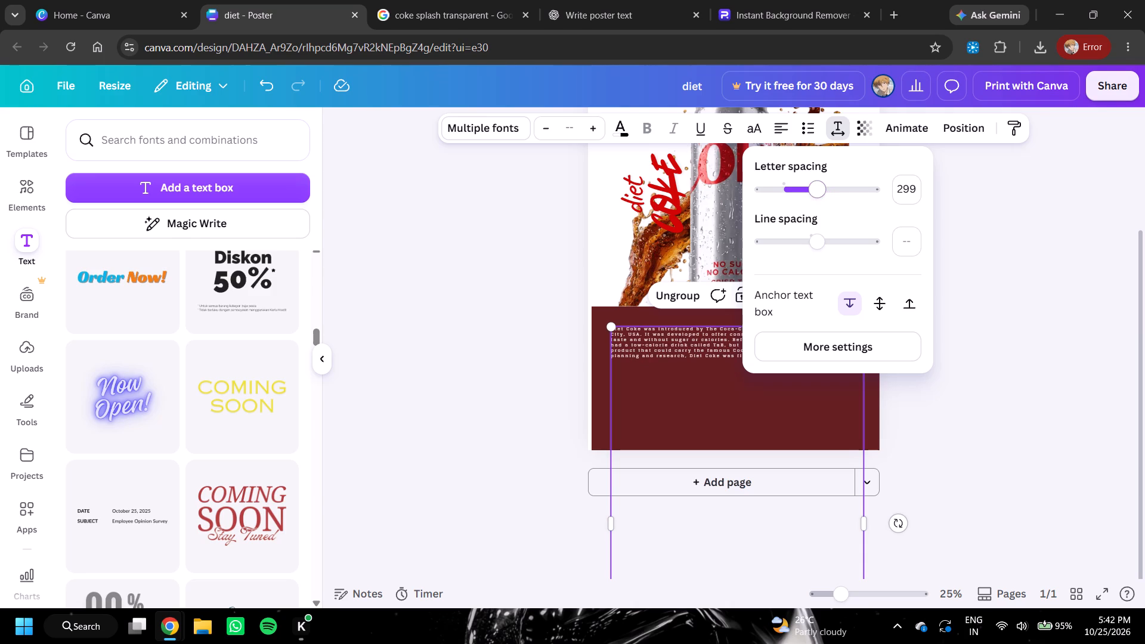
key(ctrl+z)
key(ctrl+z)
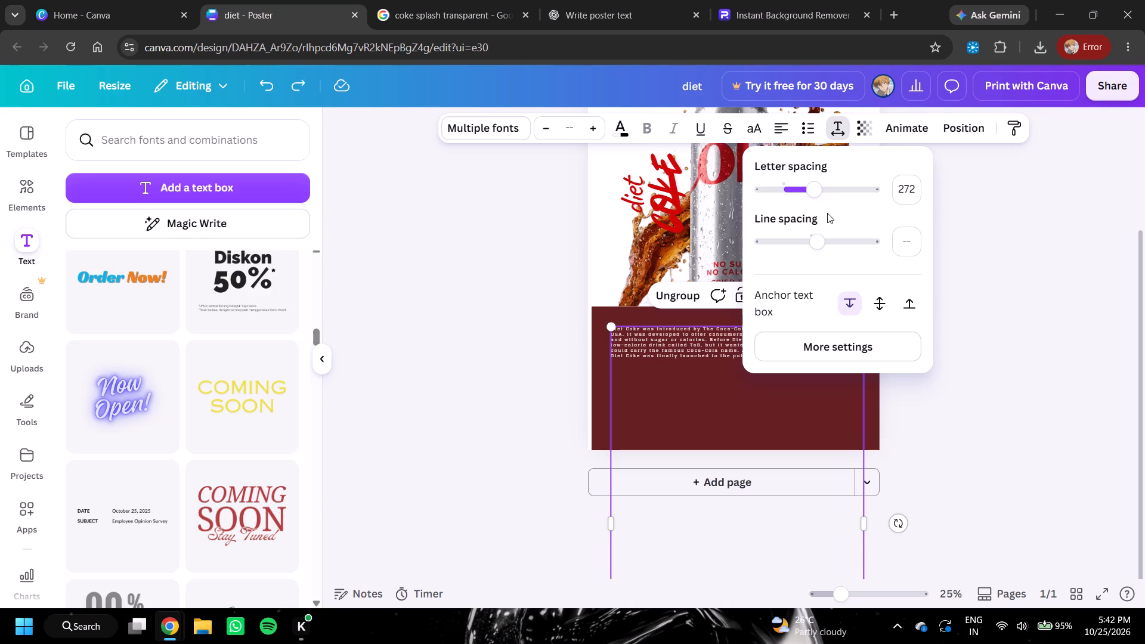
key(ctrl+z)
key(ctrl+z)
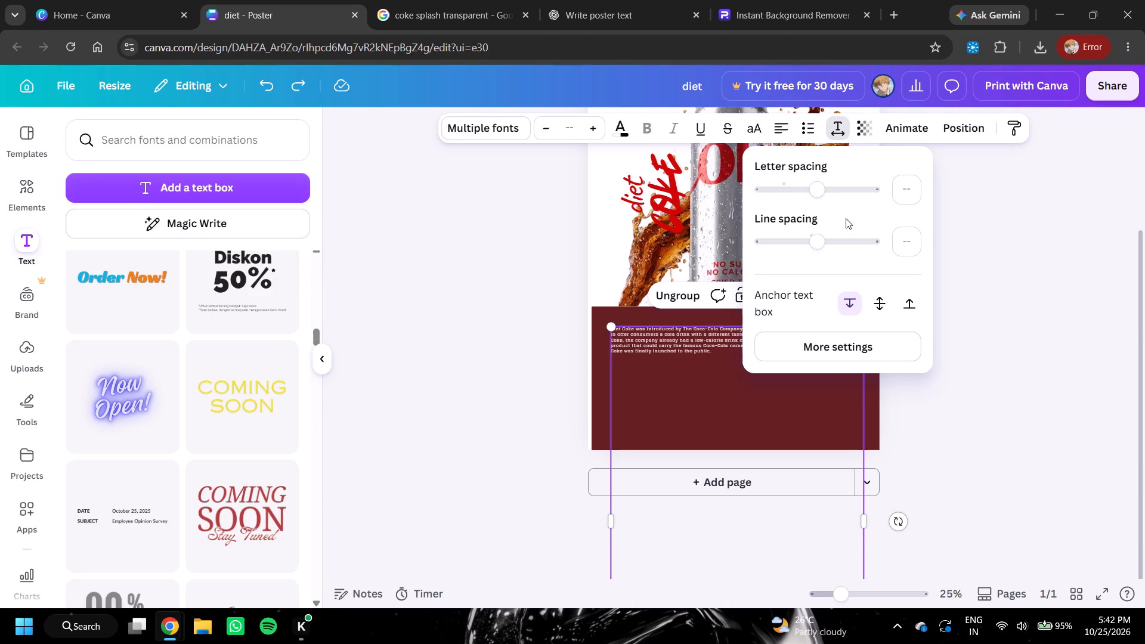
Set the history text group's line spacing to 1.73.
click(822, 241)
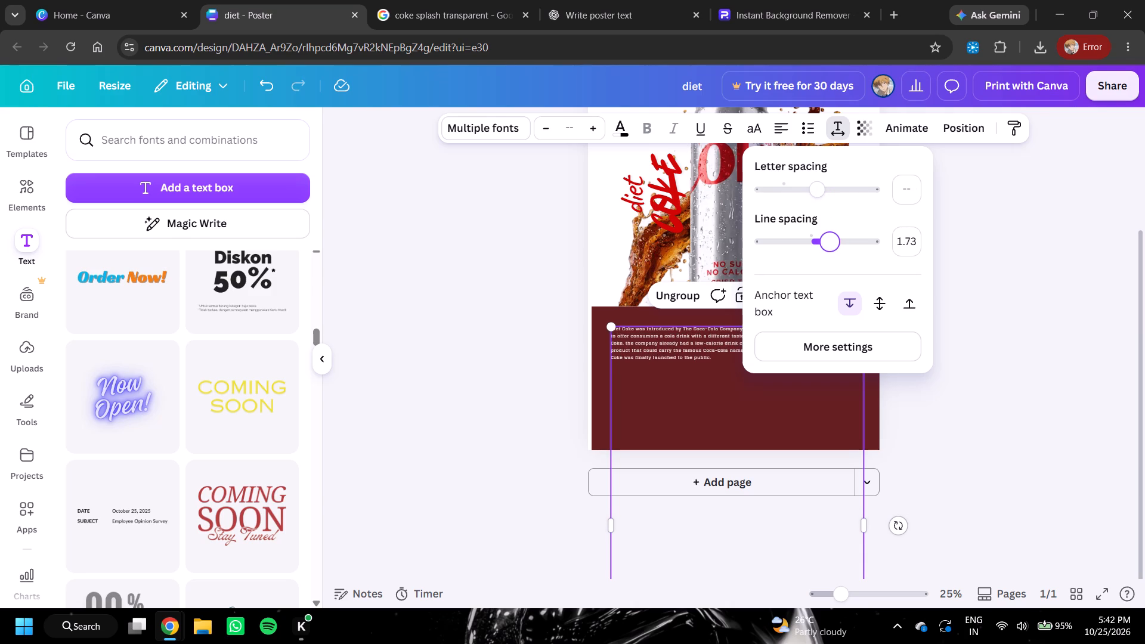
click(967, 239)
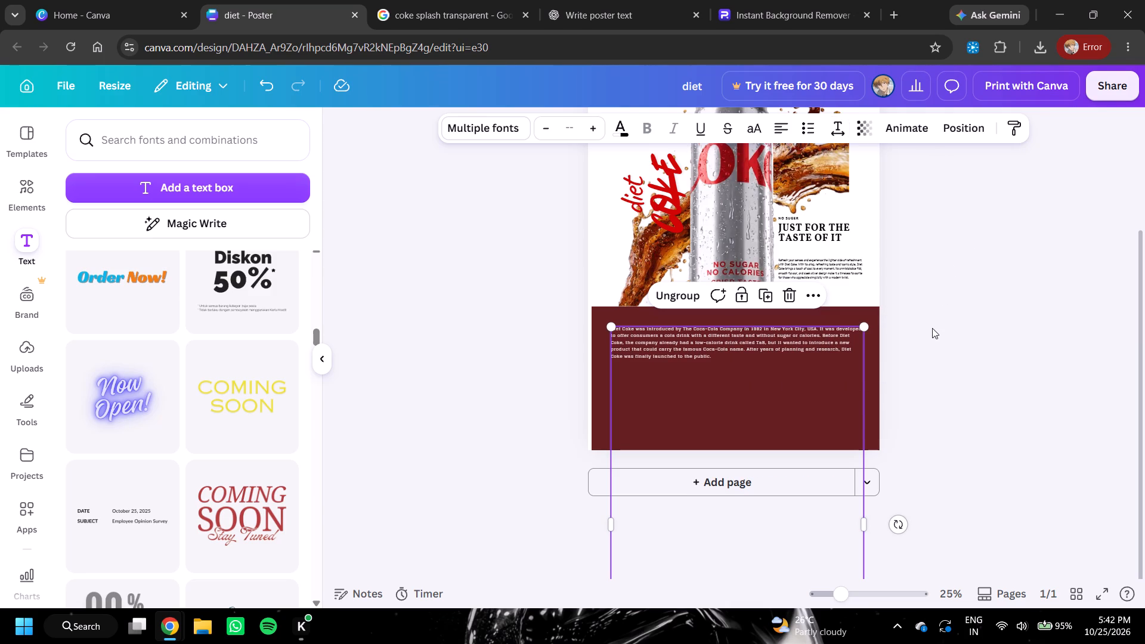
Centre-align the history paragraph on the maroon block and deselect it.
click(784, 122)
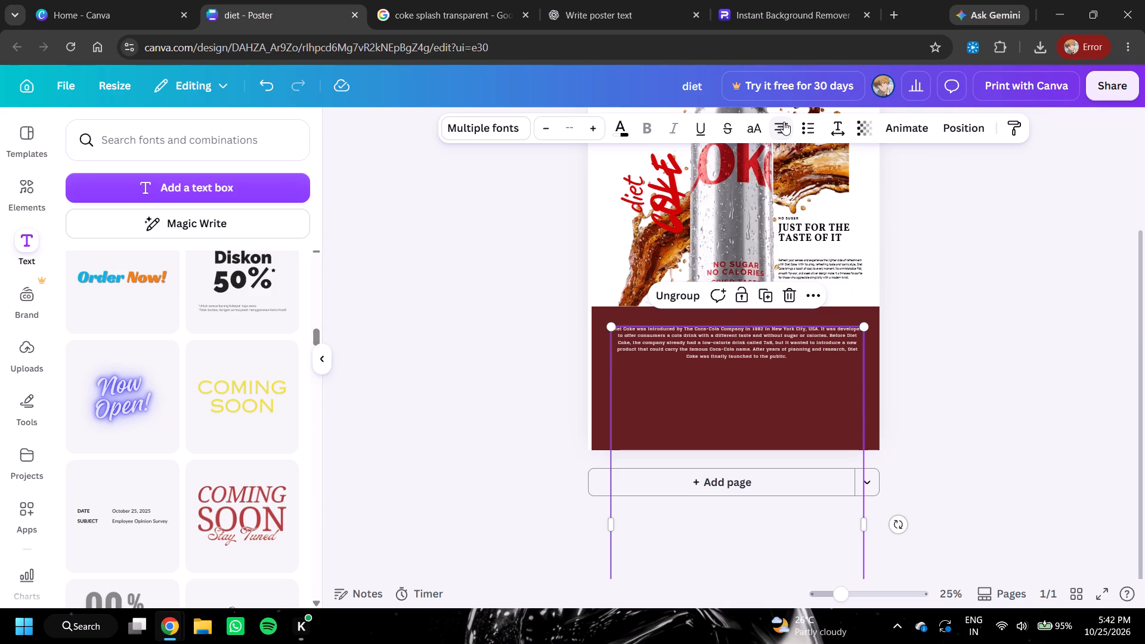
click(958, 292)
scroll(948, 274, up, 2)
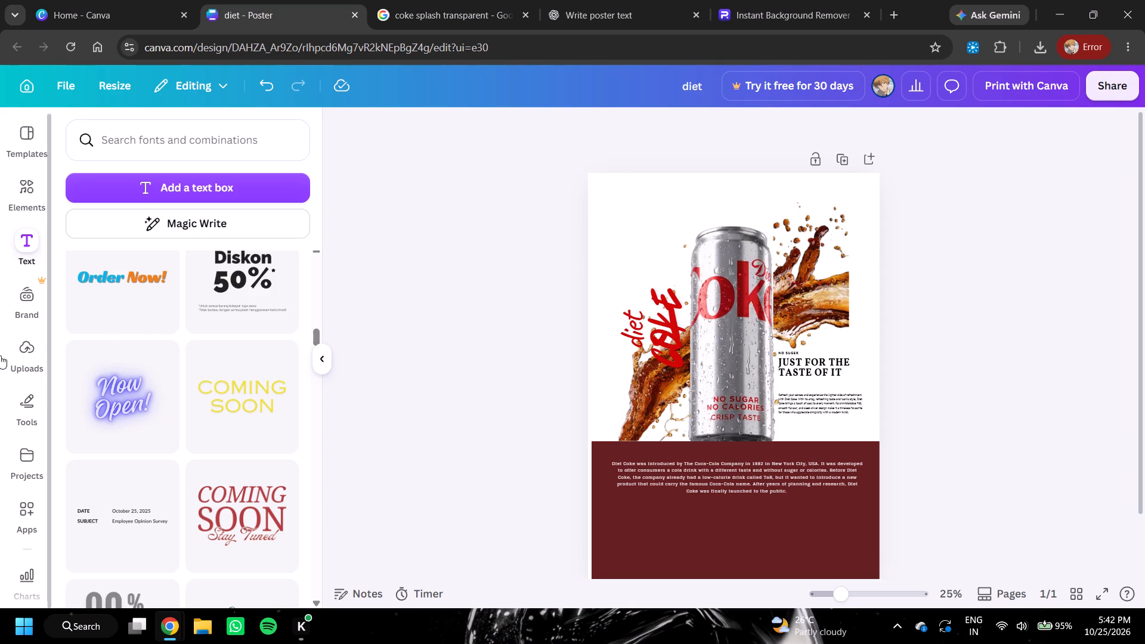
Switch to the Google Images results and search for "coke can lid picture".
triple_click(106, 138)
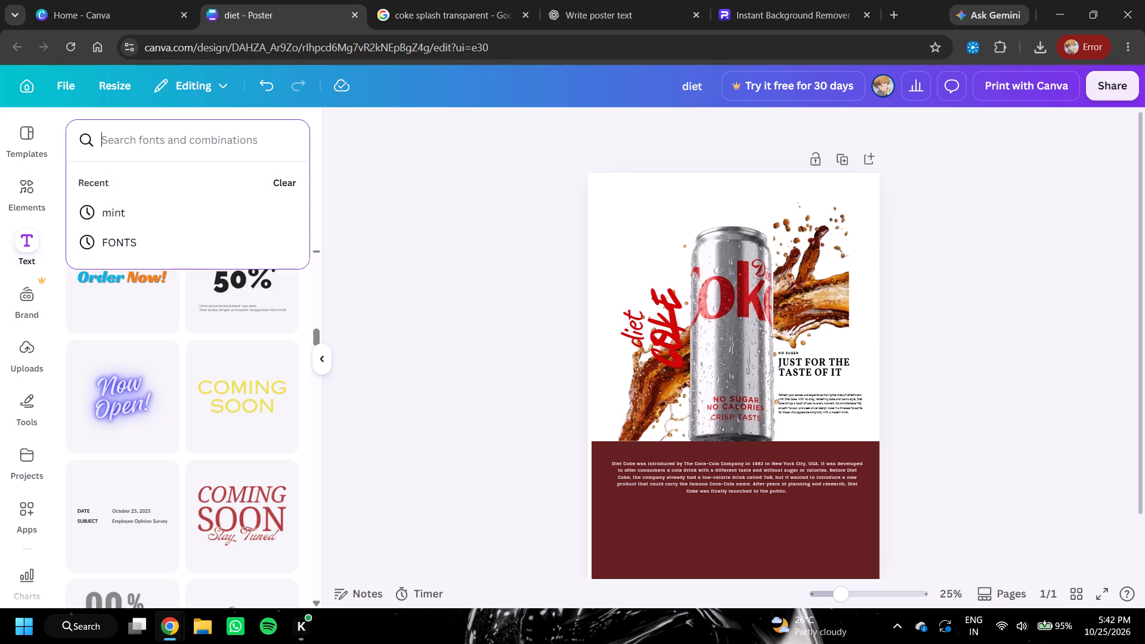
click(773, 17)
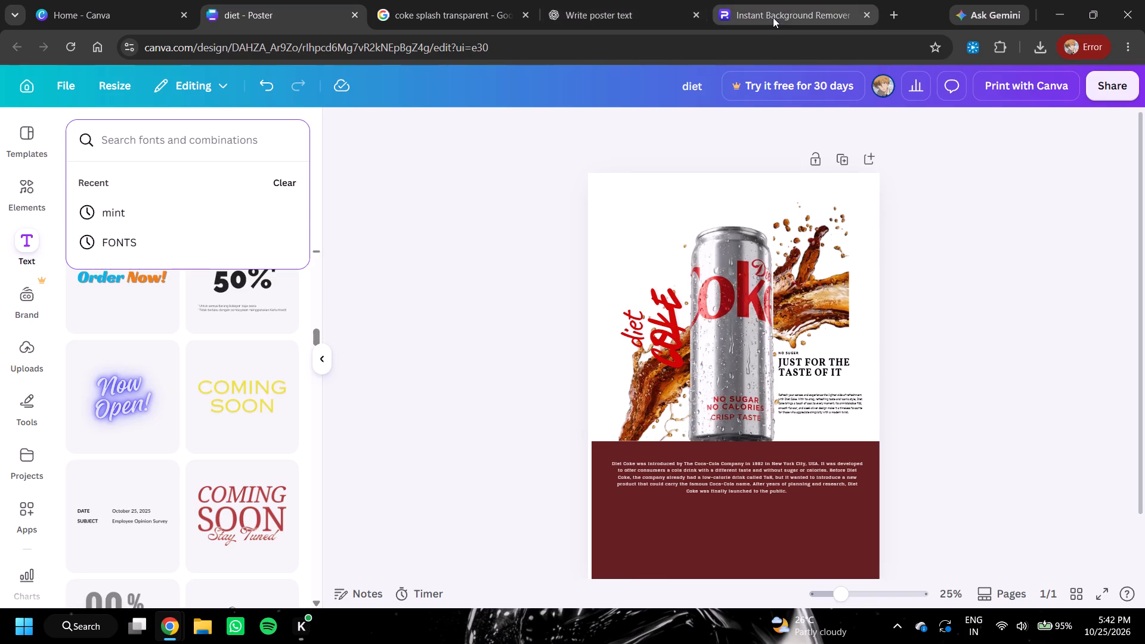
click(627, 8)
click(480, 8)
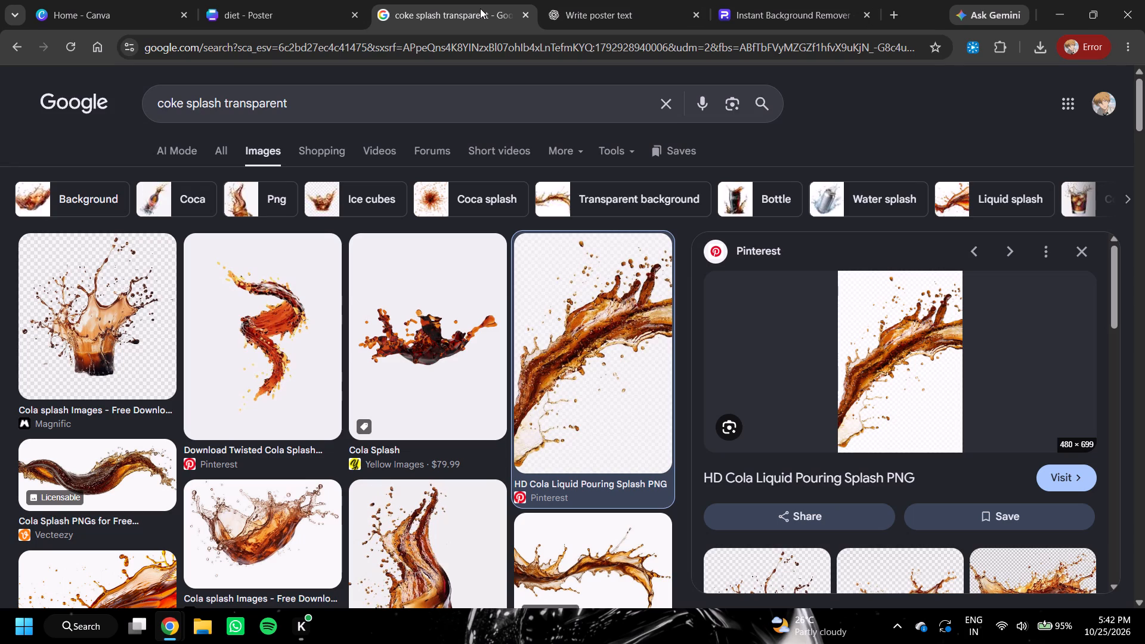
drag(308, 106, 156, 99)
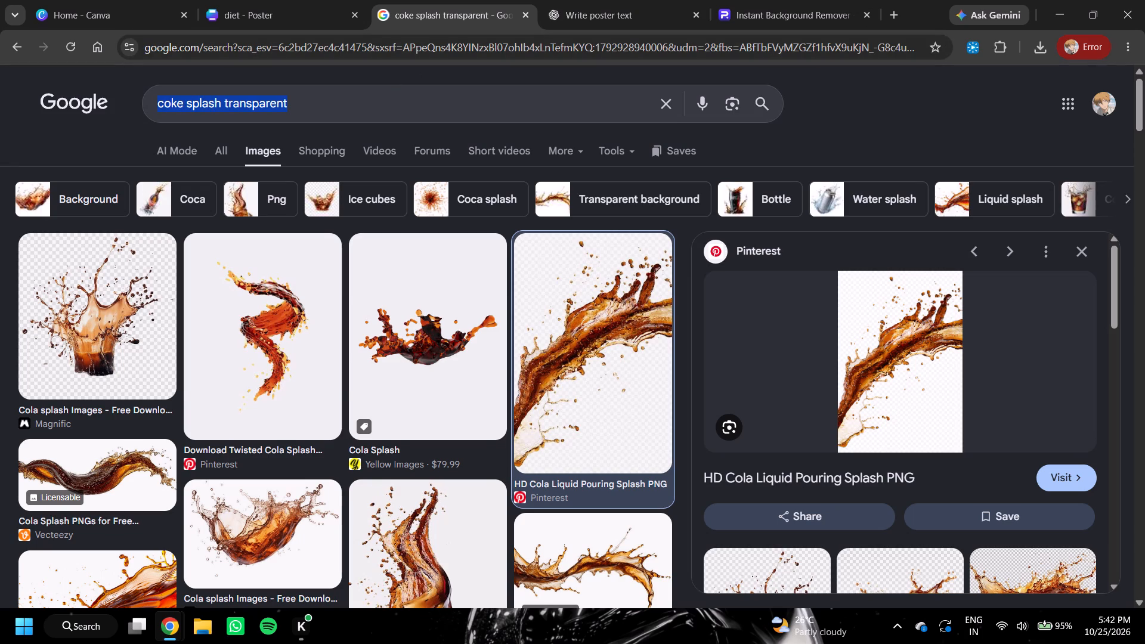
key(BackSpace)
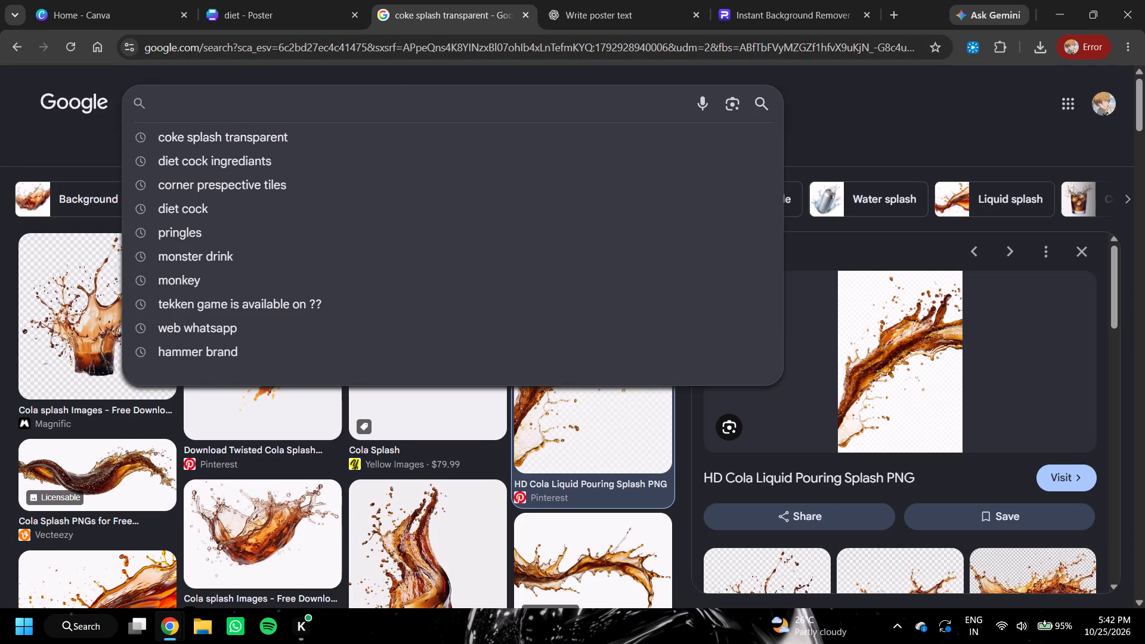
text(co)
text(ke can)
key(space)
text(lid picture)
key(Return)
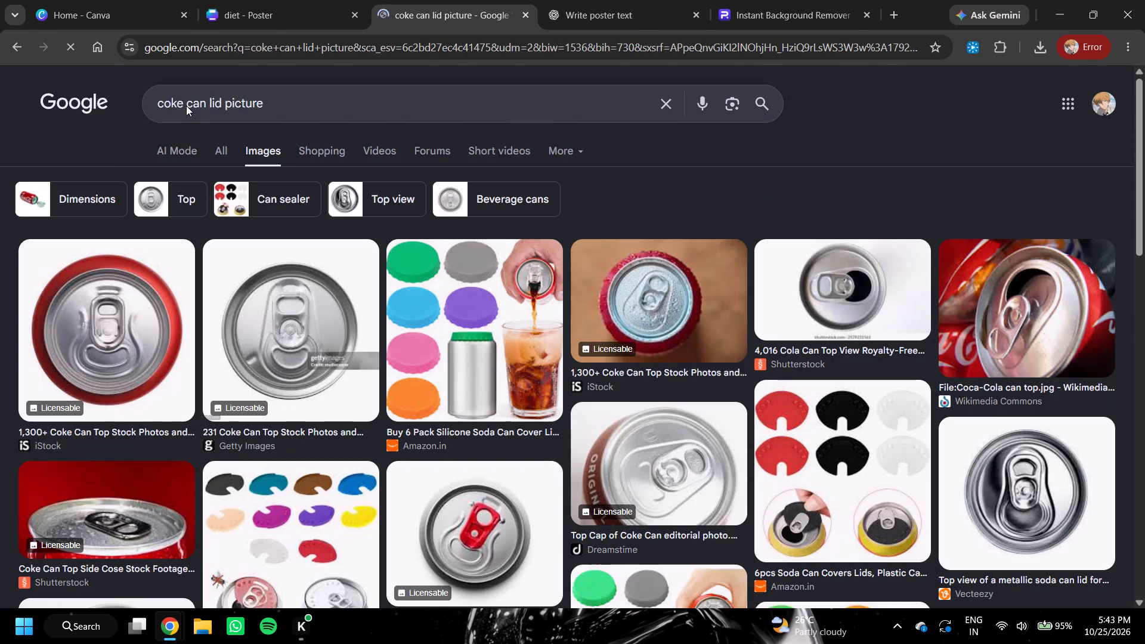
Browse the image results for a suitable top view of a can lid, previewing the red-rimmed iStock can top and its related pictures.
scroll(186, 105, up, 1)
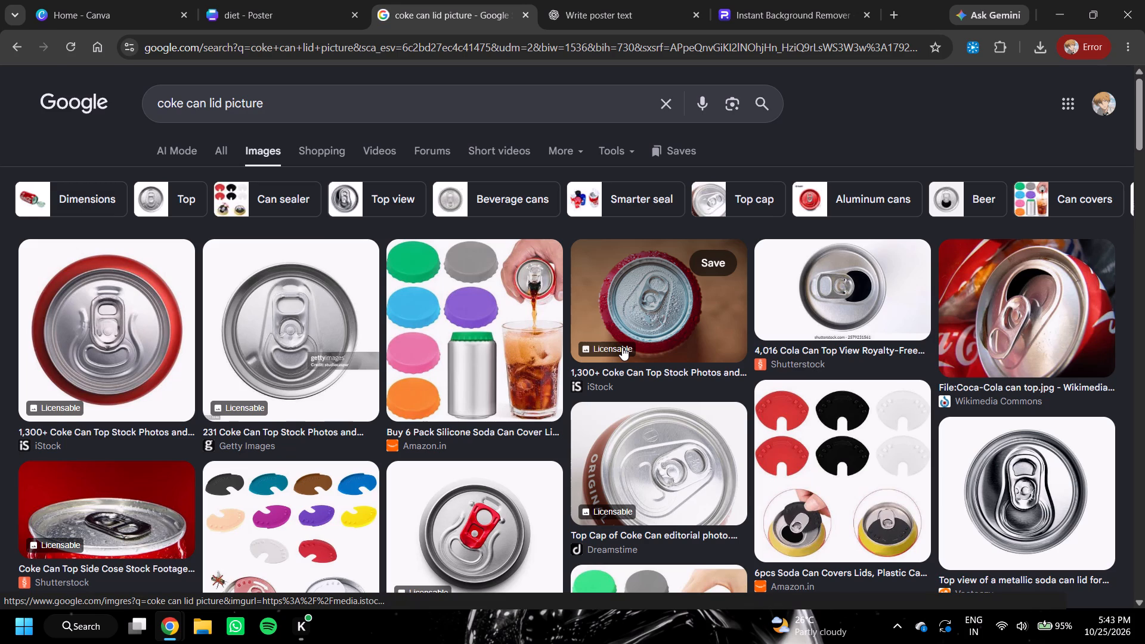
scroll(621, 367, down, 3)
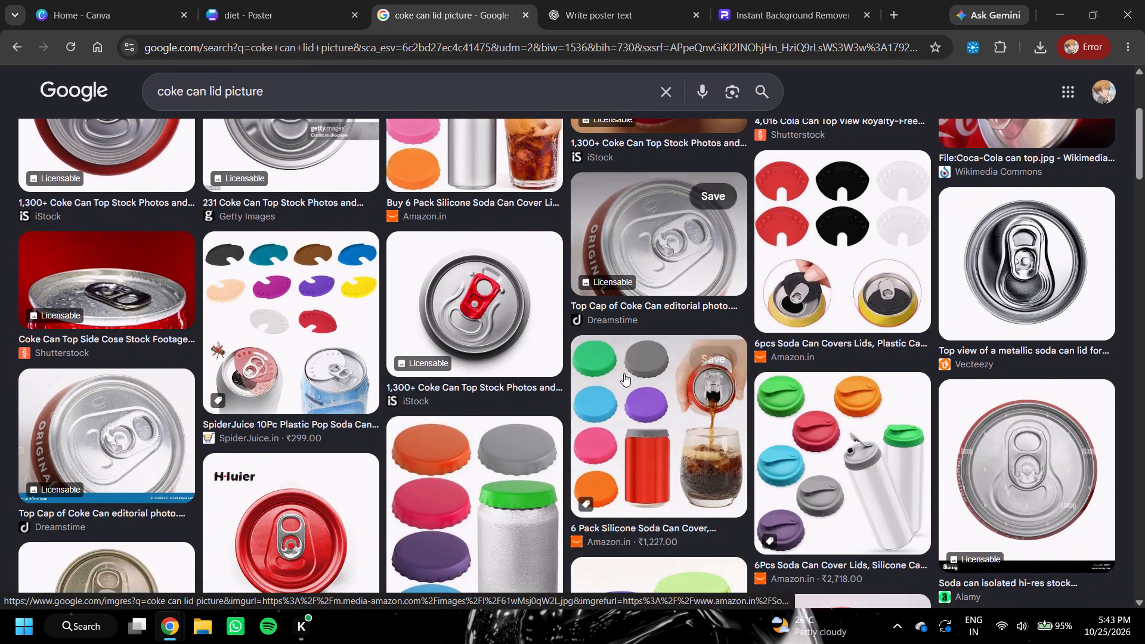
scroll(624, 373, up, 2)
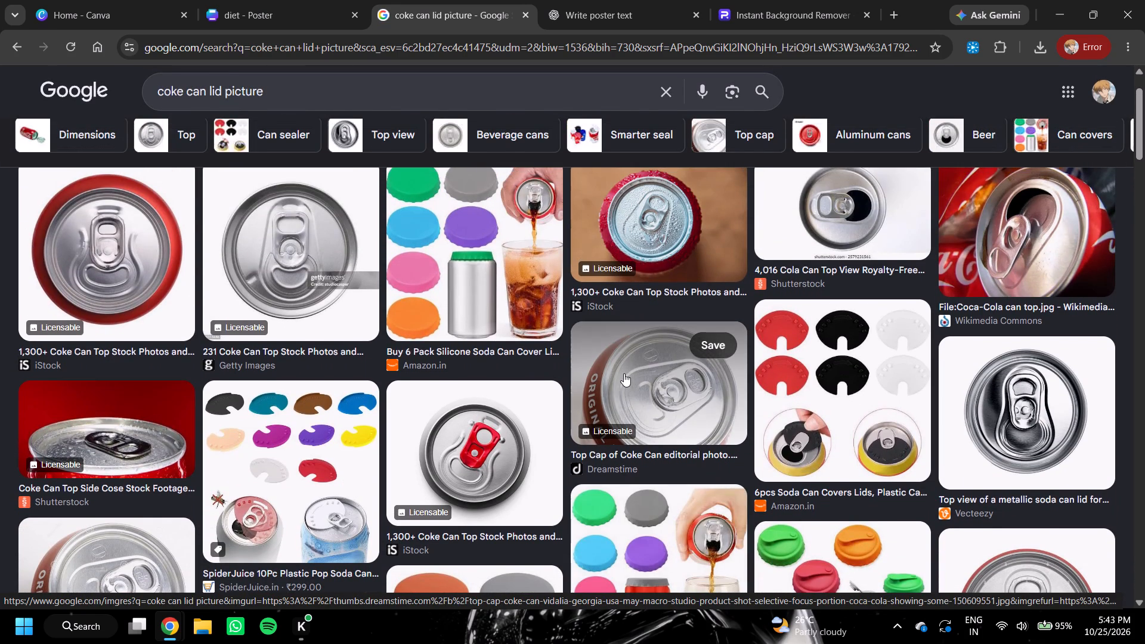
scroll(624, 373, down, 3)
scroll(624, 376, up, 3)
click(78, 265)
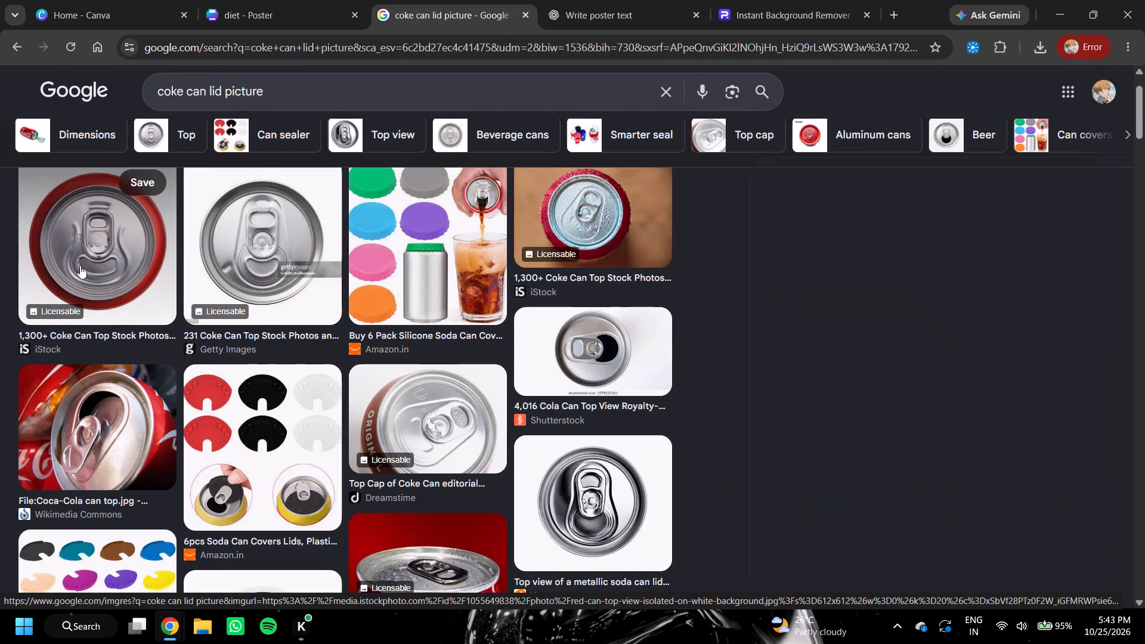
scroll(844, 340, down, 2)
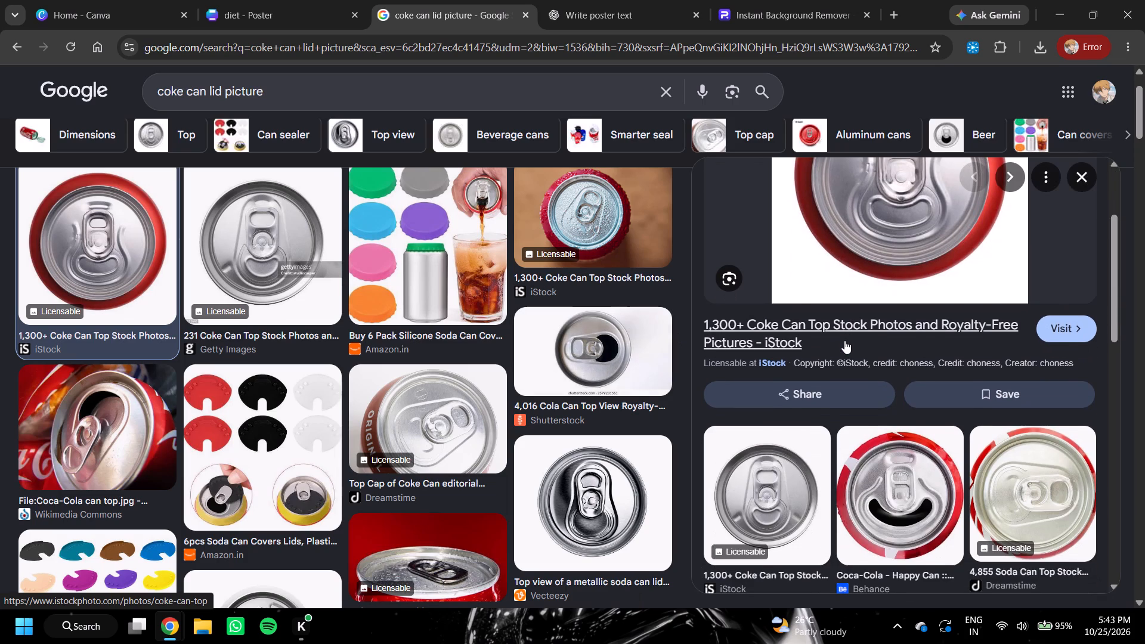
scroll(844, 340, down, 2)
scroll(844, 340, up, 3)
scroll(846, 340, down, 3)
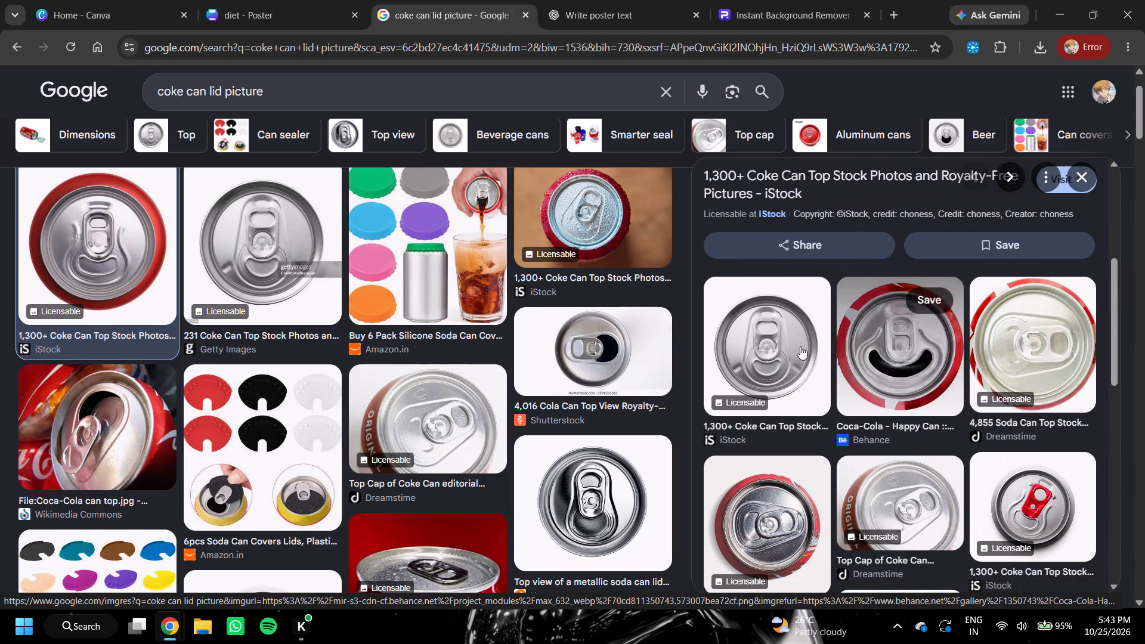
scroll(793, 347, up, 3)
scroll(915, 345, down, 5)
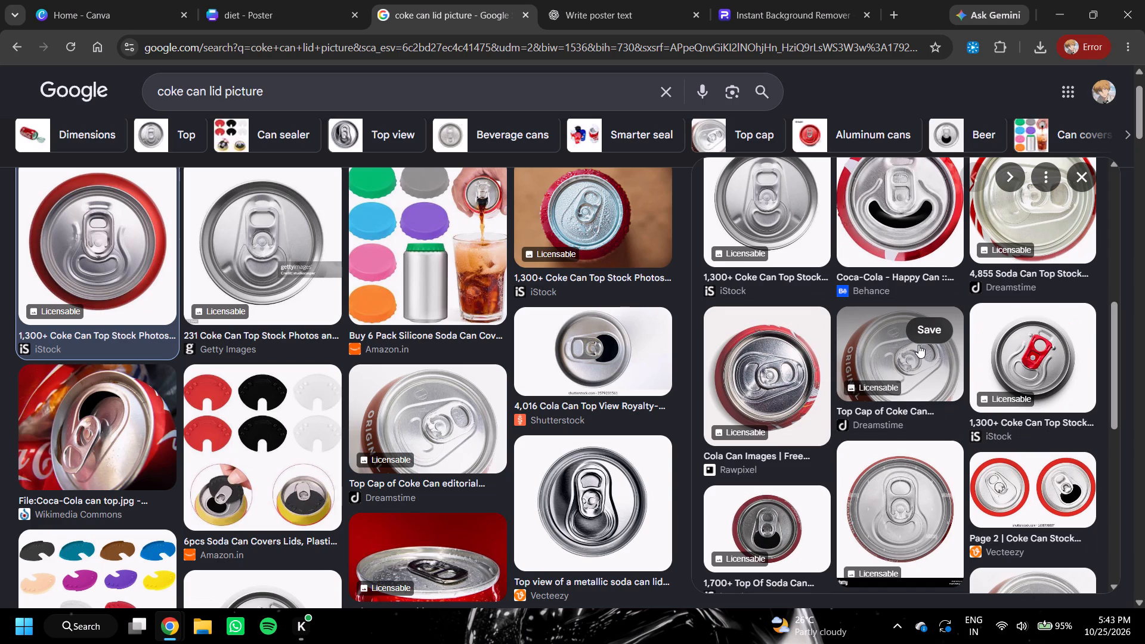
scroll(499, 408, down, 2)
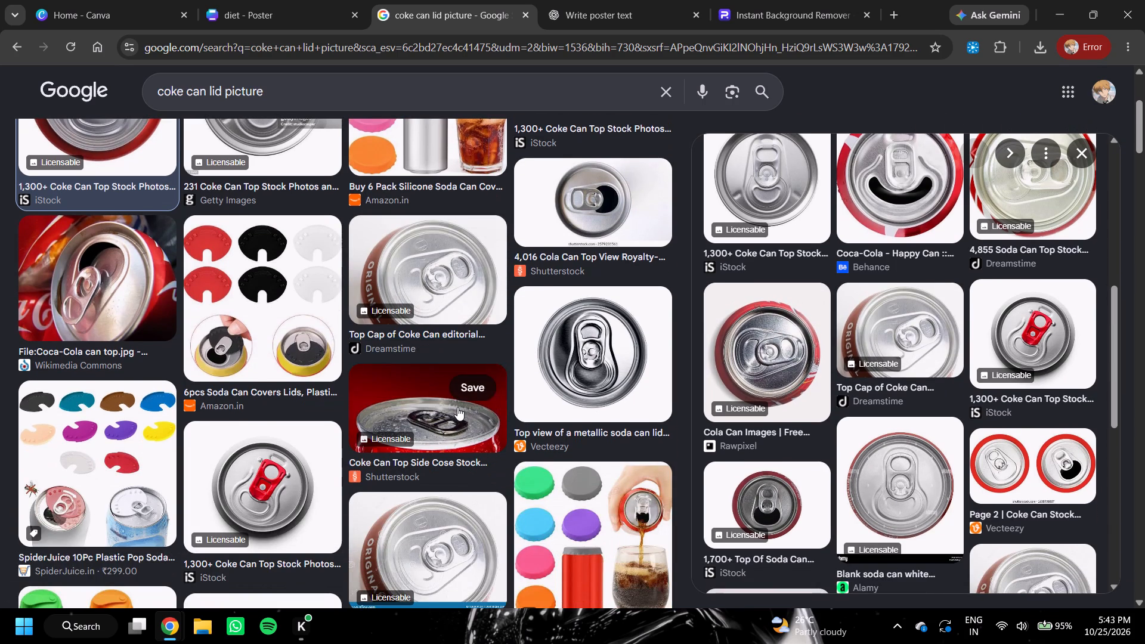
scroll(457, 407, down, 2)
scroll(457, 407, up, 2)
scroll(457, 407, down, 2)
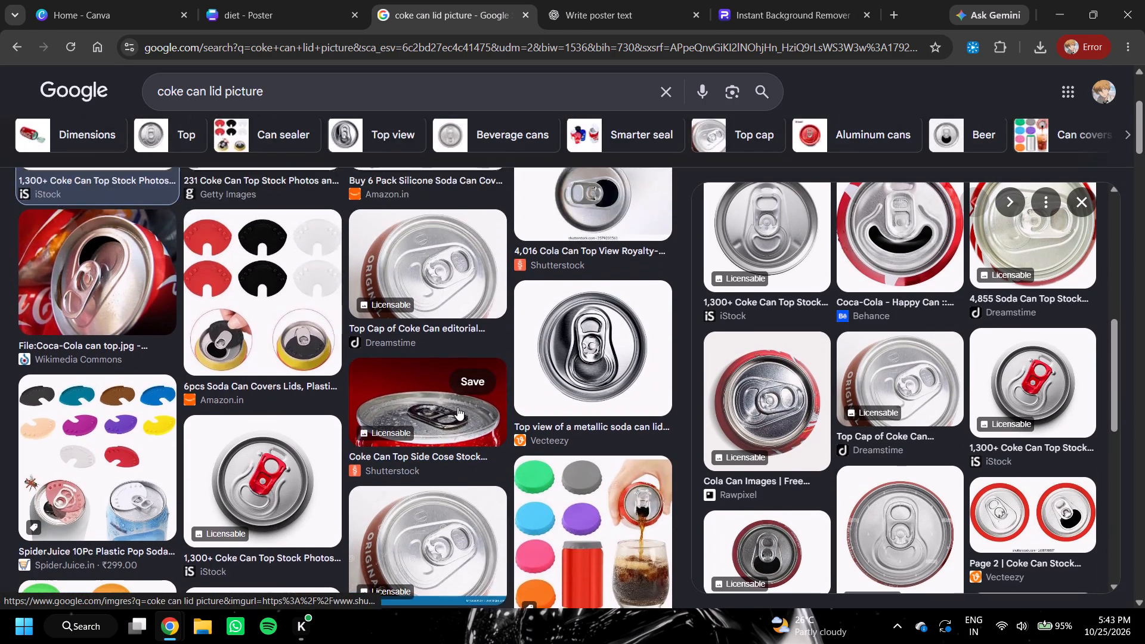
scroll(457, 407, down, 5)
scroll(456, 406, up, 10)
scroll(896, 376, up, 7)
right_click(932, 369)
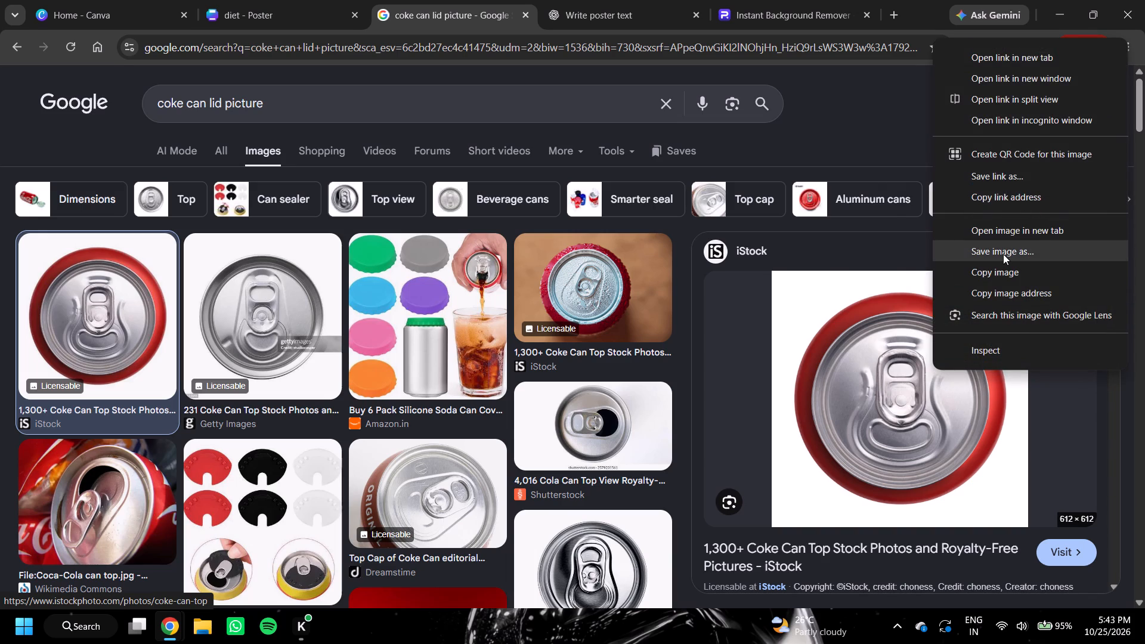
triple_click(1003, 254)
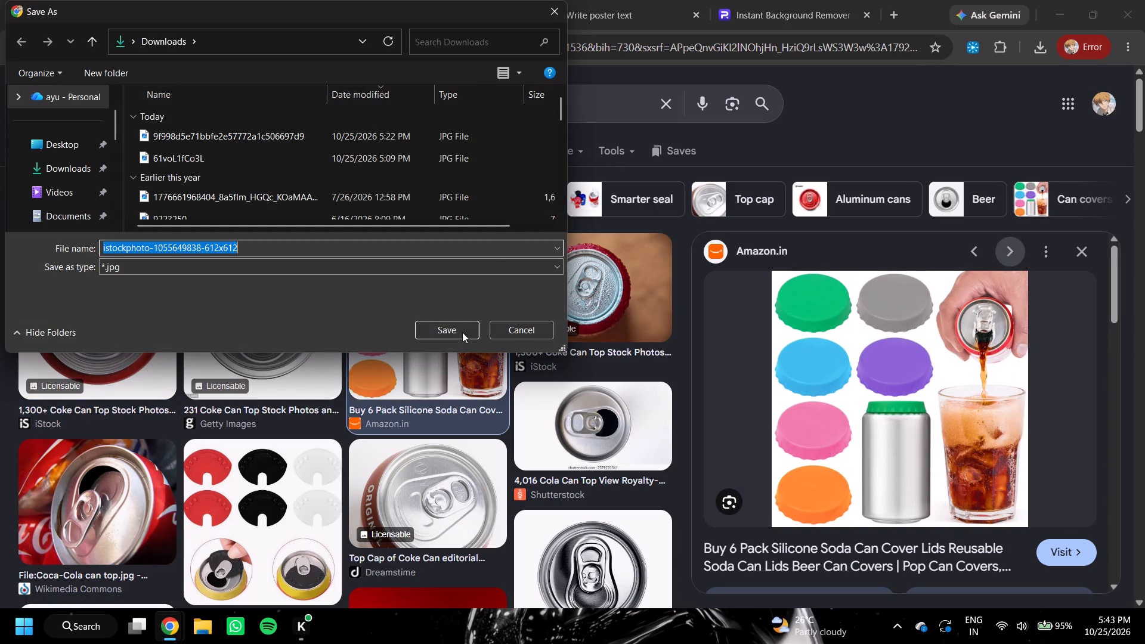
click(455, 332)
click(777, 0)
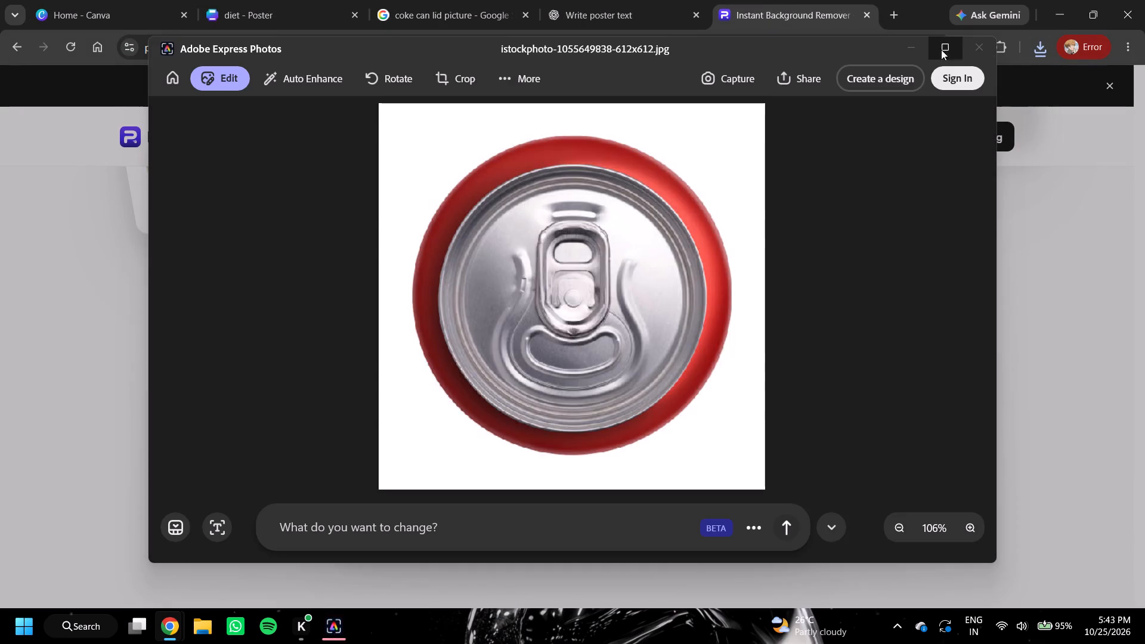
click(979, 47)
click(976, 45)
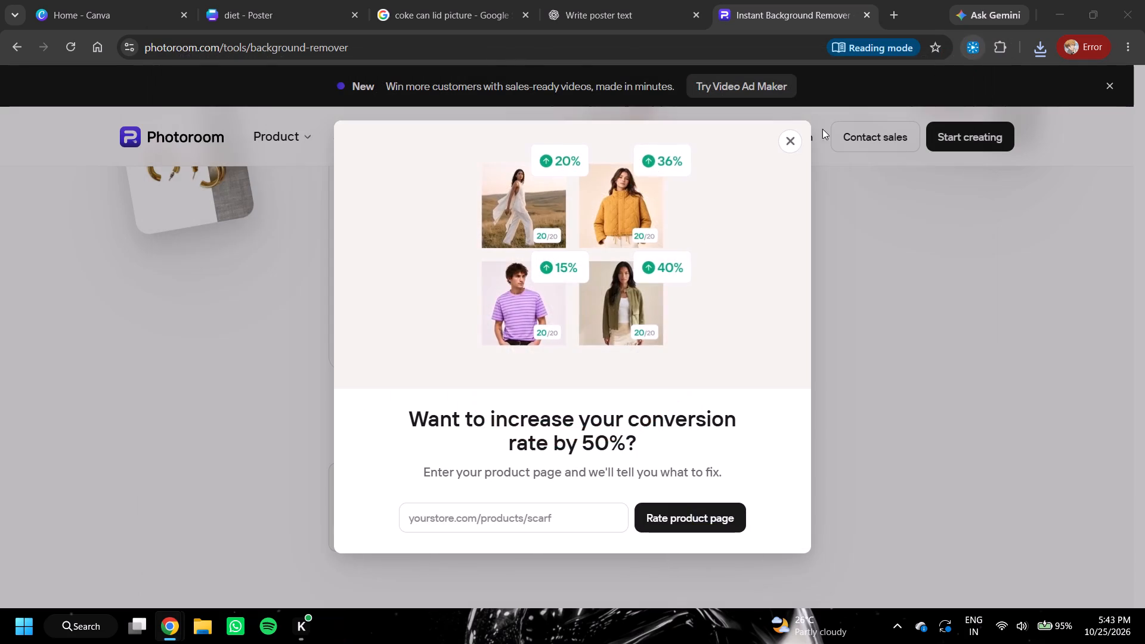
click(787, 142)
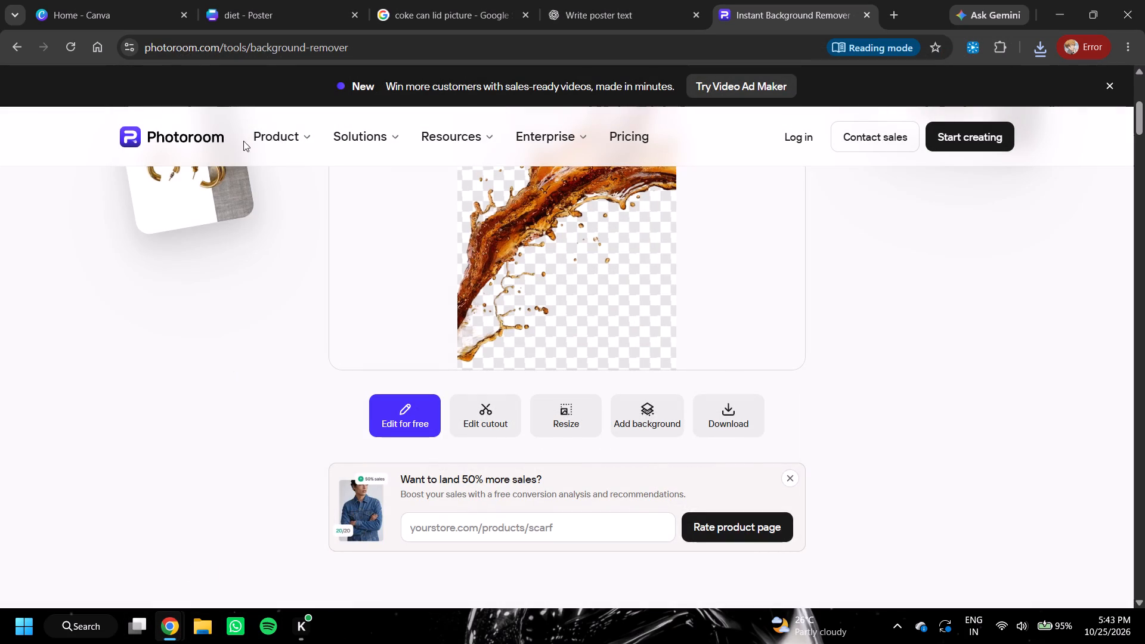
click(264, 3)
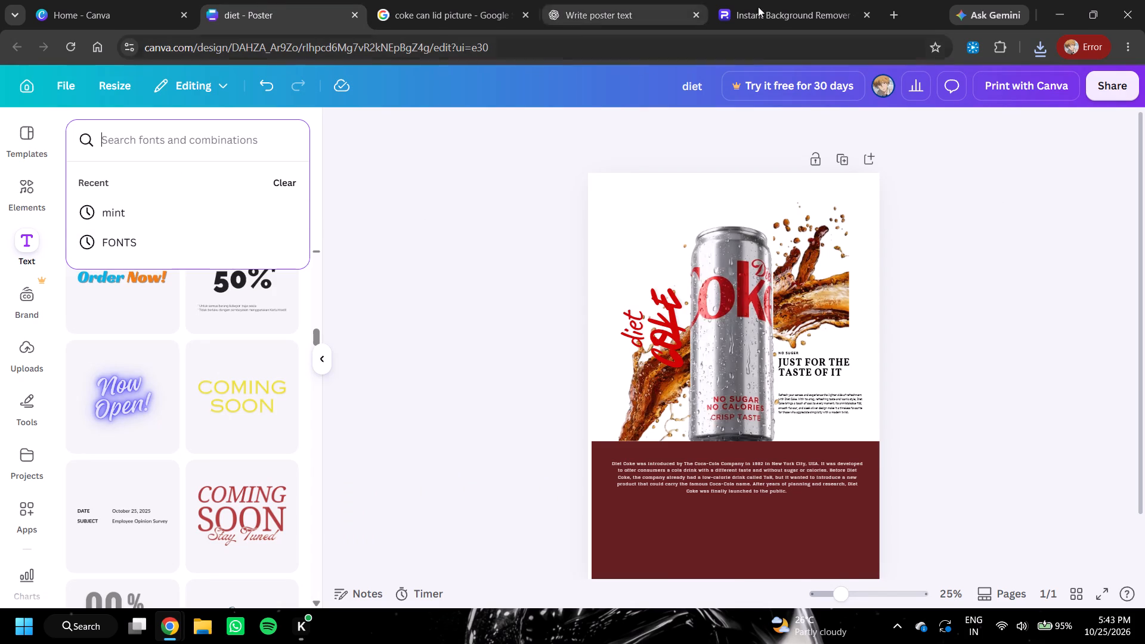
click(765, 5)
scroll(582, 326, up, 3)
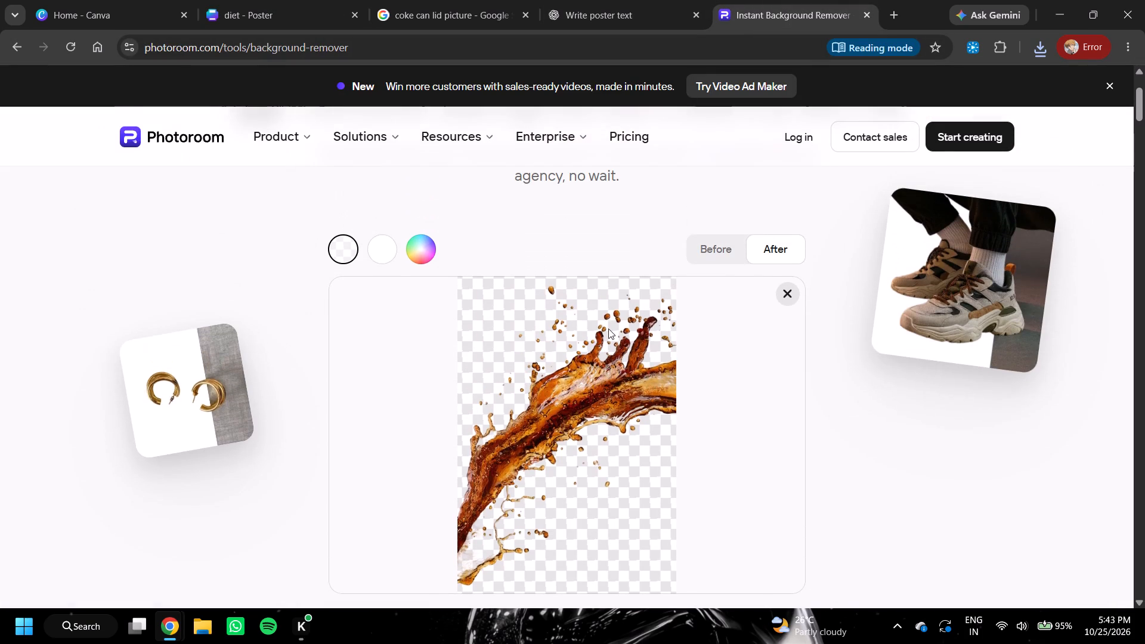
scroll(623, 321, down, 4)
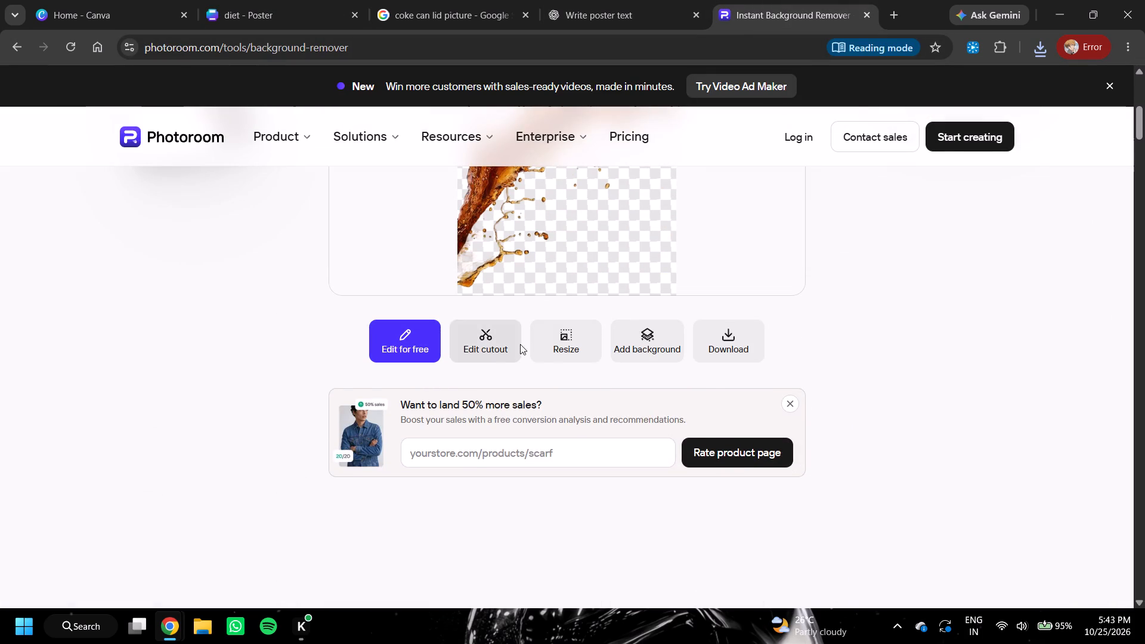
scroll(734, 373, up, 5)
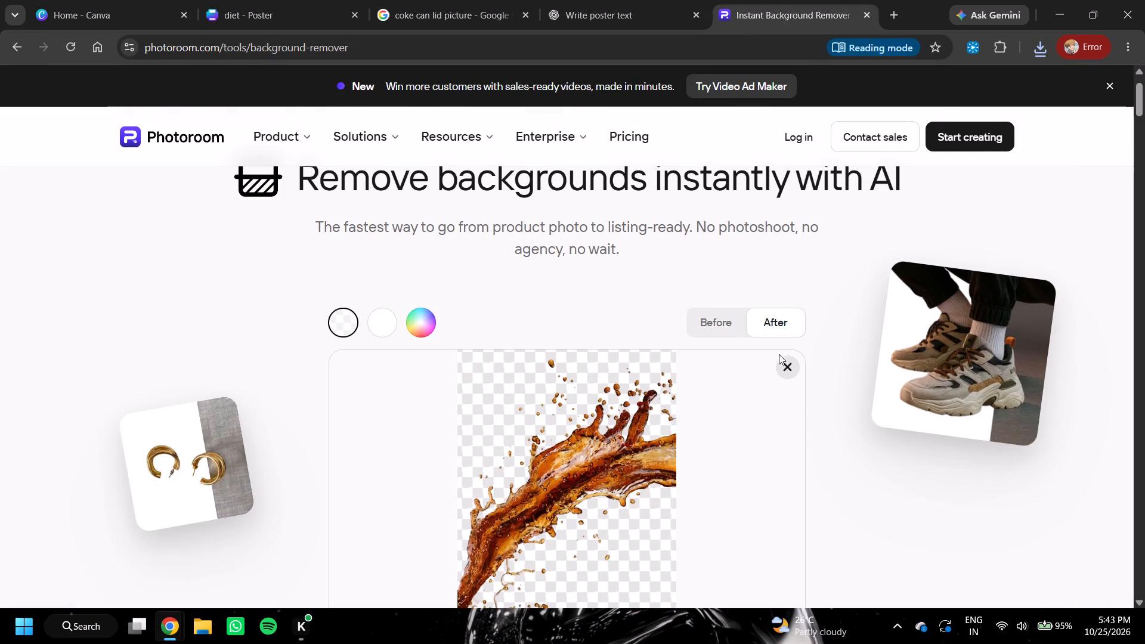
click(790, 367)
click(537, 468)
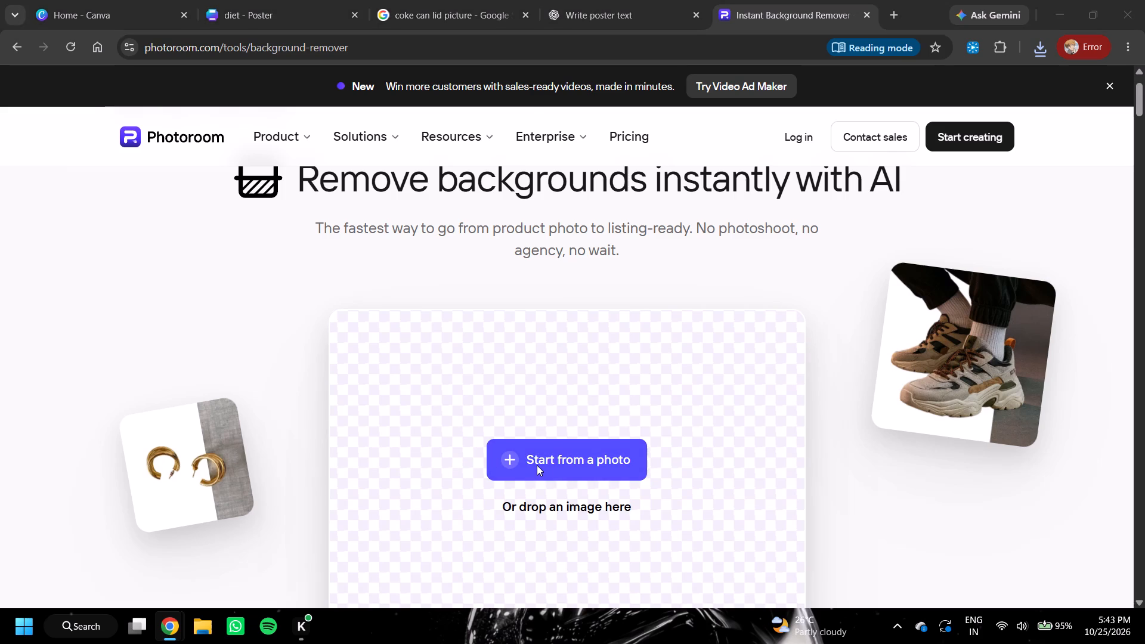
click(222, 136)
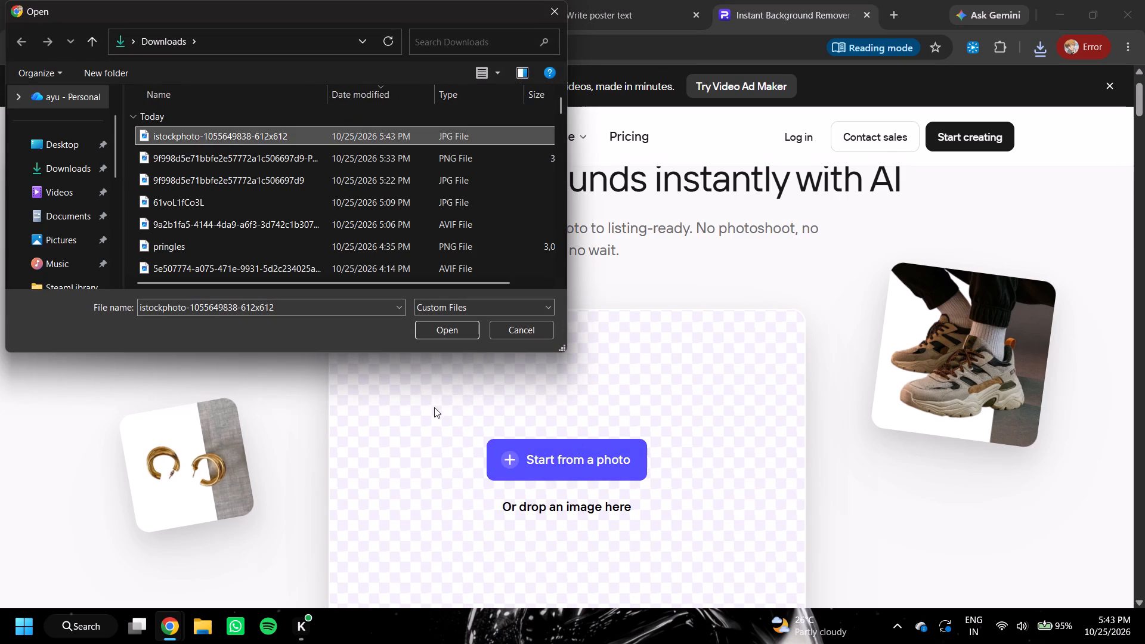
click(444, 333)
Compare the can lid before and after background removal, download the cutout and dismiss the promotional pop-up.
scroll(627, 415, down, 3)
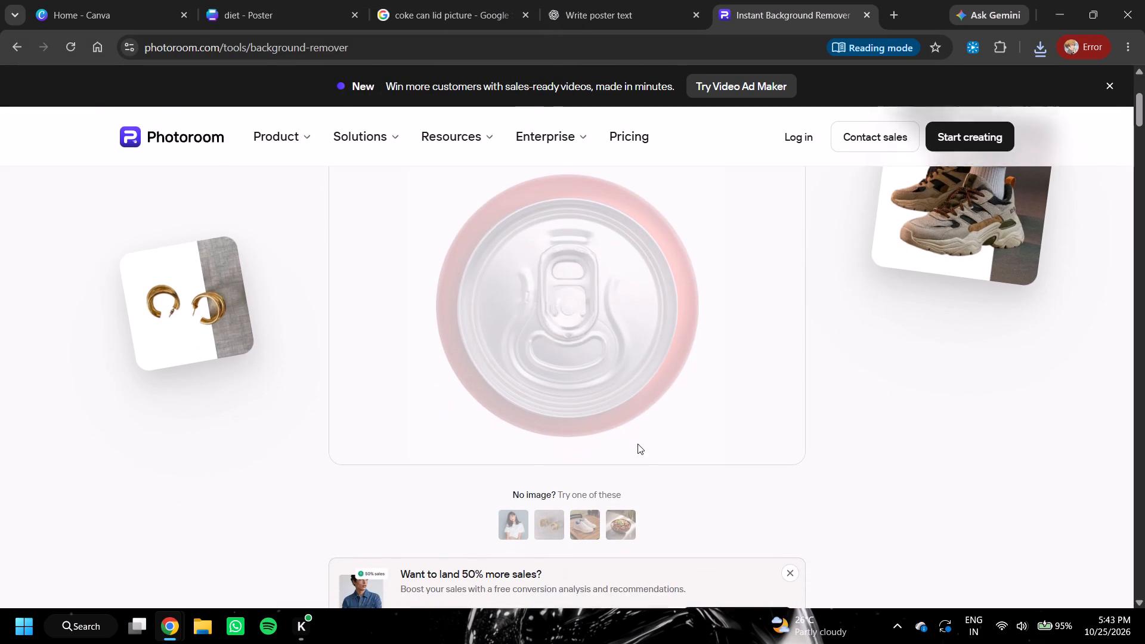
scroll(638, 444, down, 1)
scroll(629, 416, up, 4)
scroll(631, 417, down, 4)
scroll(631, 417, up, 1)
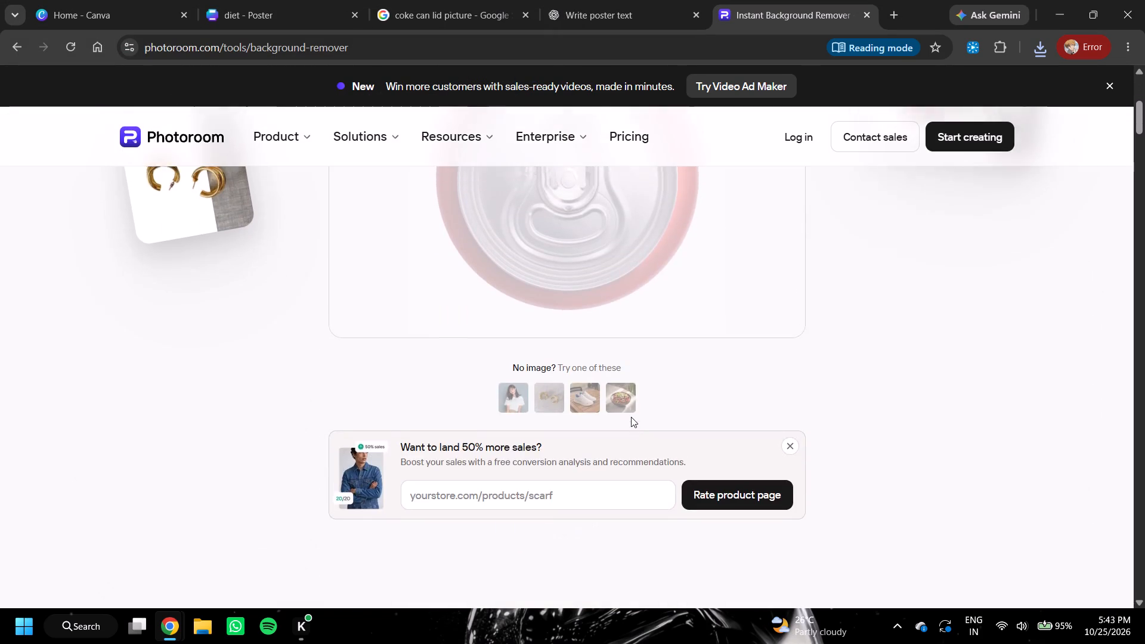
scroll(631, 417, up, 2)
scroll(631, 417, down, 2)
scroll(631, 417, up, 3)
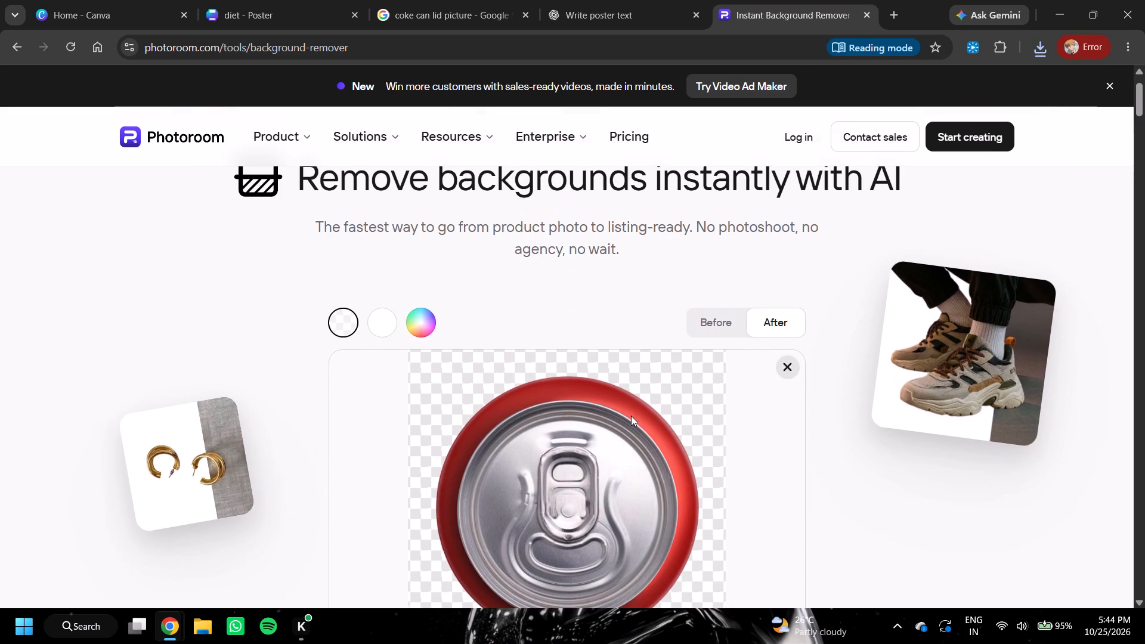
click(716, 323)
click(756, 322)
scroll(757, 323, down, 4)
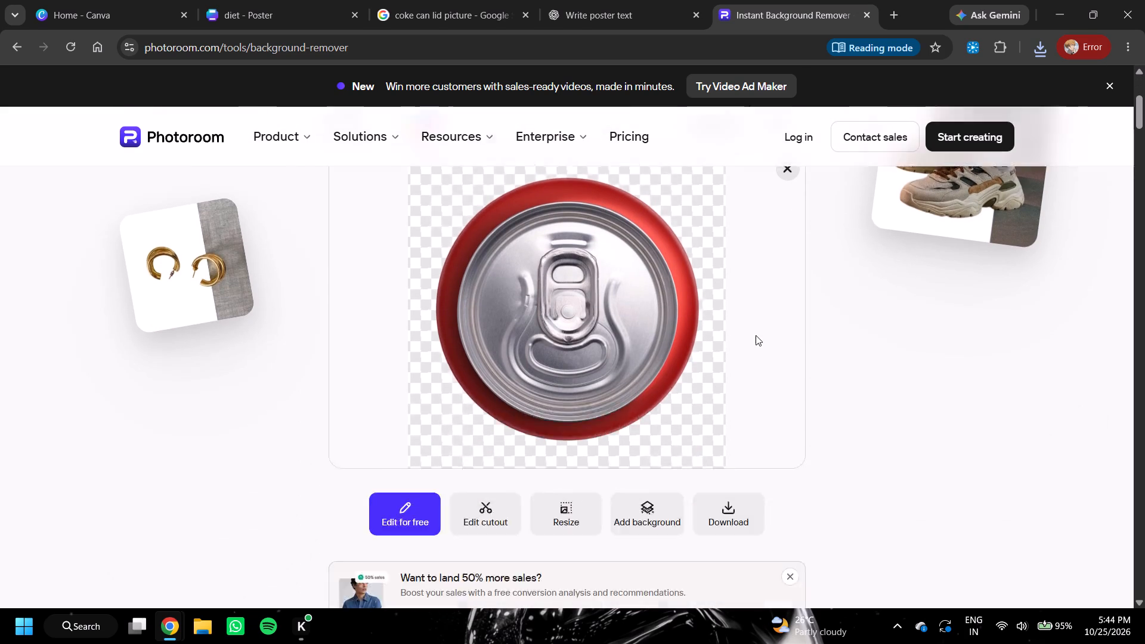
click(727, 408)
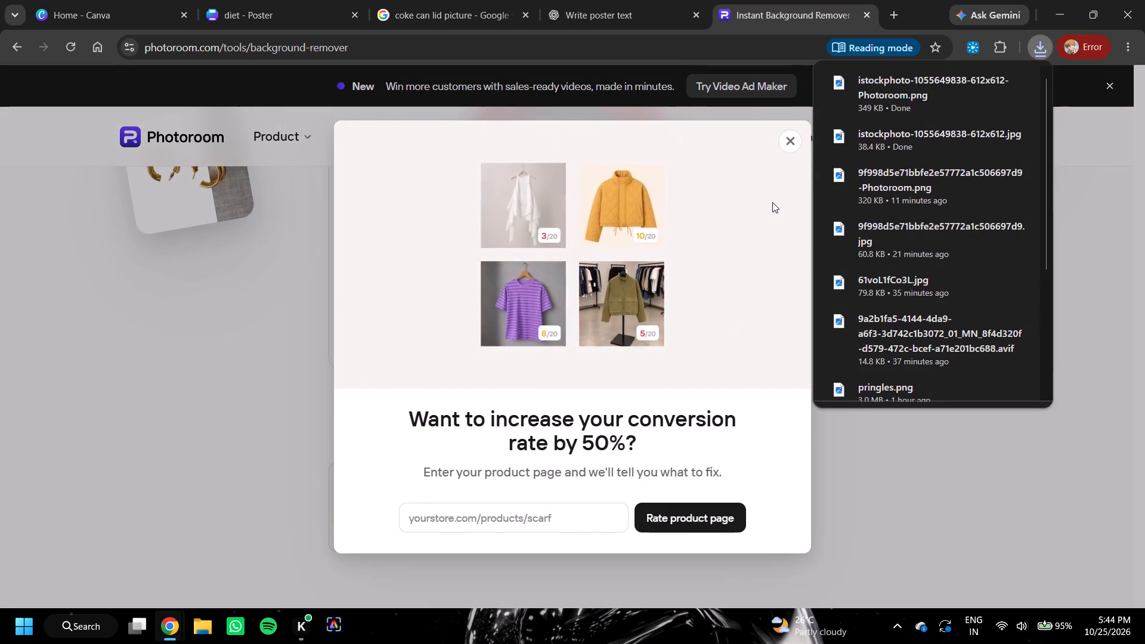
click(794, 140)
double_click(290, 11)
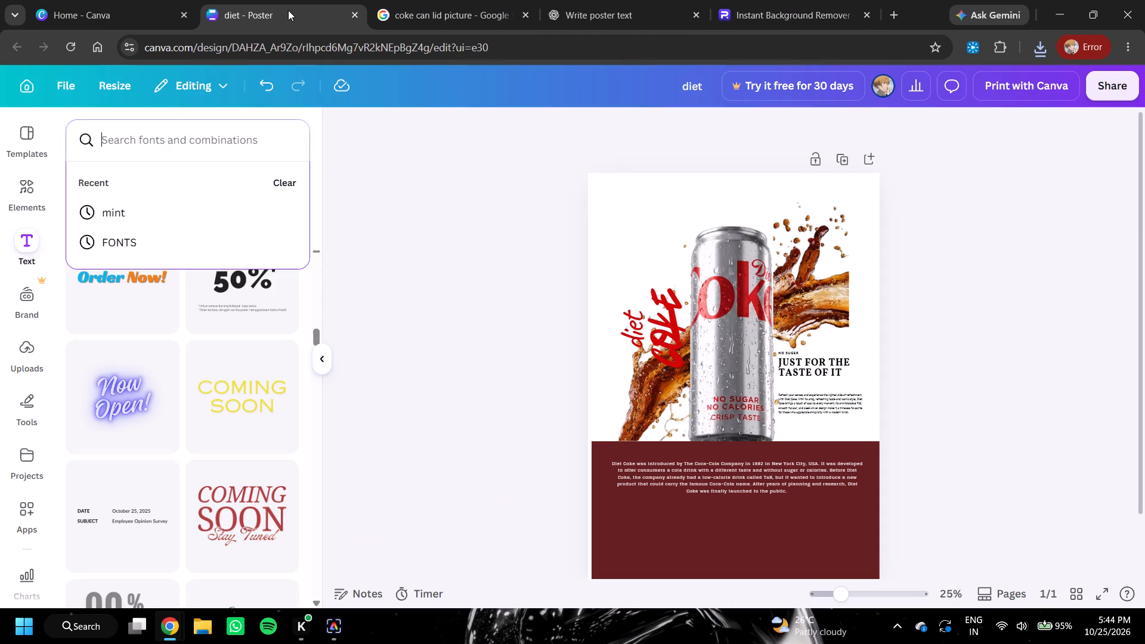
click(18, 352)
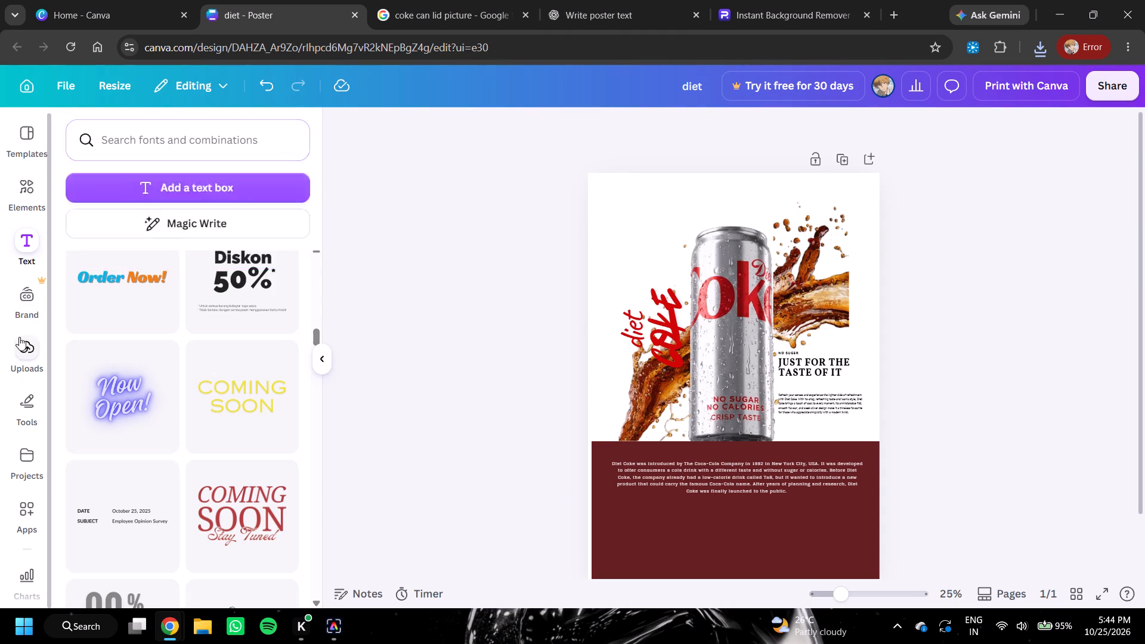
click(153, 173)
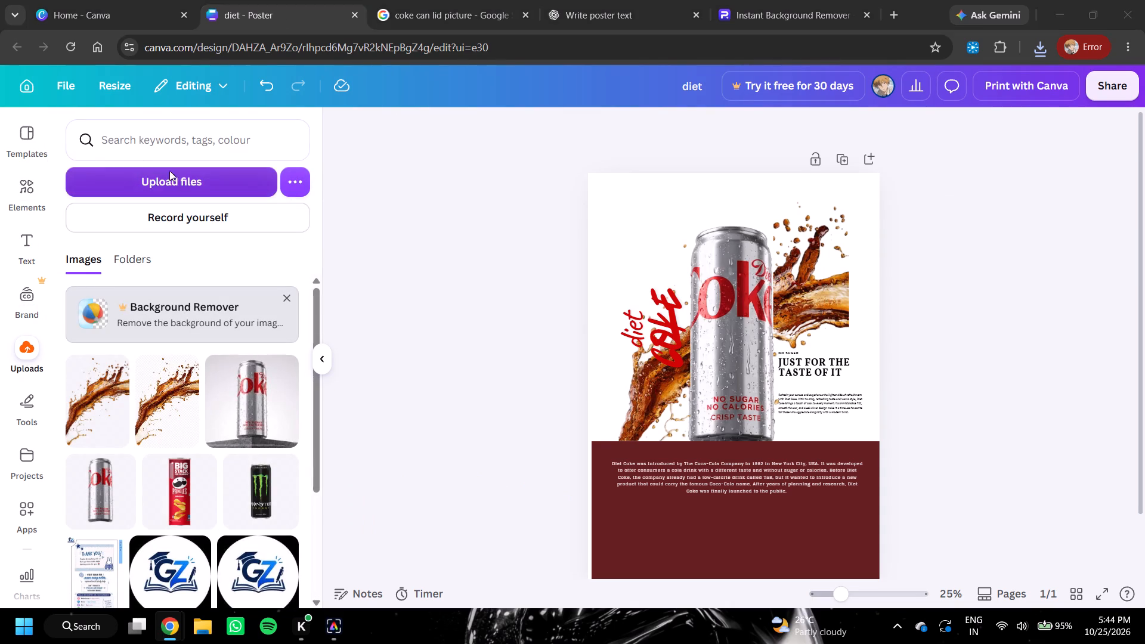
click(197, 137)
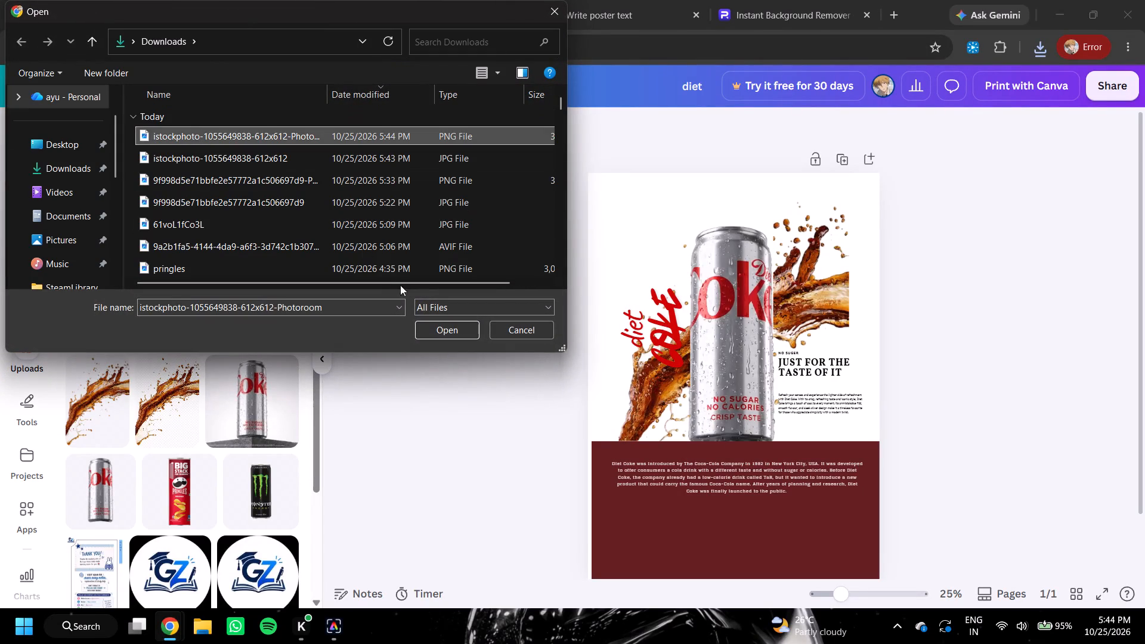
click(432, 324)
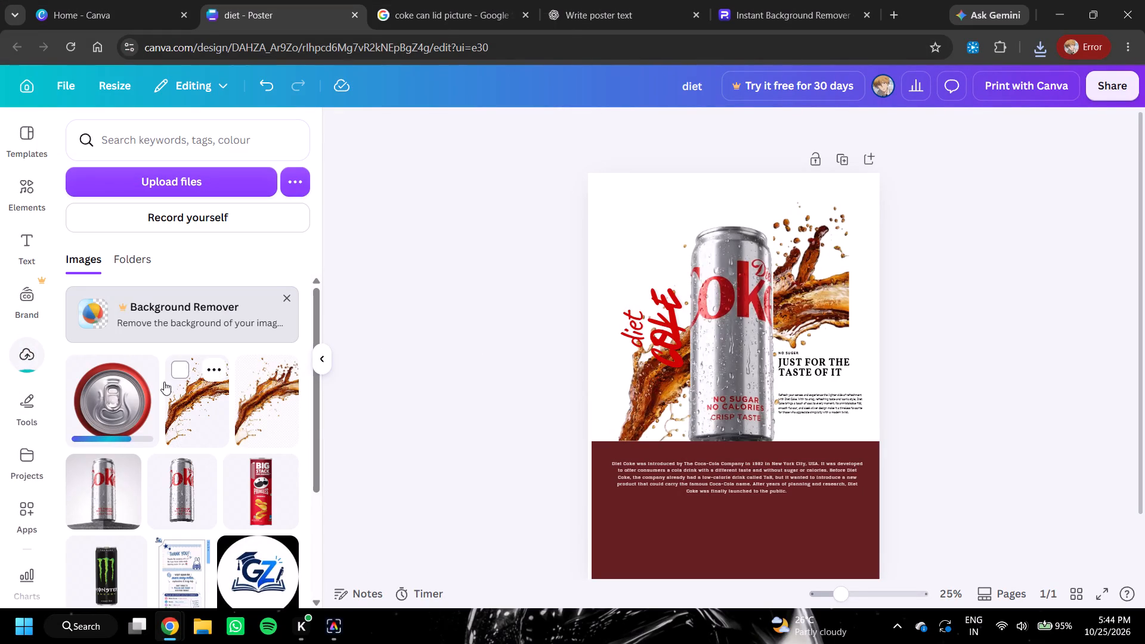
Add the uploaded can lid to the poster and move it below the history paragraph, partly past the page's bottom edge.
click(119, 402)
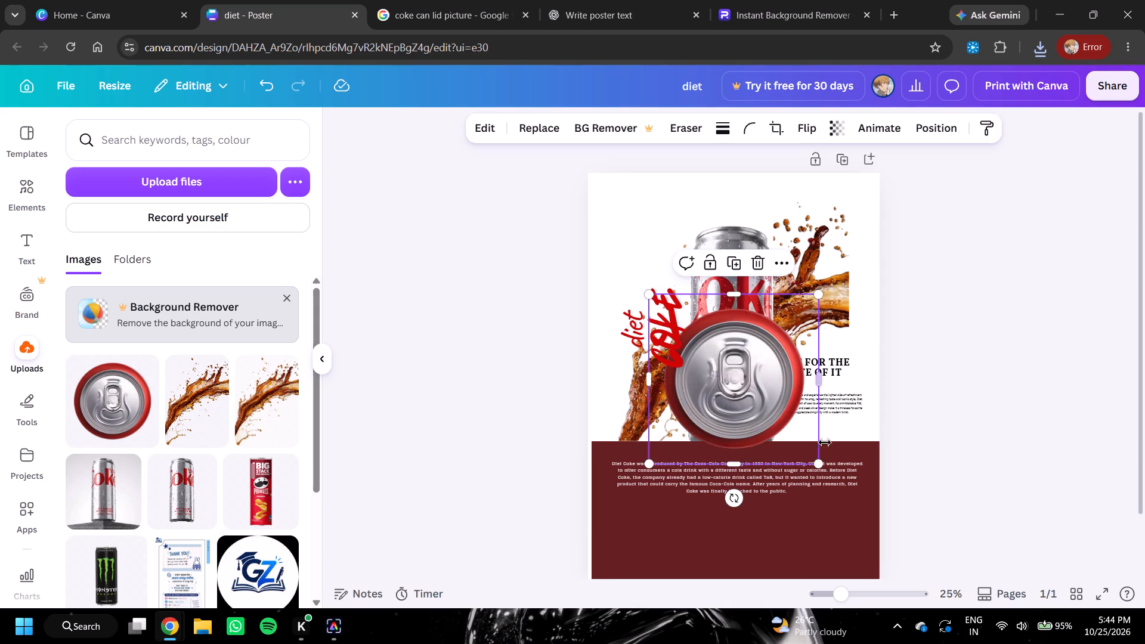
drag(739, 400, 738, 483)
scroll(742, 475, up, 2)
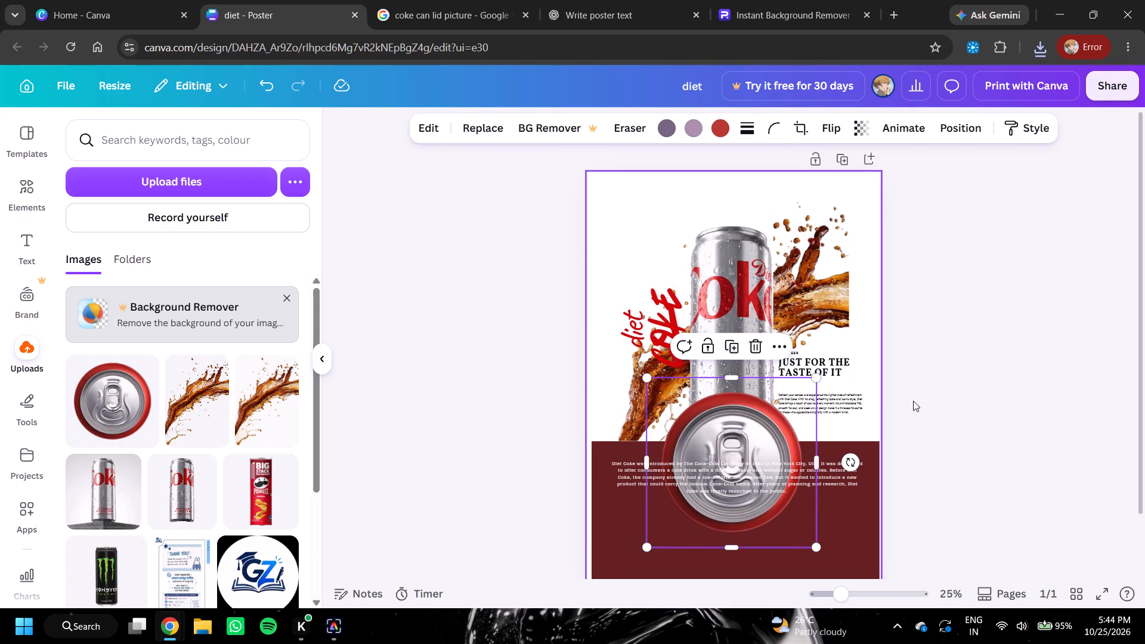
scroll(940, 395, up, 3)
scroll(946, 376, down, 3)
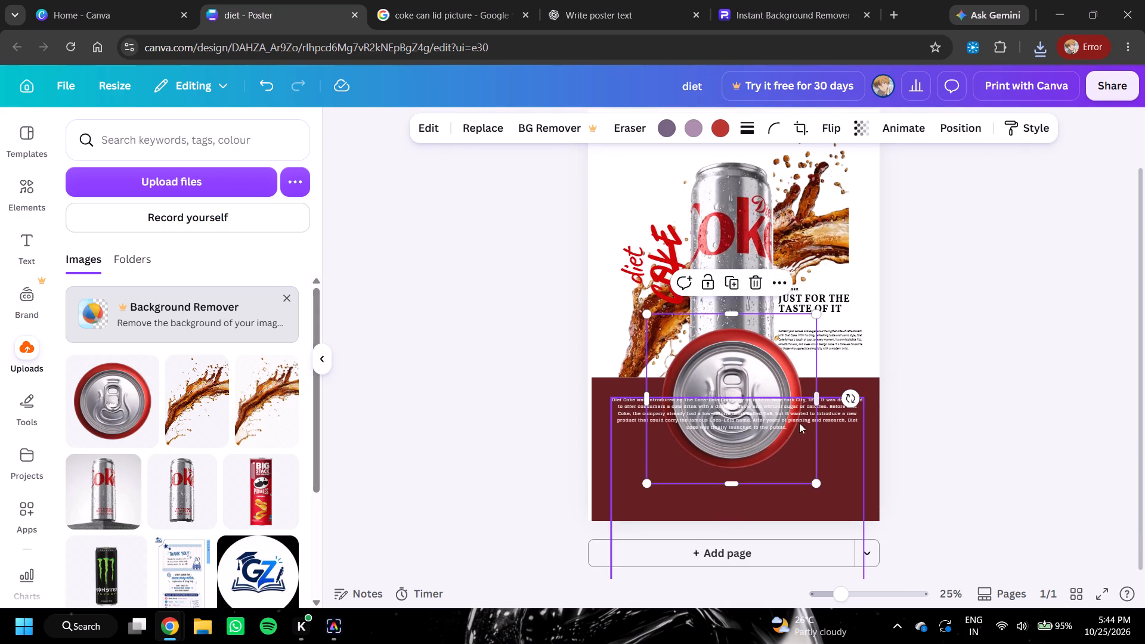
drag(763, 449, 765, 544)
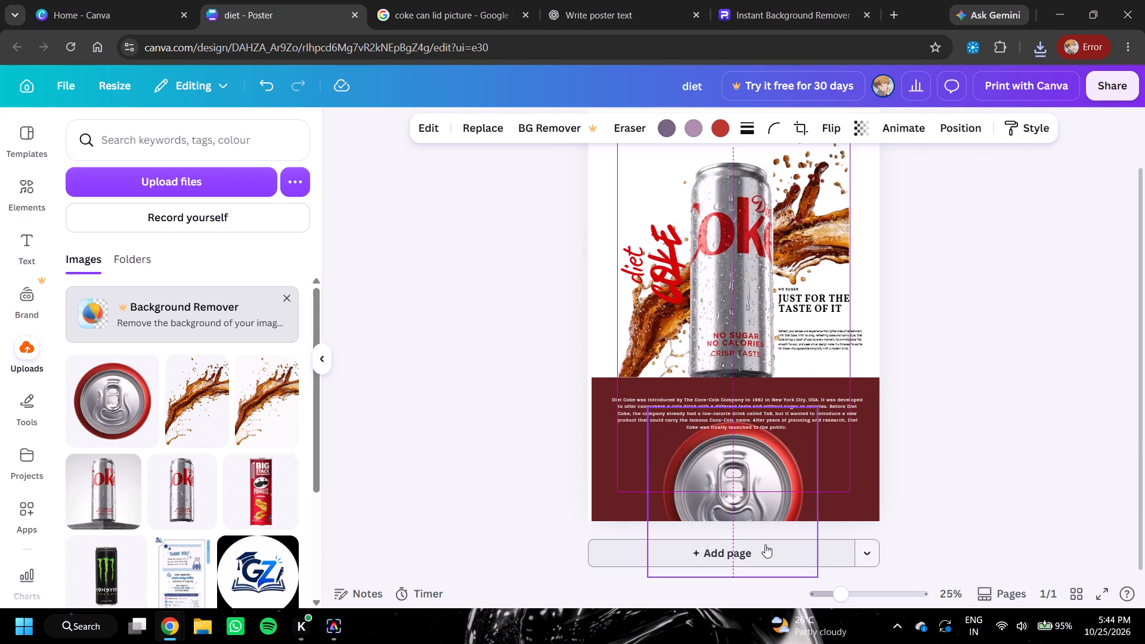
drag(765, 544, 768, 535)
drag(768, 532, 766, 551)
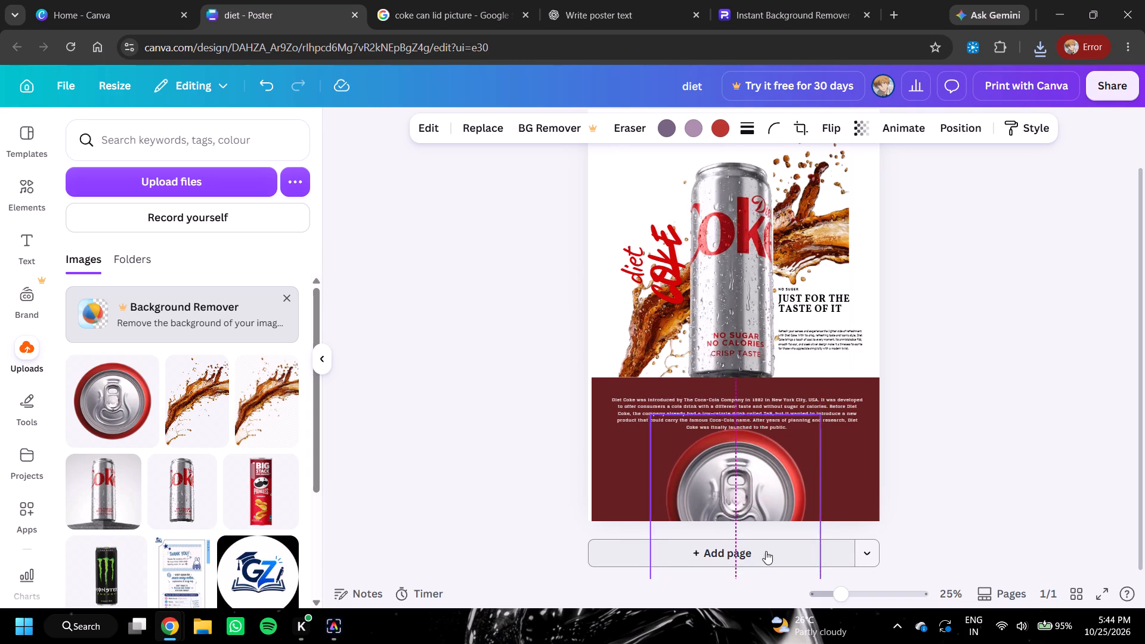
drag(766, 551, 763, 576)
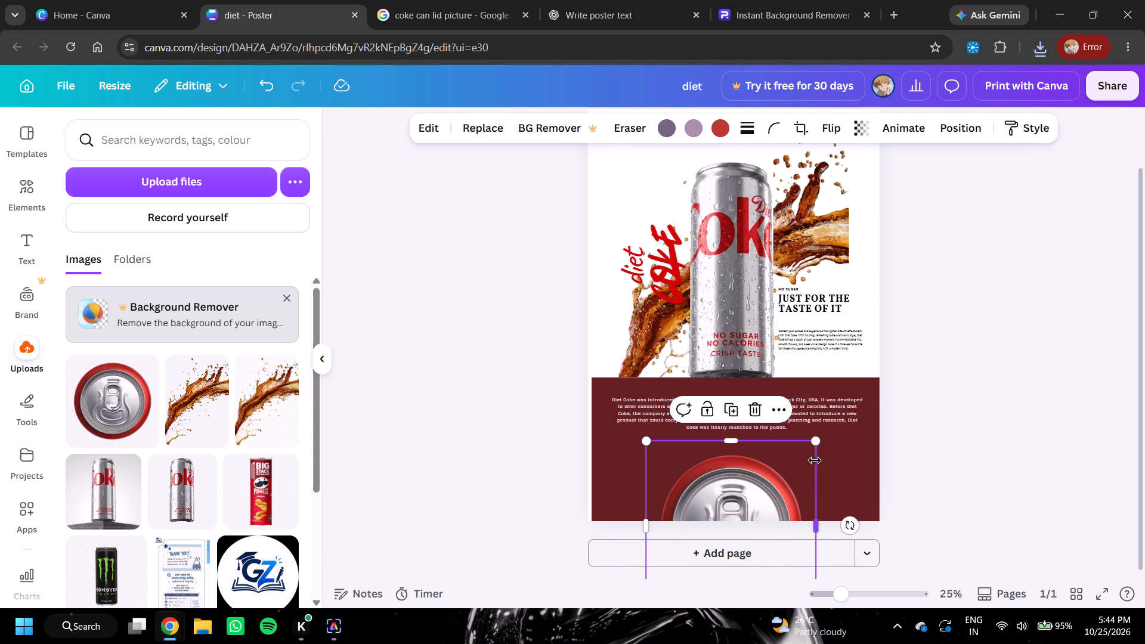
Shrink the can lid slightly, recentre it horizontally at the bottom of the maroon block and deselect it.
drag(816, 439, 799, 458)
click(741, 492)
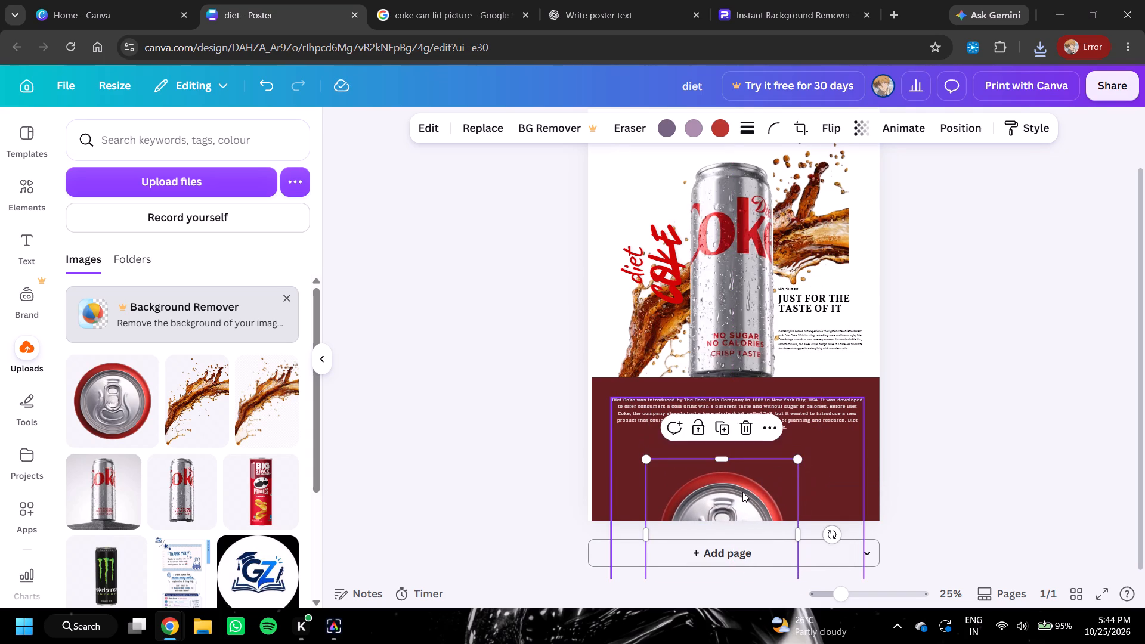
click(747, 488)
drag(753, 481, 755, 468)
click(957, 424)
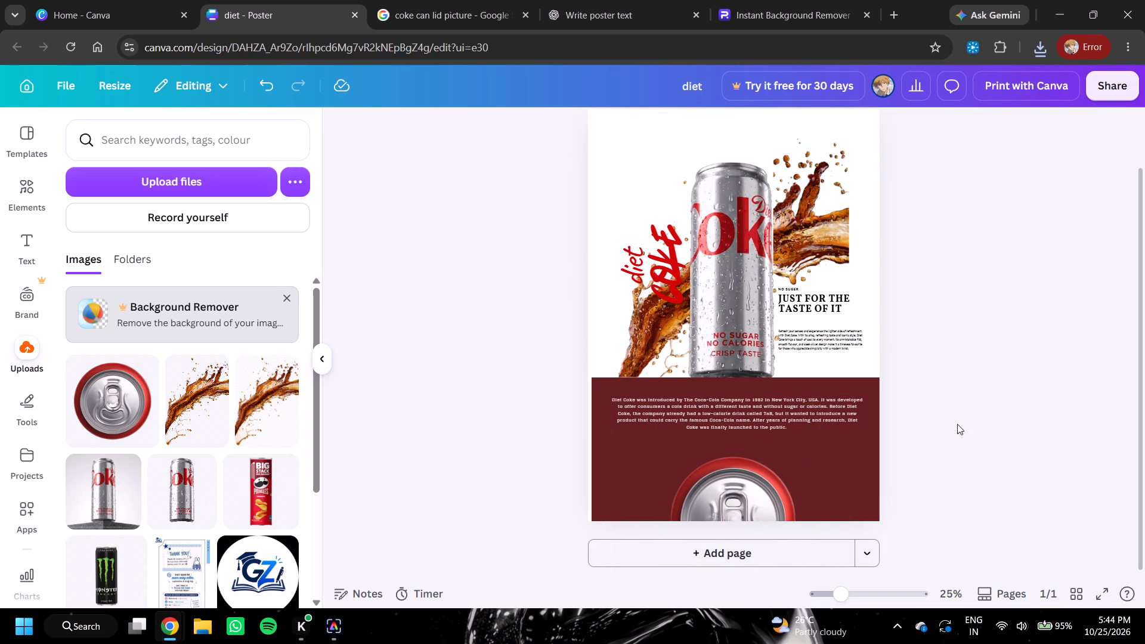
Lock the history text group on the maroon block and deselect it.
scroll(949, 420, up, 2)
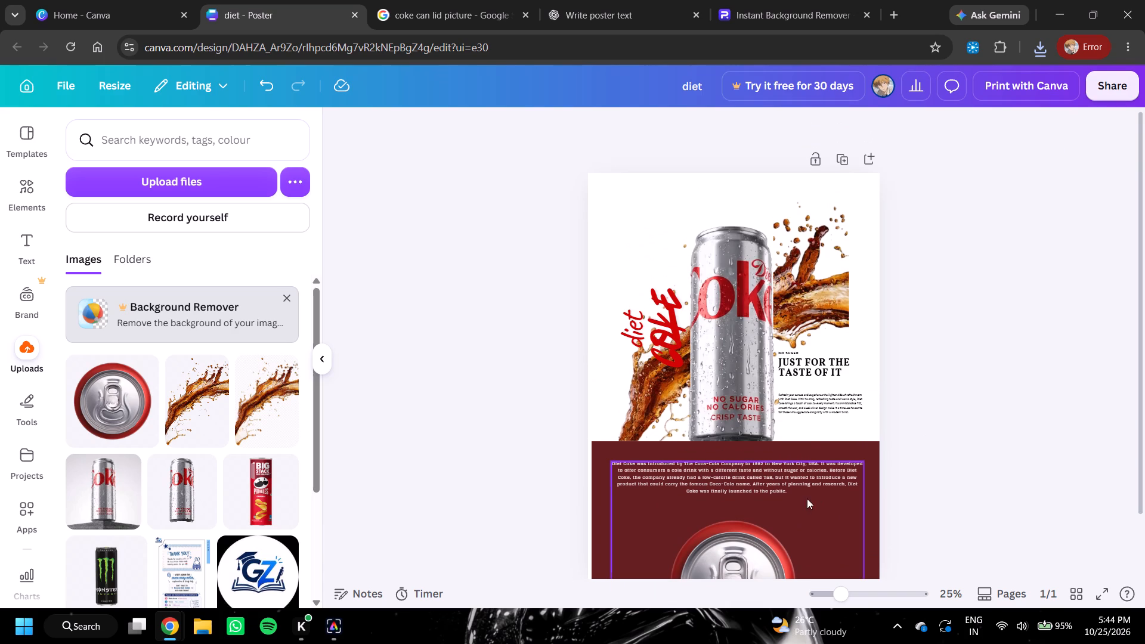
click(734, 534)
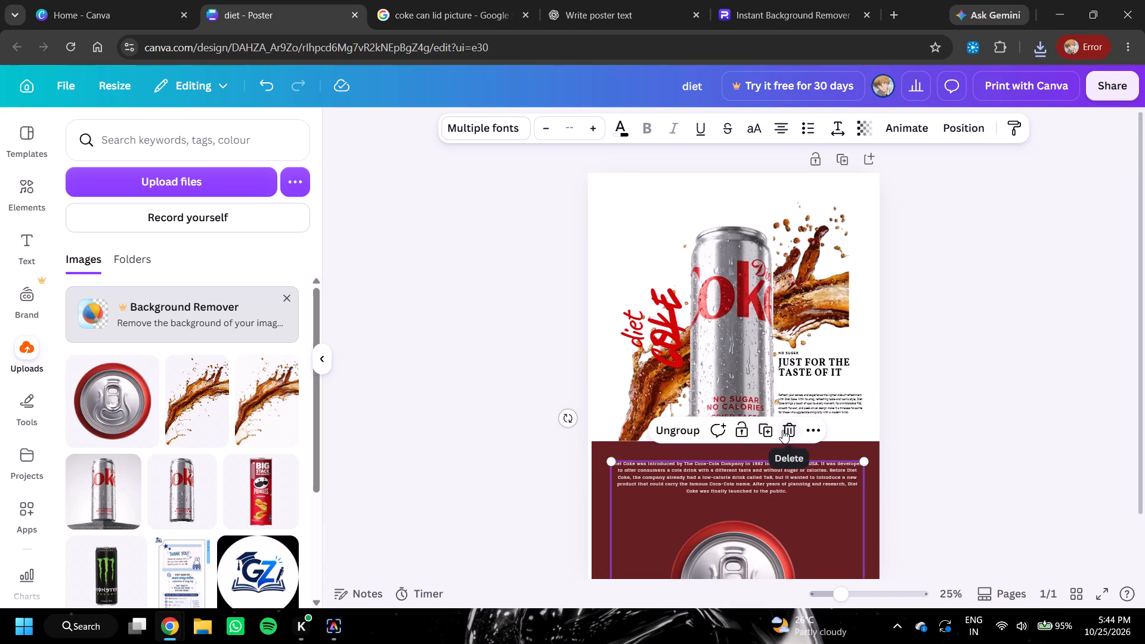
click(741, 426)
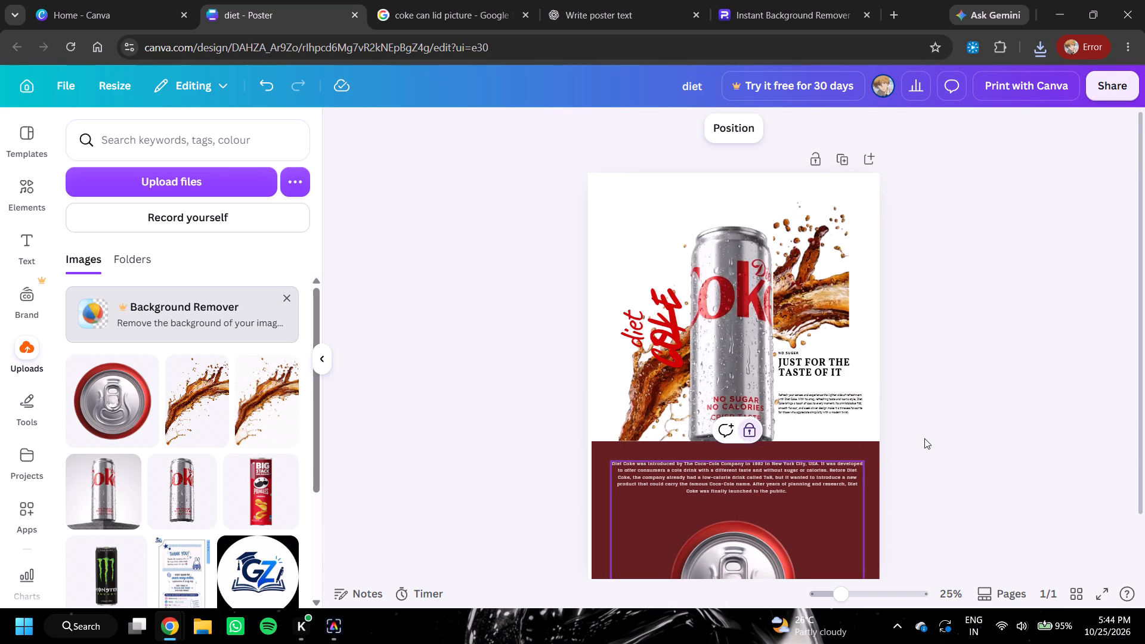
click(924, 438)
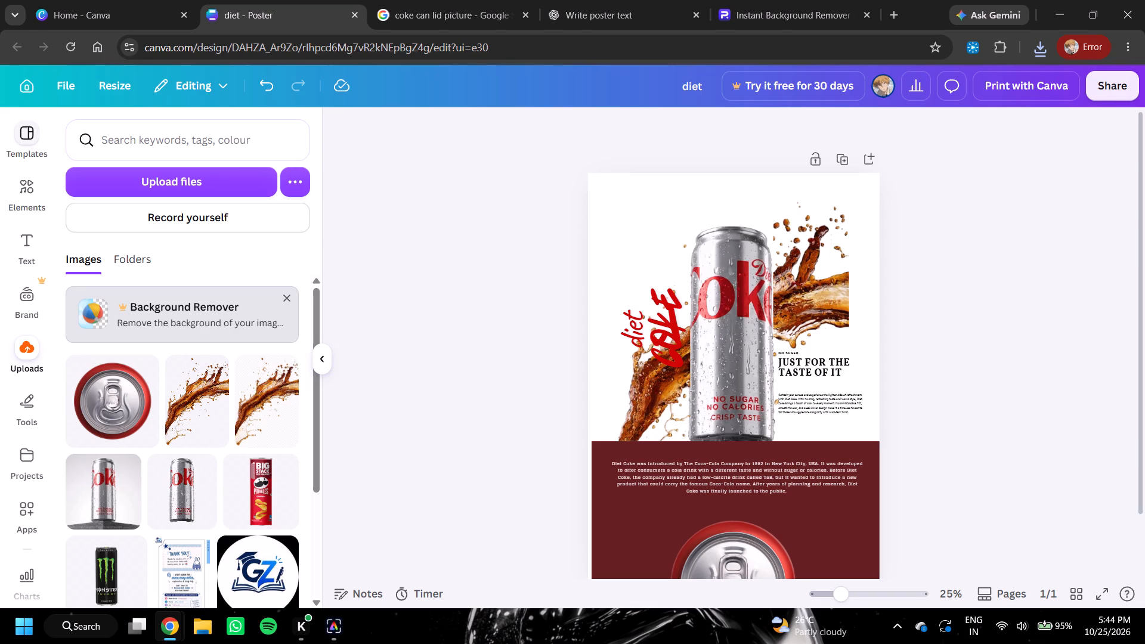
Search the Elements library for "water".
click(118, 140)
key(w)
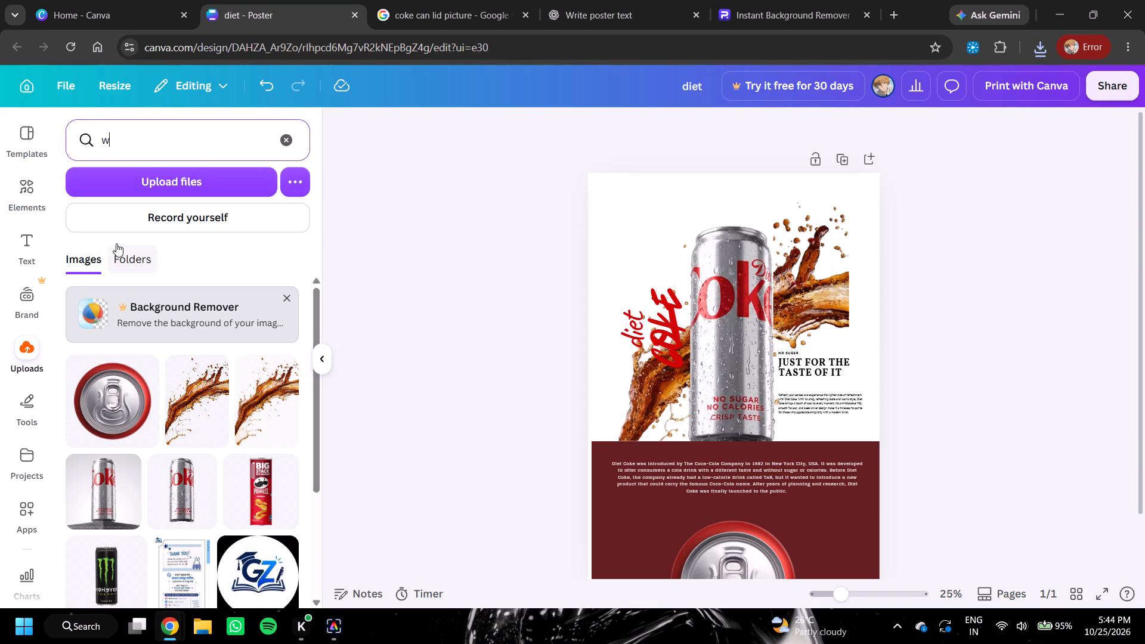
click(19, 200)
click(130, 148)
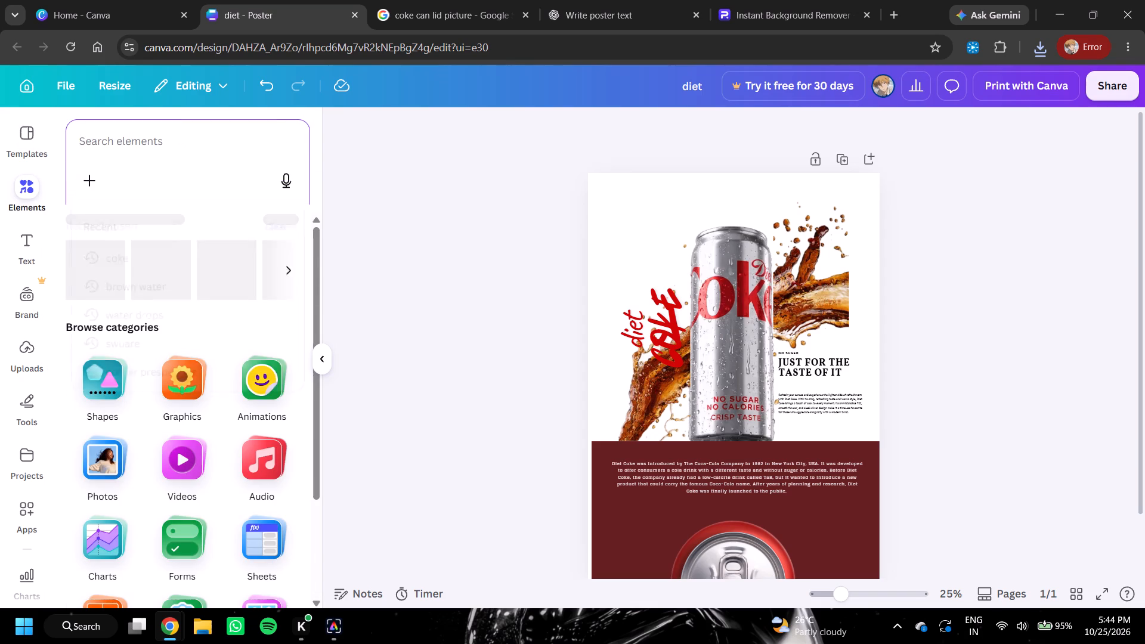
text(wa)
text(ter)
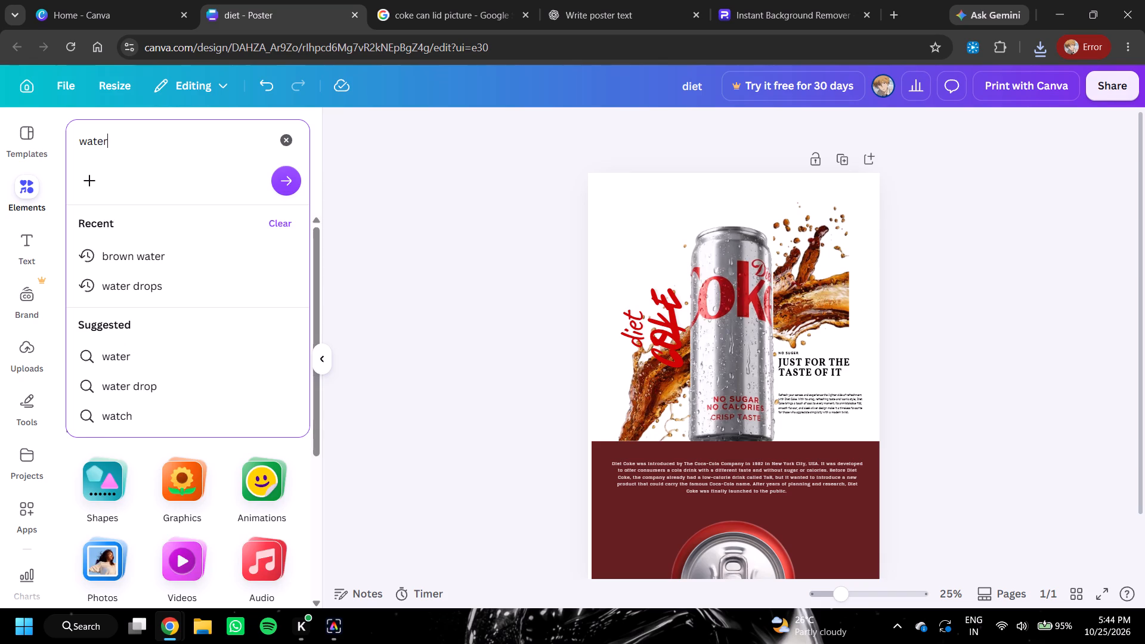
key(Return)
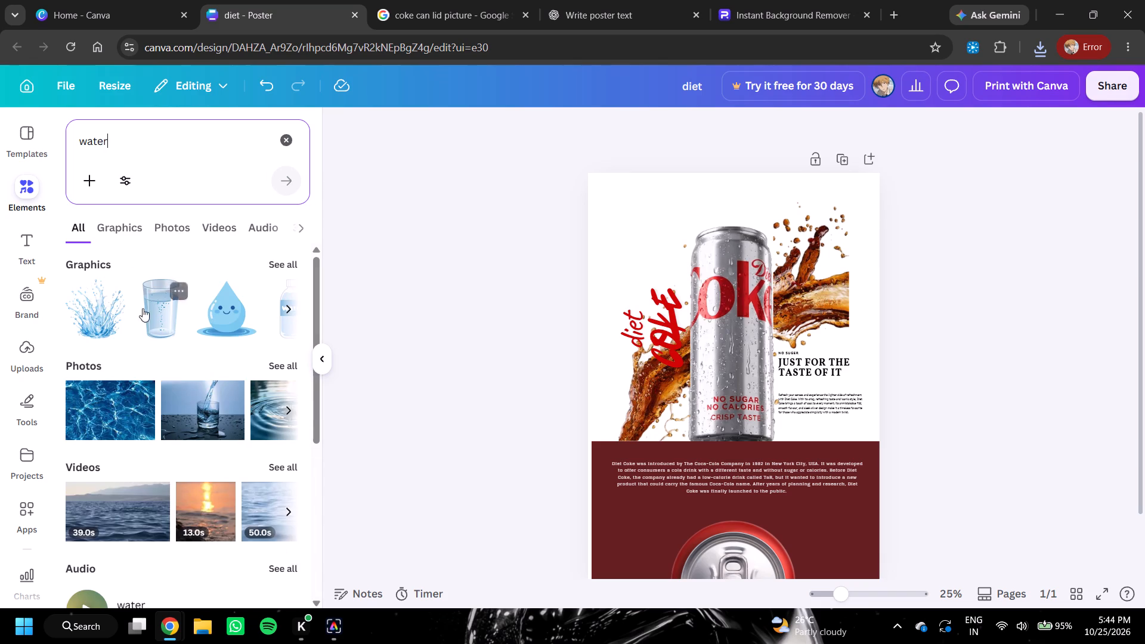
Browse the graphics results for "water" to find a splash that suits the poster.
scroll(122, 313, down, 2)
scroll(122, 313, up, 2)
scroll(122, 314, down, 3)
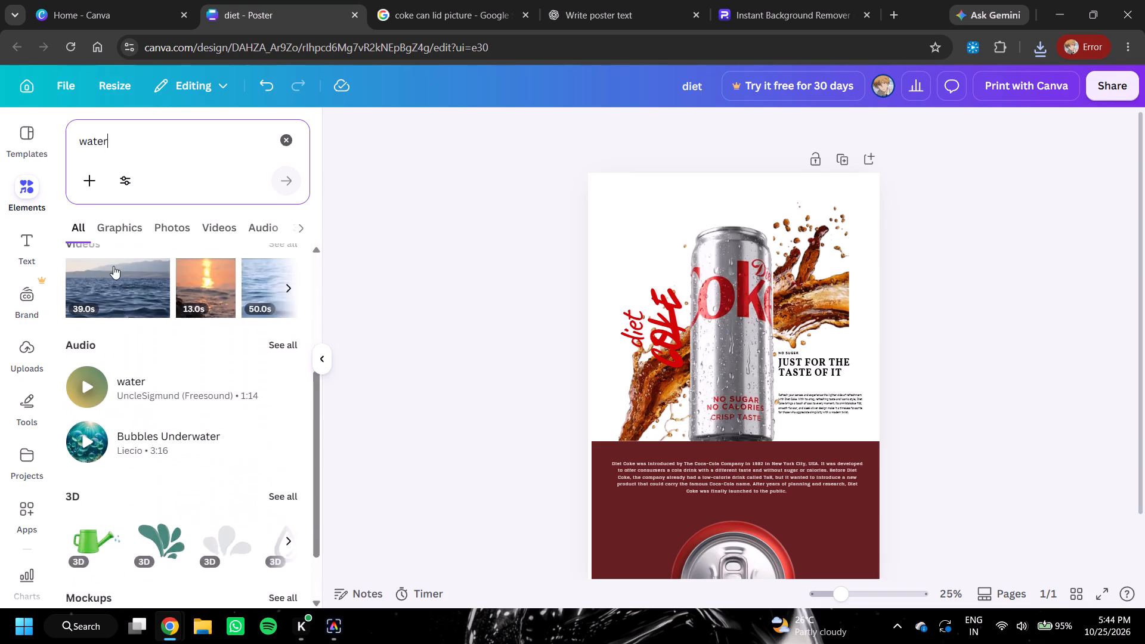
scroll(115, 273, up, 1)
click(113, 226)
scroll(161, 288, down, 1)
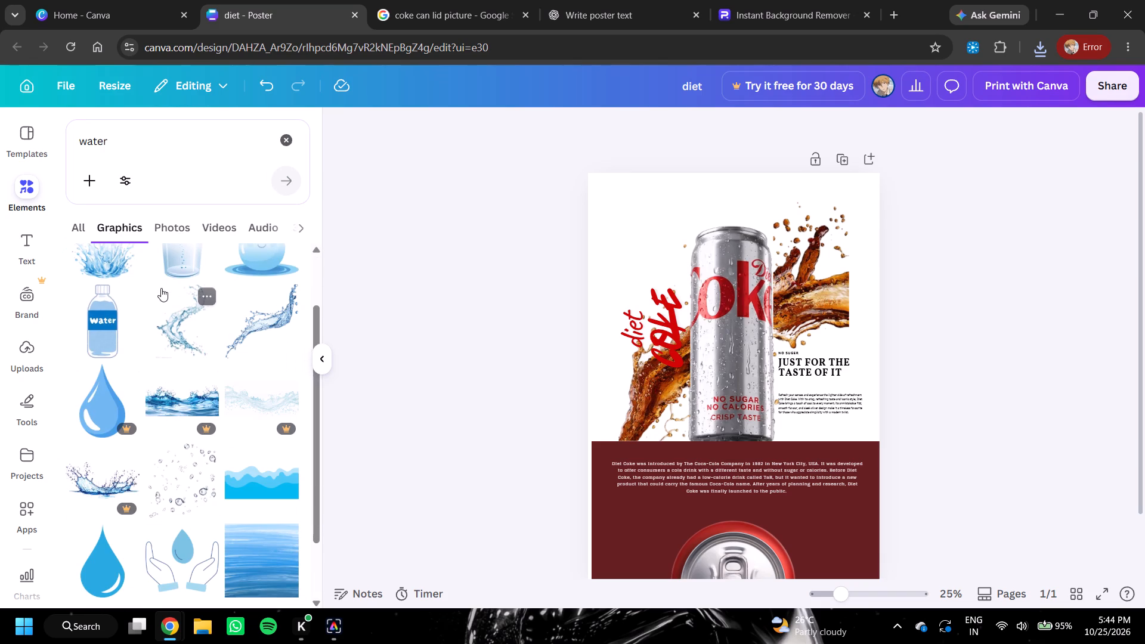
scroll(164, 291, down, 1)
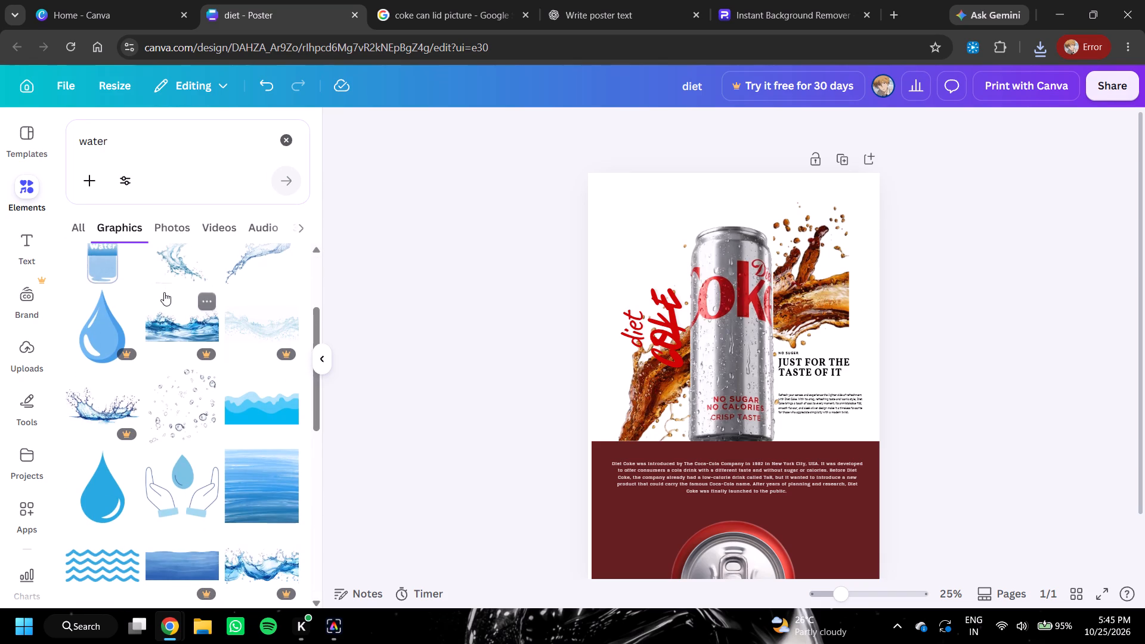
scroll(165, 293, down, 2)
scroll(165, 294, up, 1)
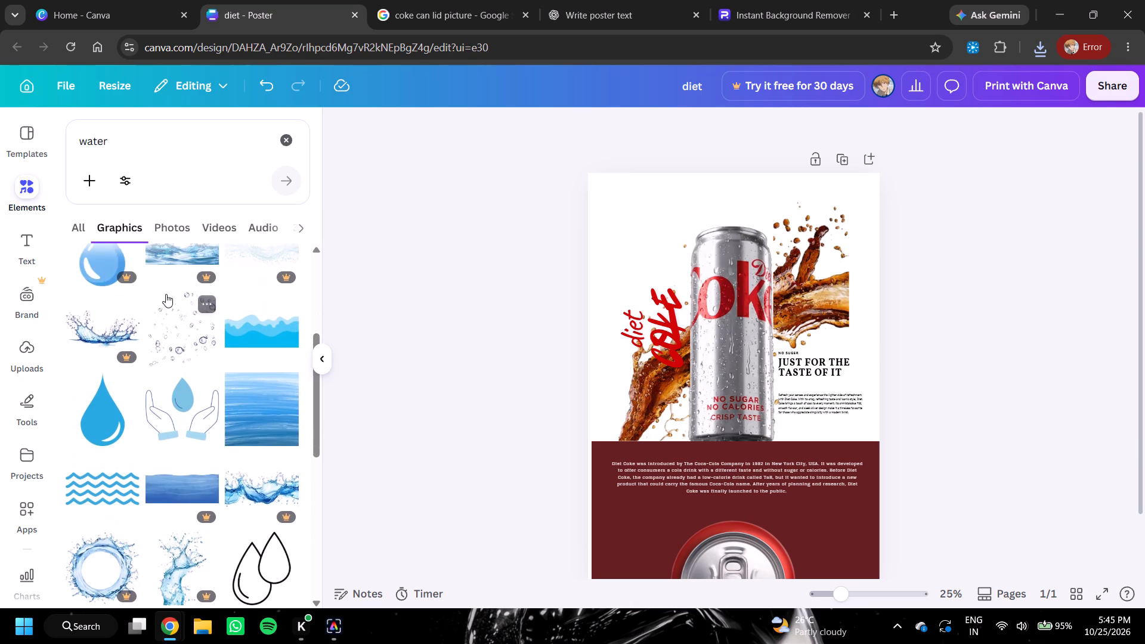
scroll(166, 295, down, 4)
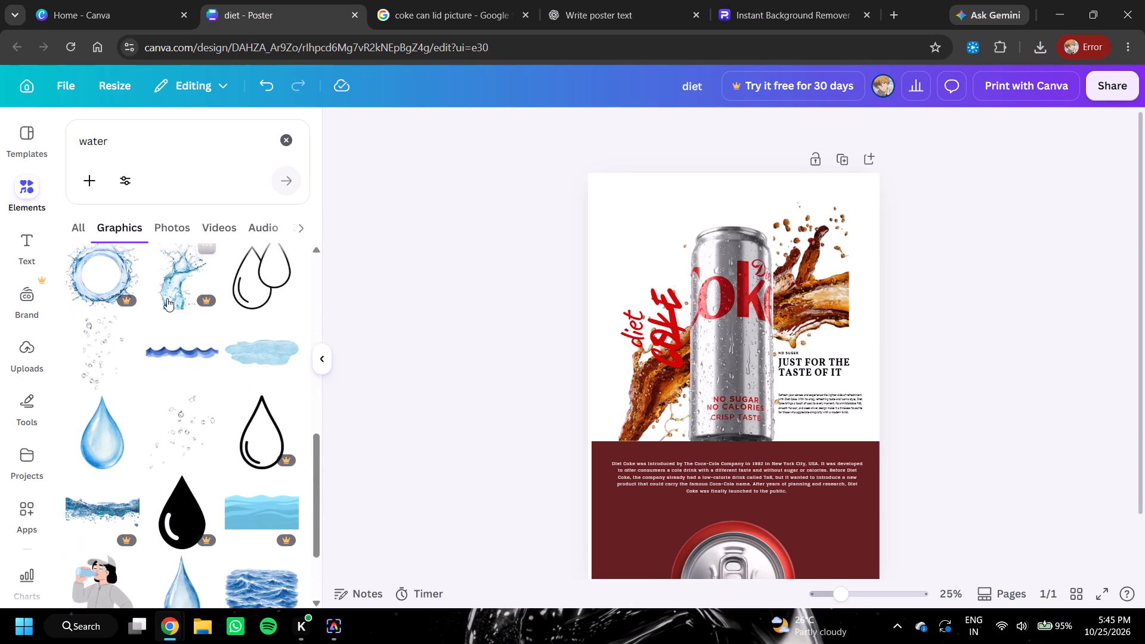
scroll(167, 301, down, 4)
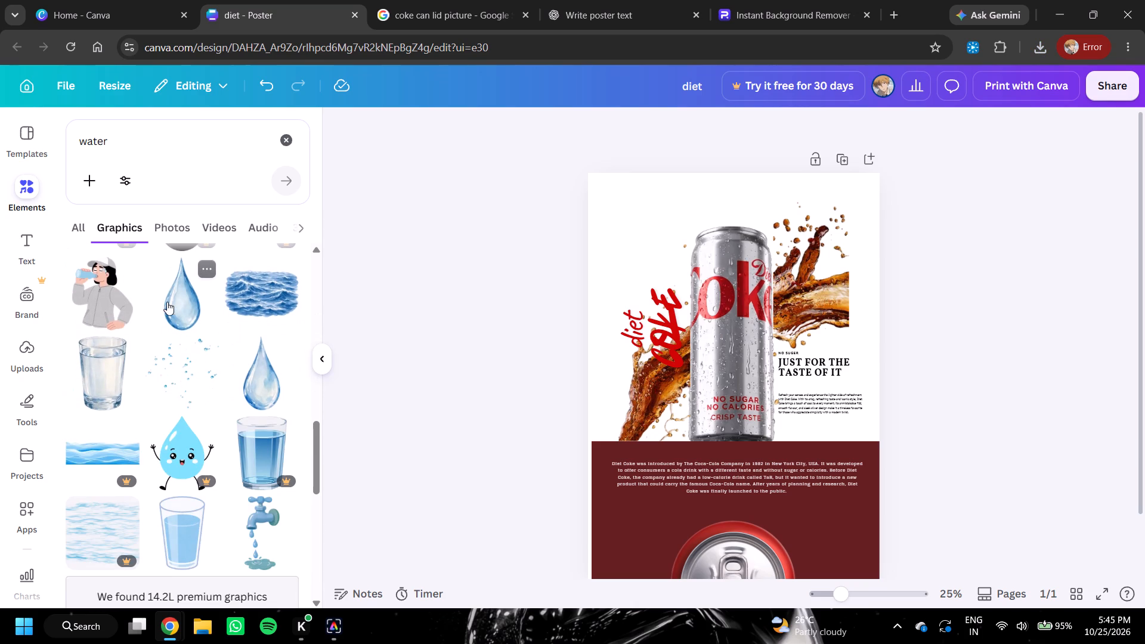
scroll(169, 307, down, 5)
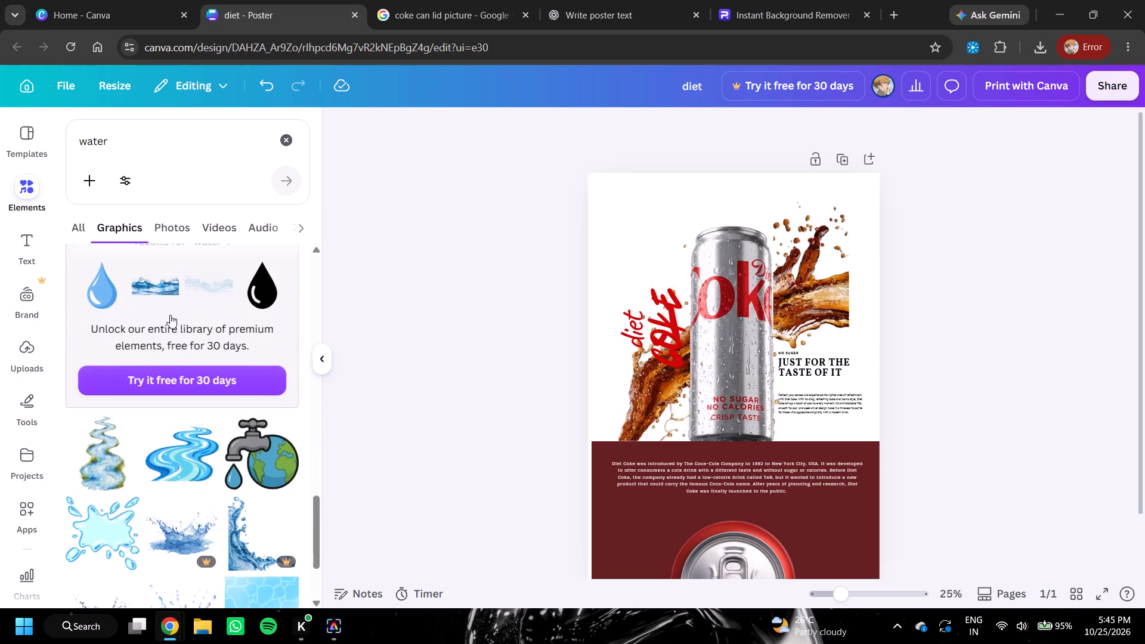
scroll(170, 315, down, 4)
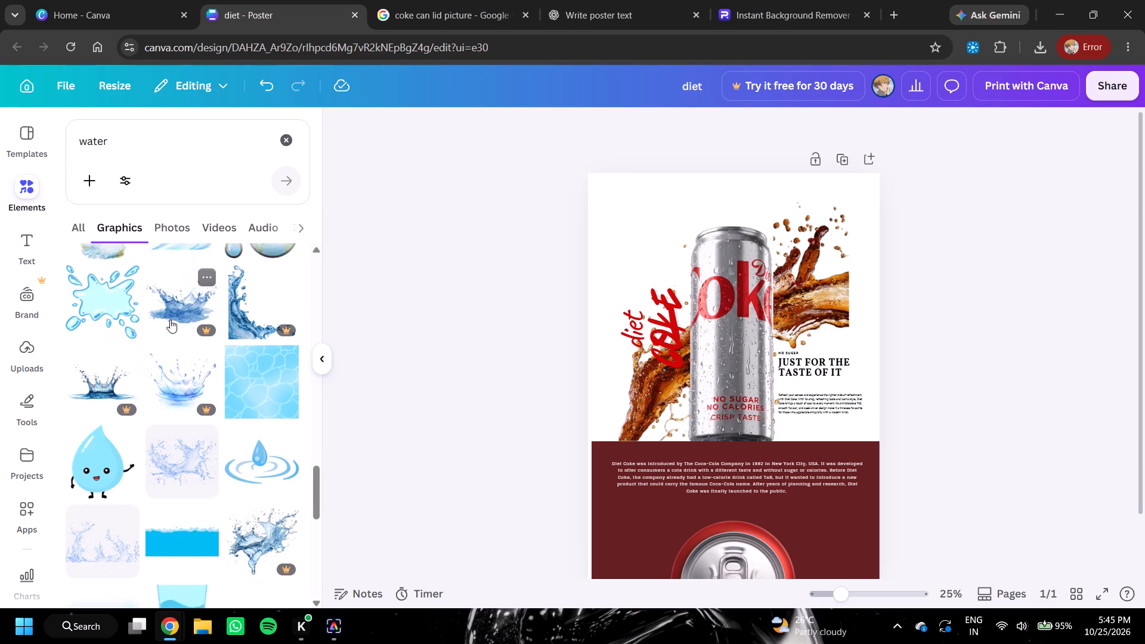
scroll(185, 380, down, 1)
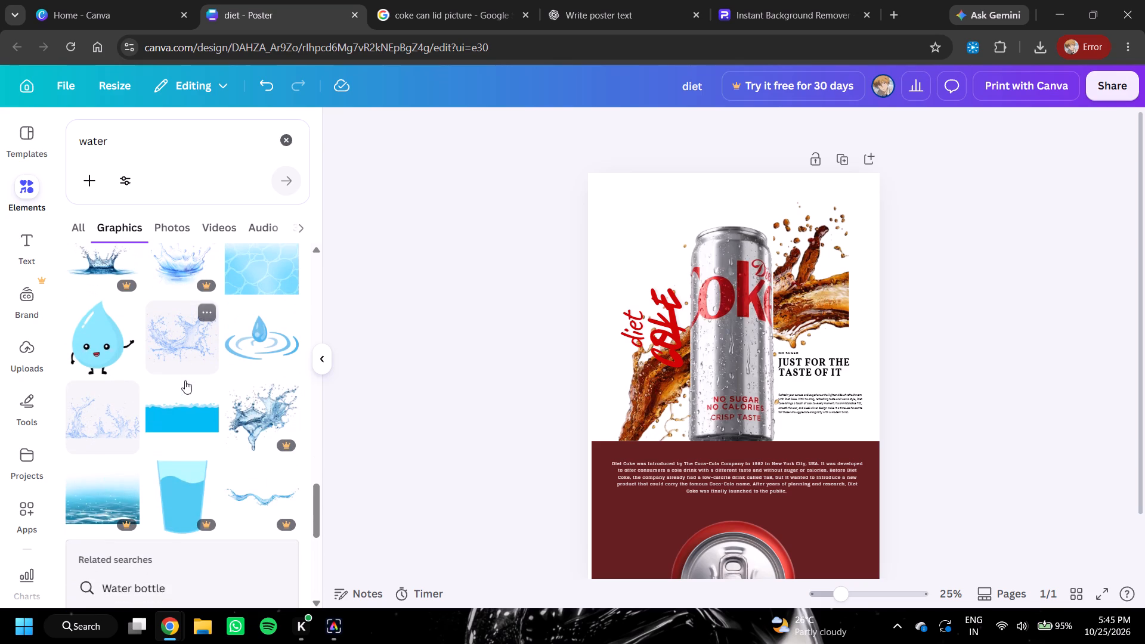
Add the wide pale blue water splash graphic to the poster and move it over the can lid on the maroon block.
click(107, 407)
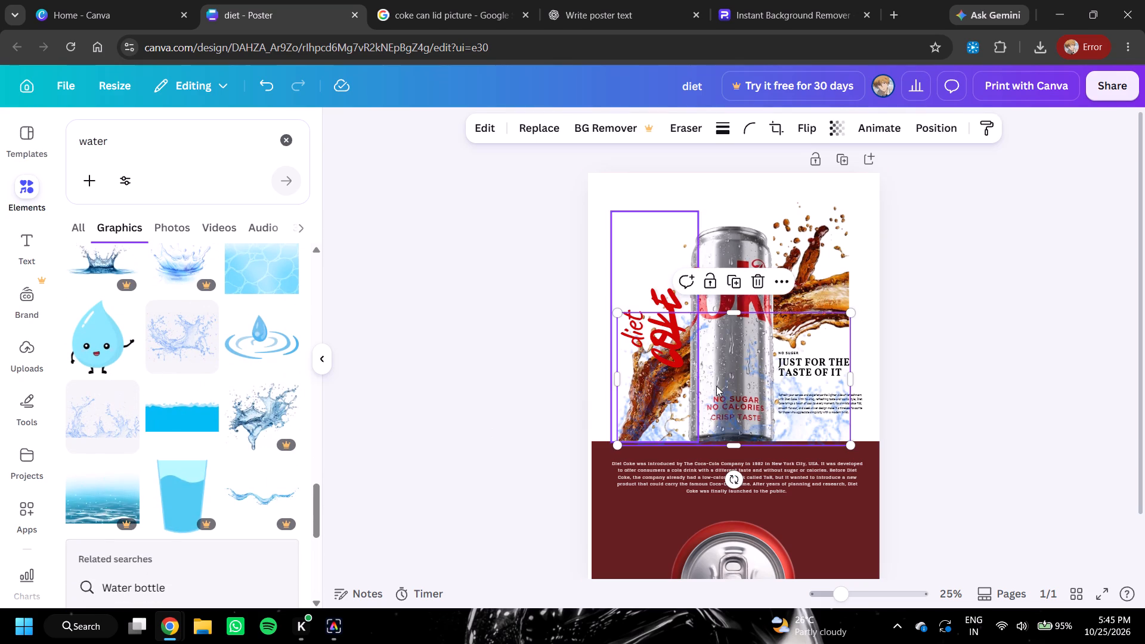
drag(754, 404, 744, 563)
scroll(787, 525, up, 1)
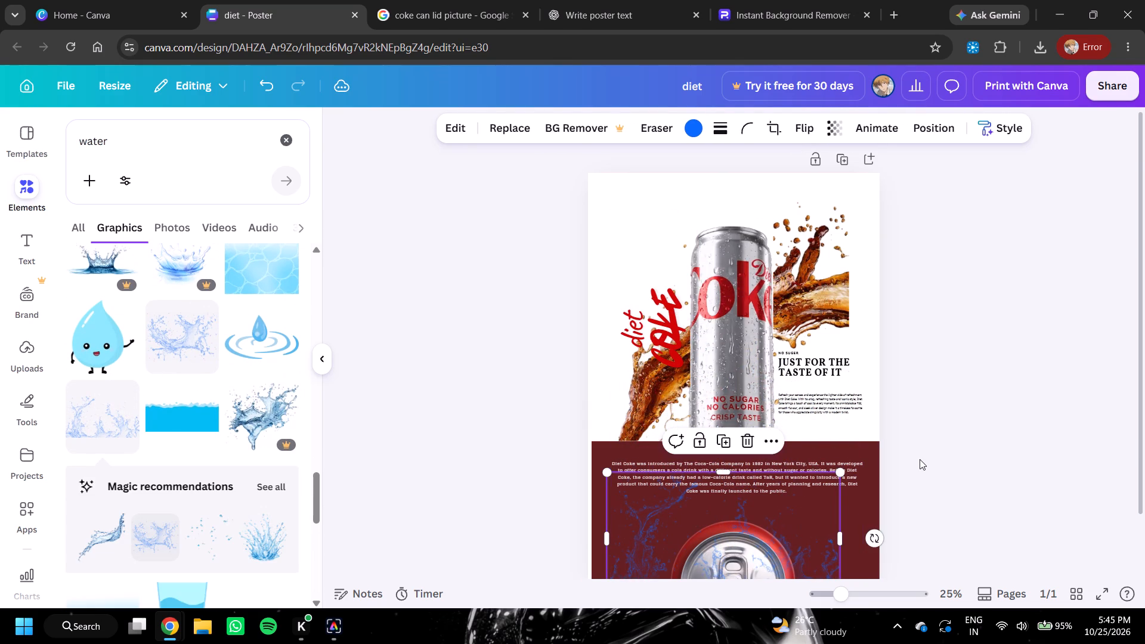
scroll(920, 459, down, 2)
click(810, 490)
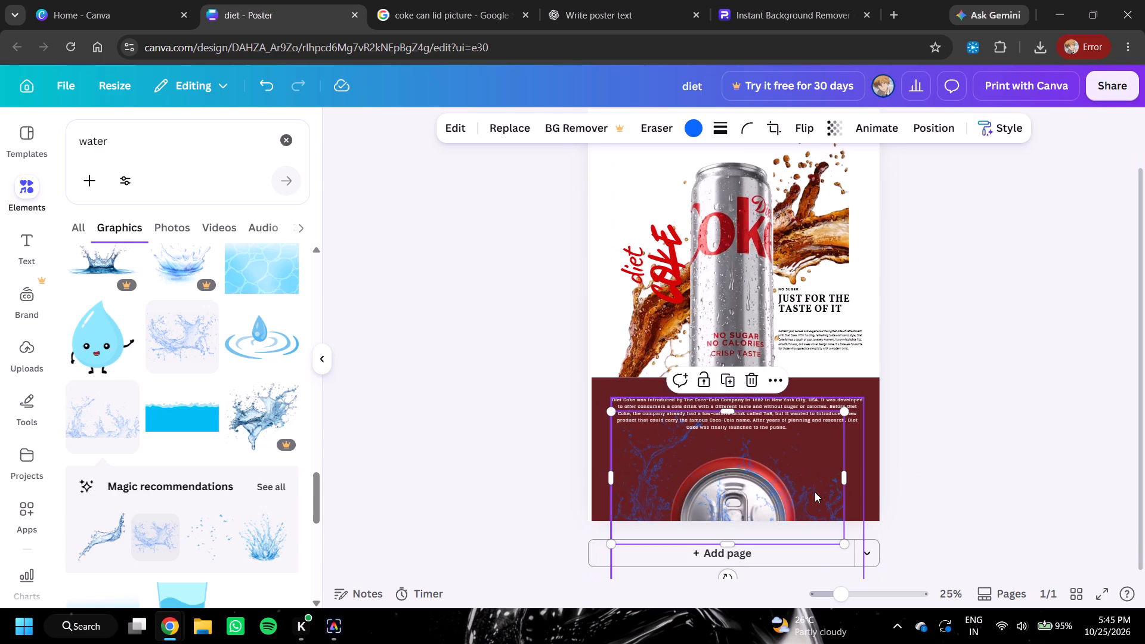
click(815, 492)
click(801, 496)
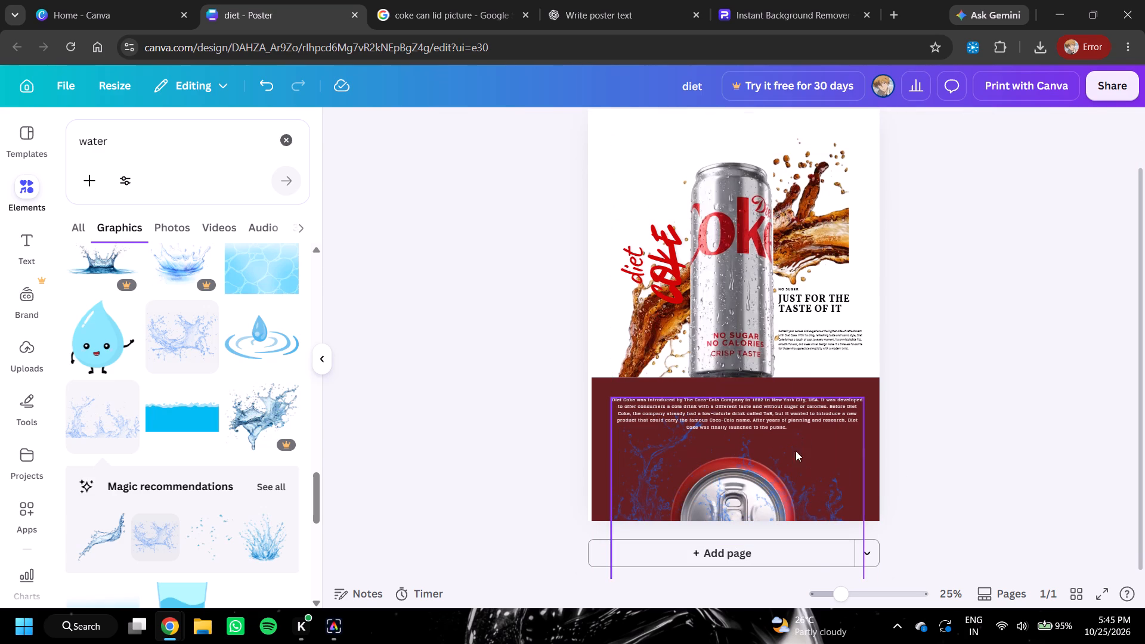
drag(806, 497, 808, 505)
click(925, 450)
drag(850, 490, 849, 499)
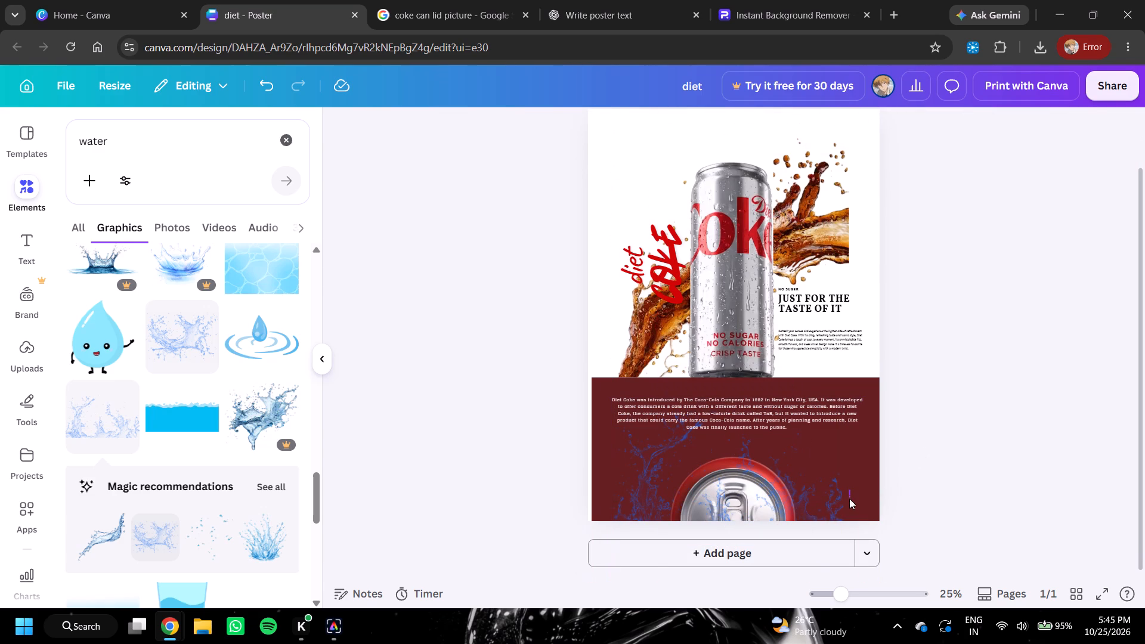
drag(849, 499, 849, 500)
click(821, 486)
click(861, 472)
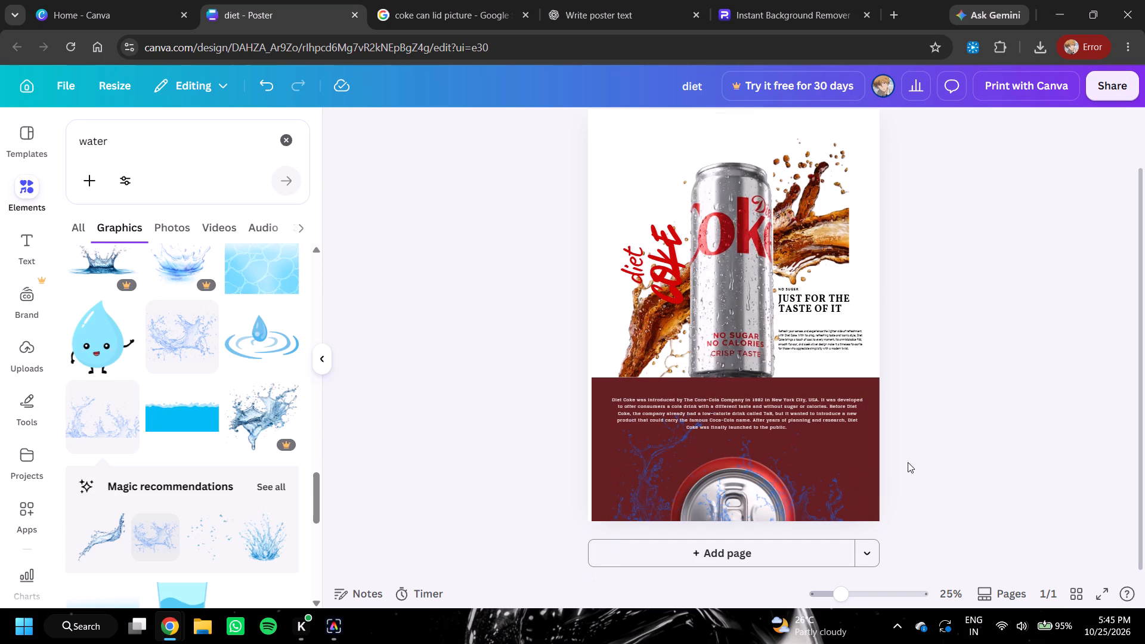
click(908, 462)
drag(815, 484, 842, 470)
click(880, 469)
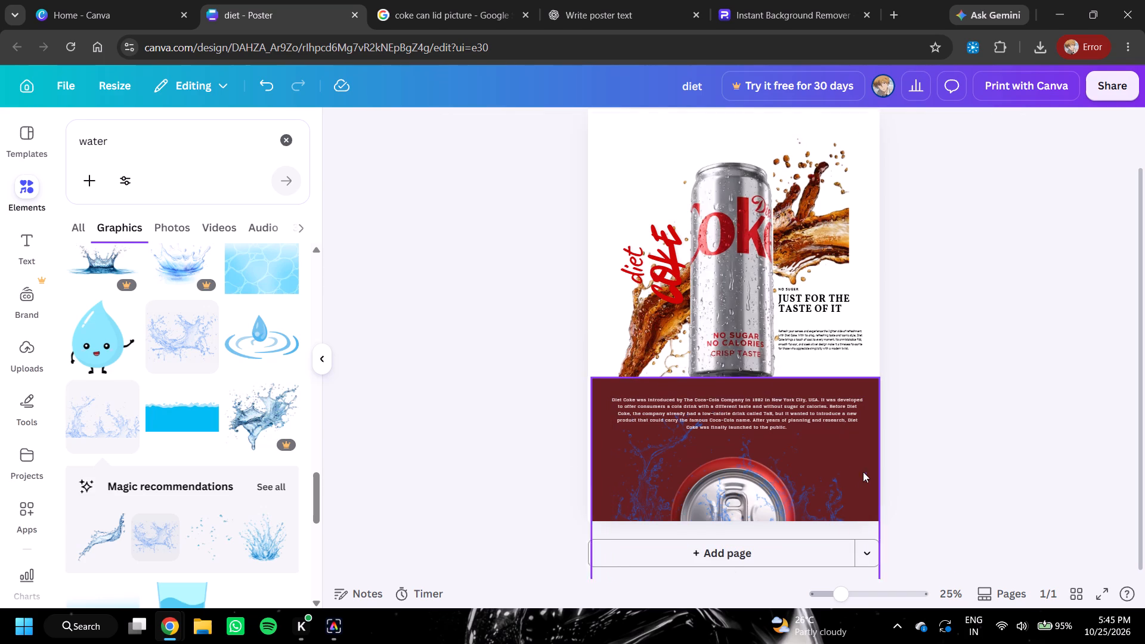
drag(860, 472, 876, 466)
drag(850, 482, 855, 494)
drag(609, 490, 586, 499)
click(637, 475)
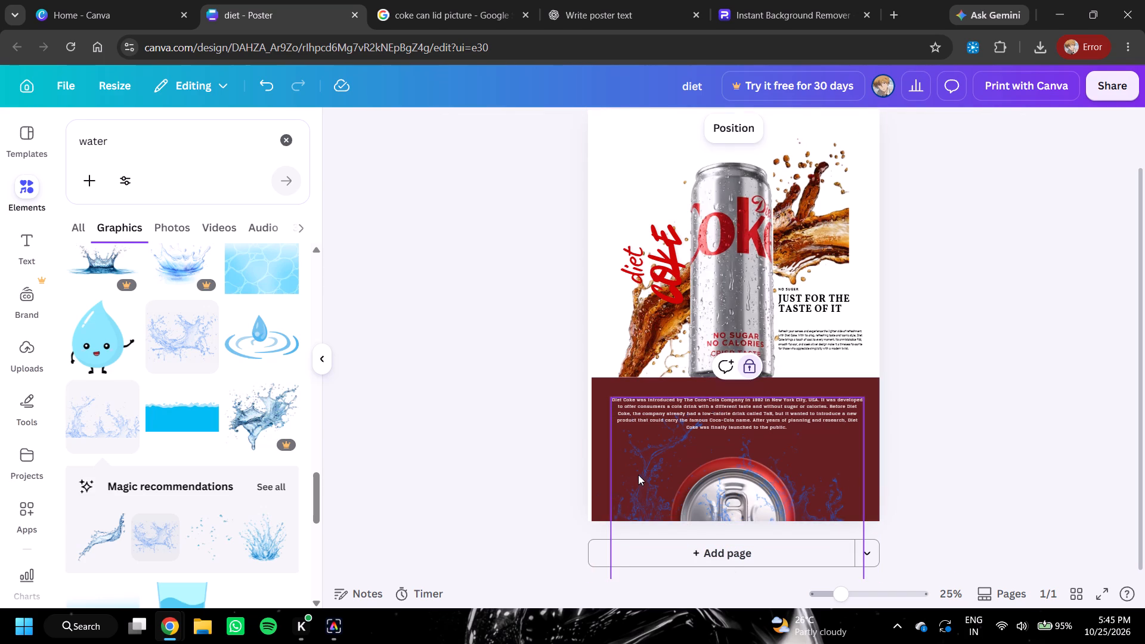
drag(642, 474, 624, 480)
Move the water splash up from the maroon block onto the can and enlarge it slightly.
drag(695, 444, 645, 457)
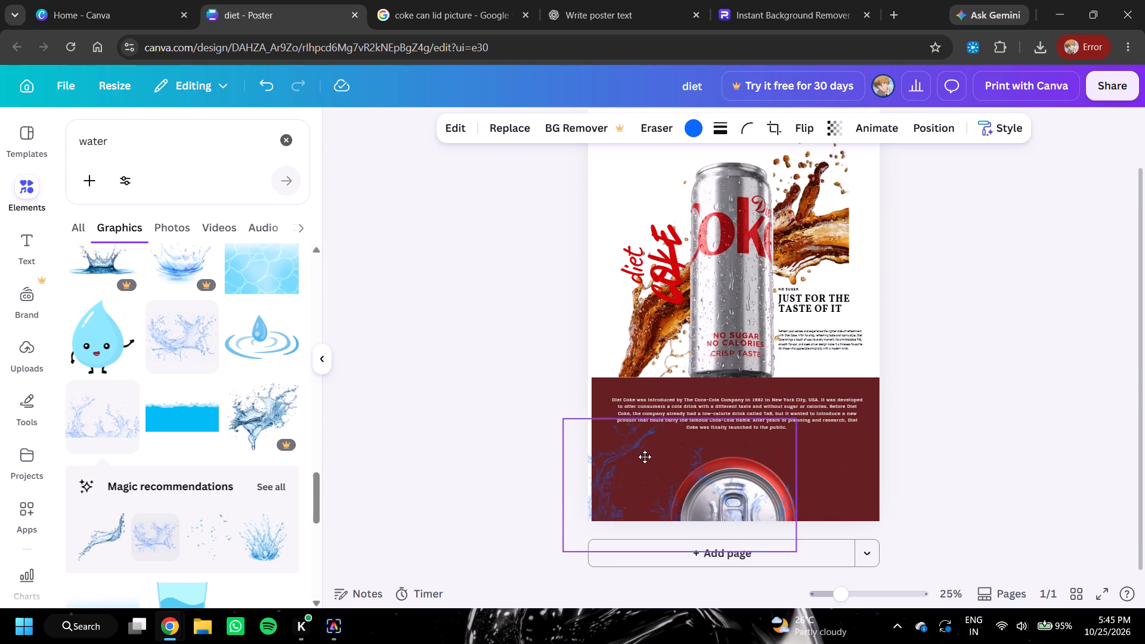
drag(645, 457, 633, 264)
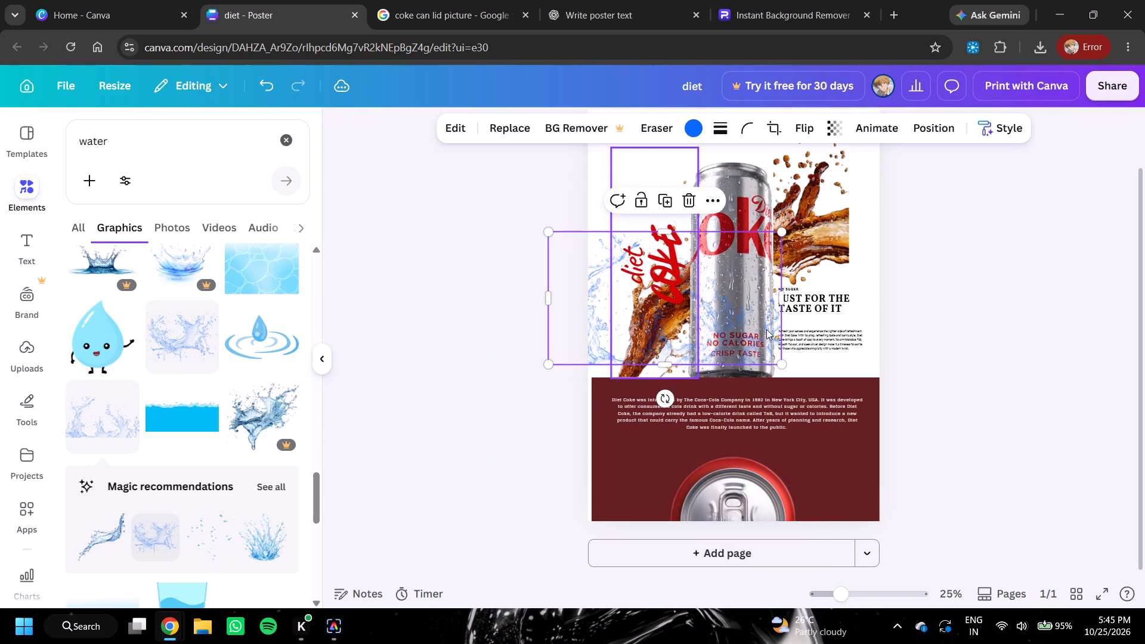
drag(784, 367, 797, 383)
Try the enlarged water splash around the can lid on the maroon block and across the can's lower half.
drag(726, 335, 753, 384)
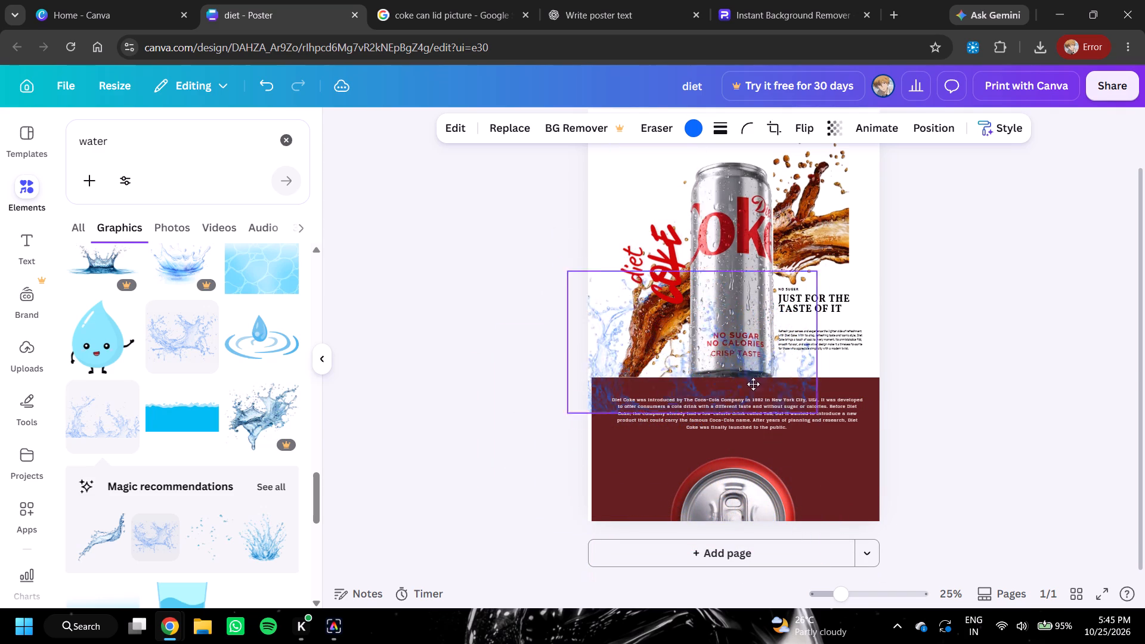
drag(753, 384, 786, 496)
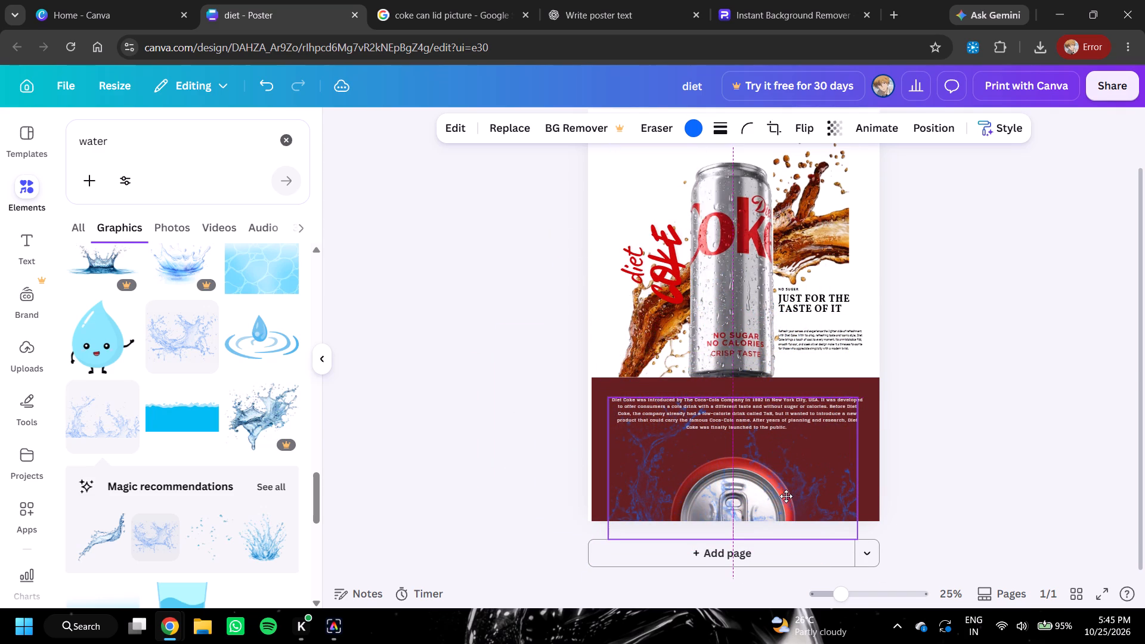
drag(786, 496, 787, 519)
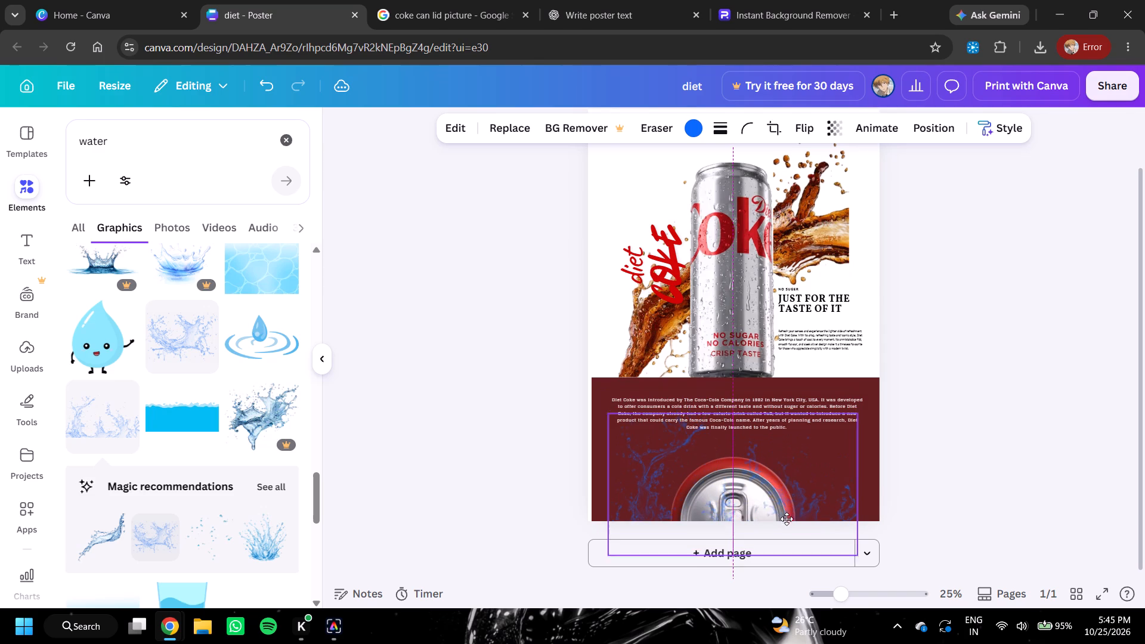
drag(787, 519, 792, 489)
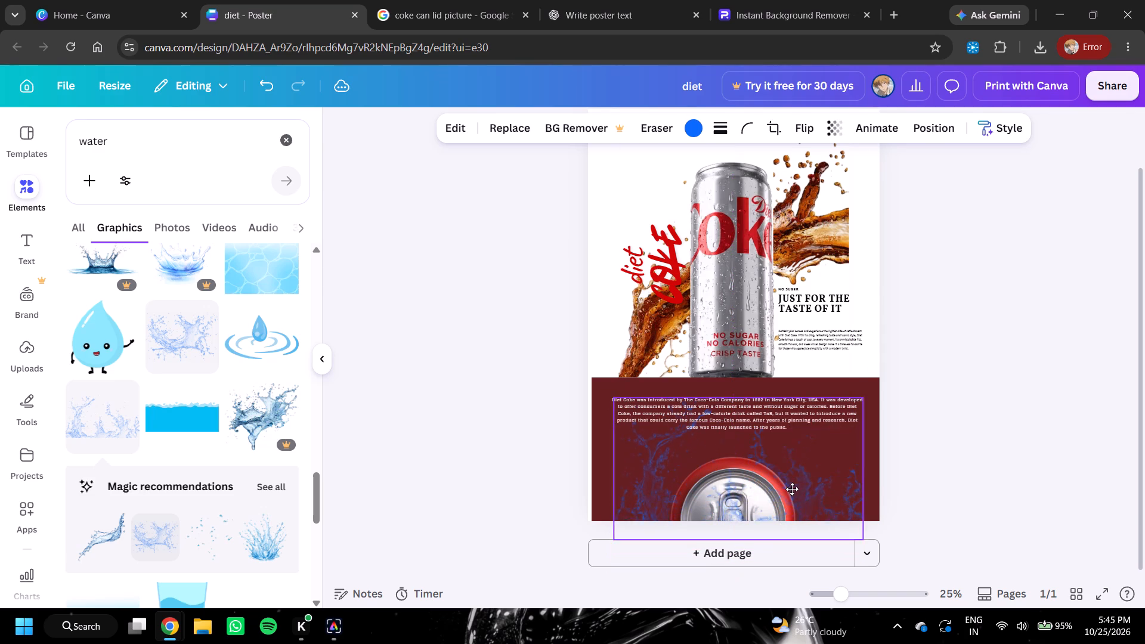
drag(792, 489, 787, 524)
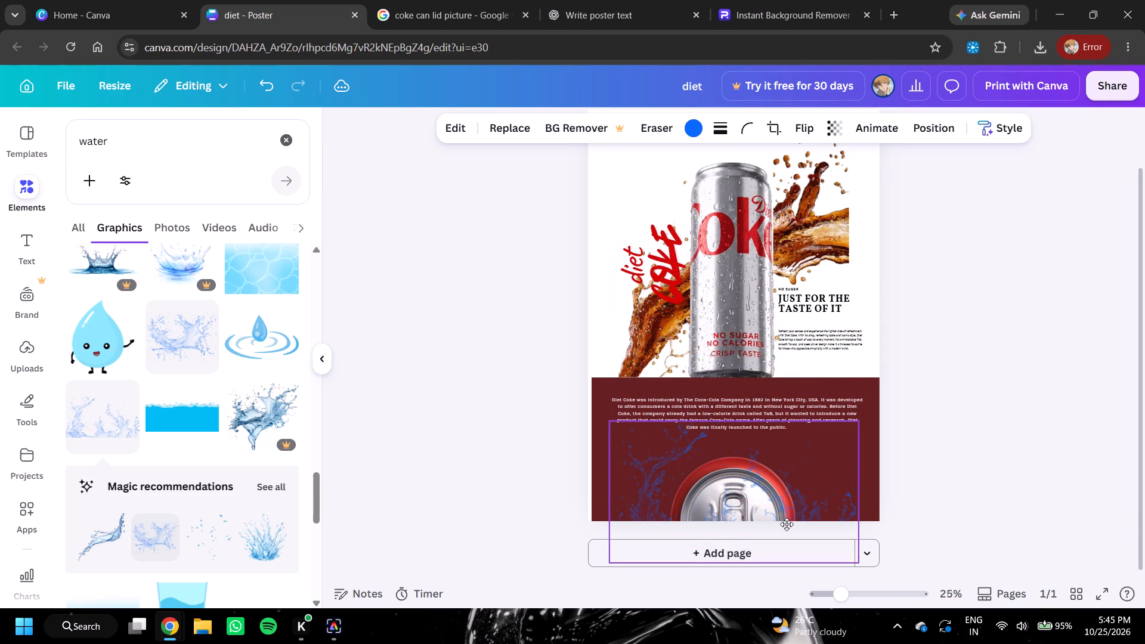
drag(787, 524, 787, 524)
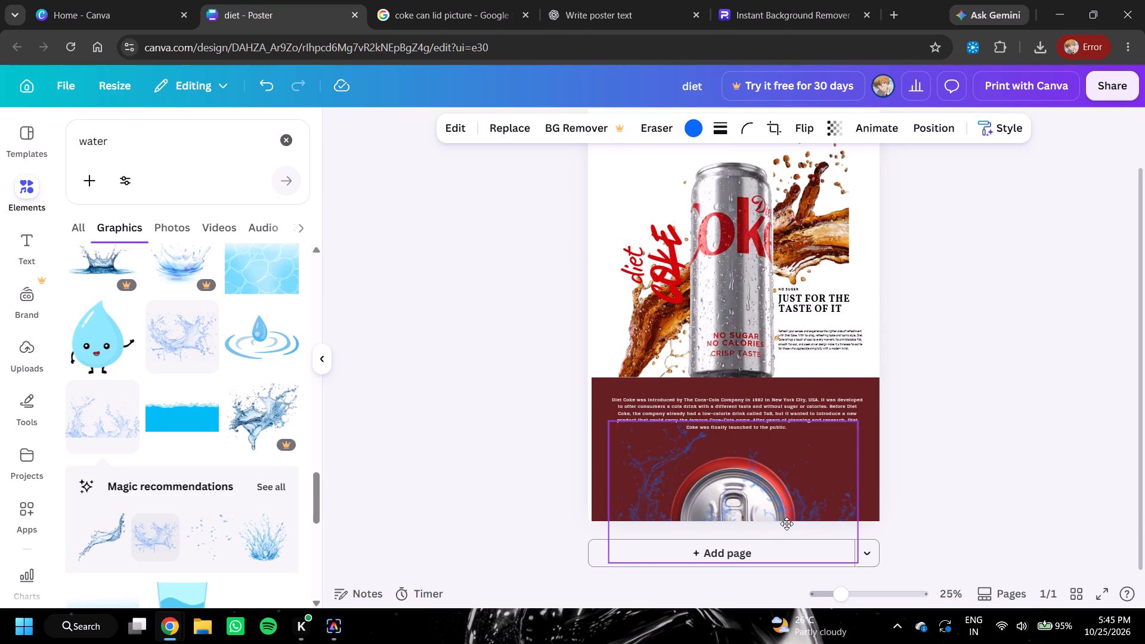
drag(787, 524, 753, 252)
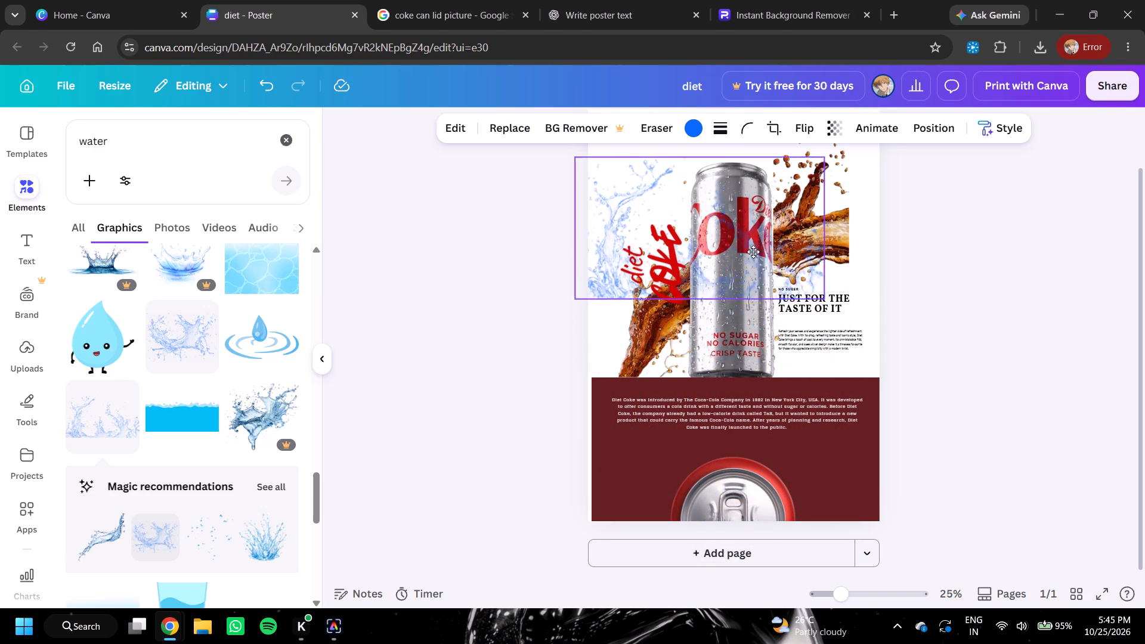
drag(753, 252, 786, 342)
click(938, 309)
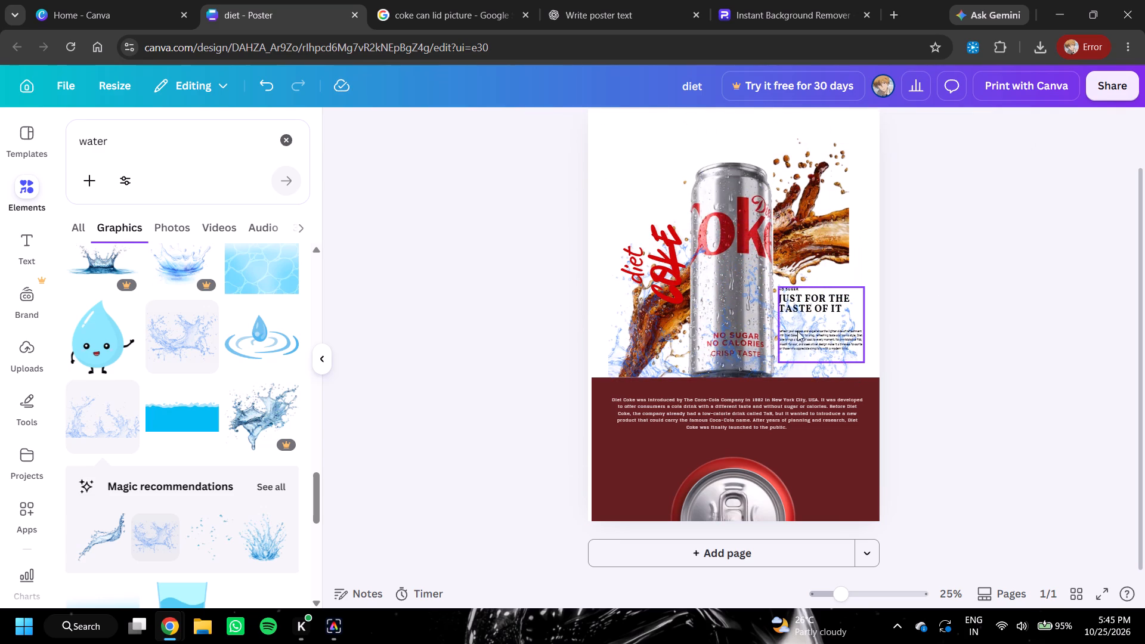
Move the water splash to the can's upper half, flip it vertically and shift it slightly higher.
click(759, 354)
drag(759, 354, 759, 286)
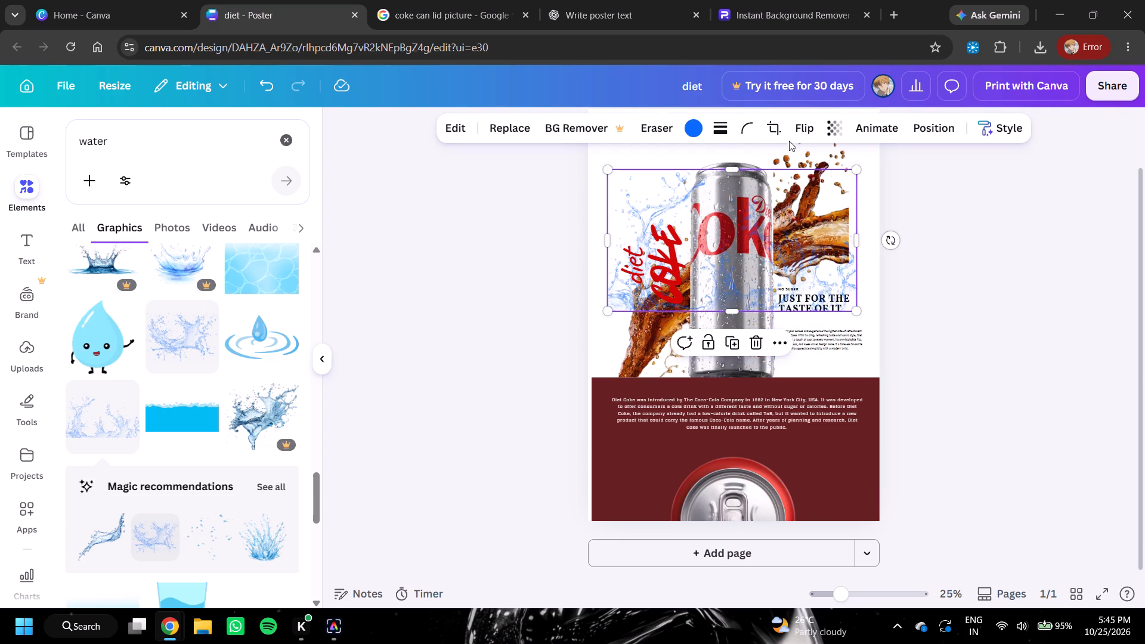
click(793, 131)
click(785, 195)
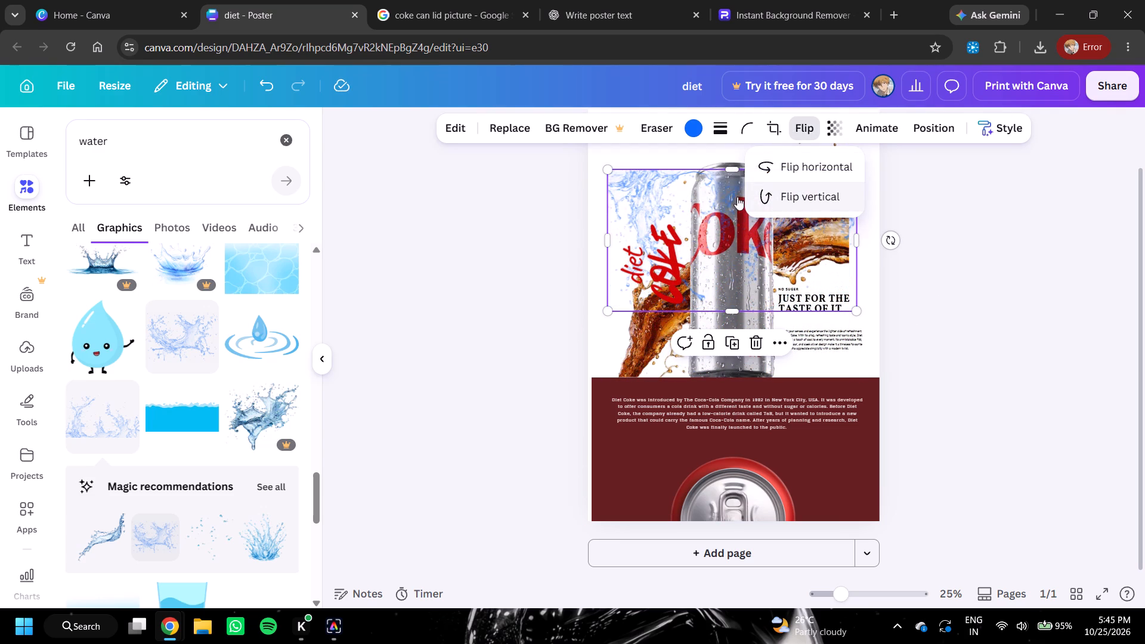
click(984, 212)
drag(711, 188, 713, 160)
click(935, 205)
Move the flipped water splash up until its top meets the page's top edge, above the can, and deselect it.
scroll(928, 226, up, 1)
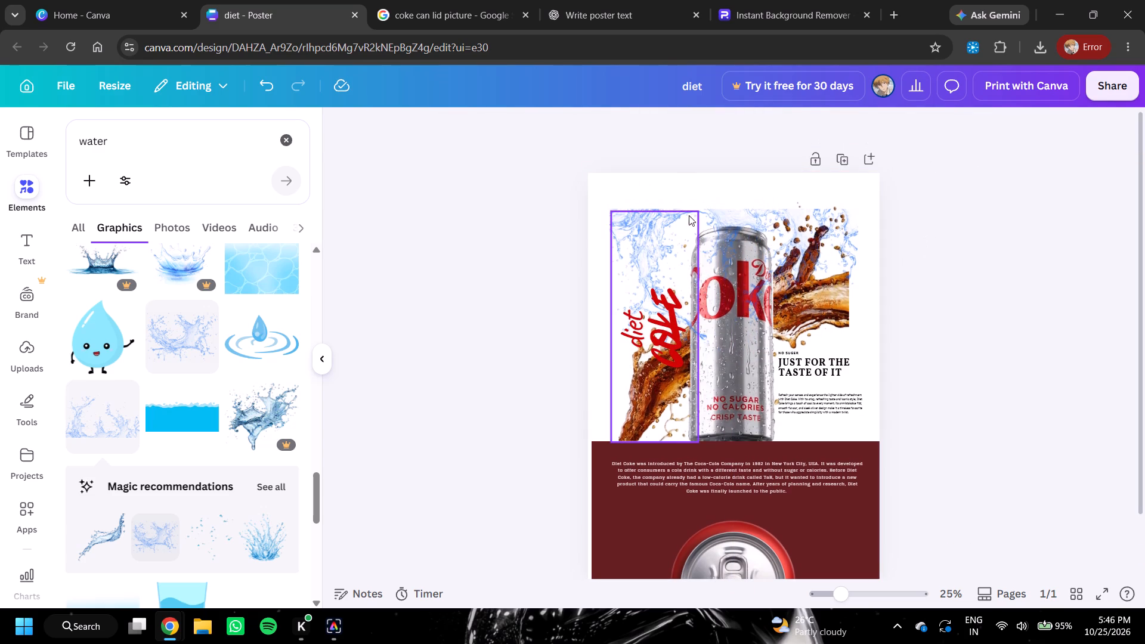
click(680, 214)
drag(680, 214, 680, 206)
drag(740, 221, 742, 190)
click(908, 235)
scroll(958, 254, down, 1)
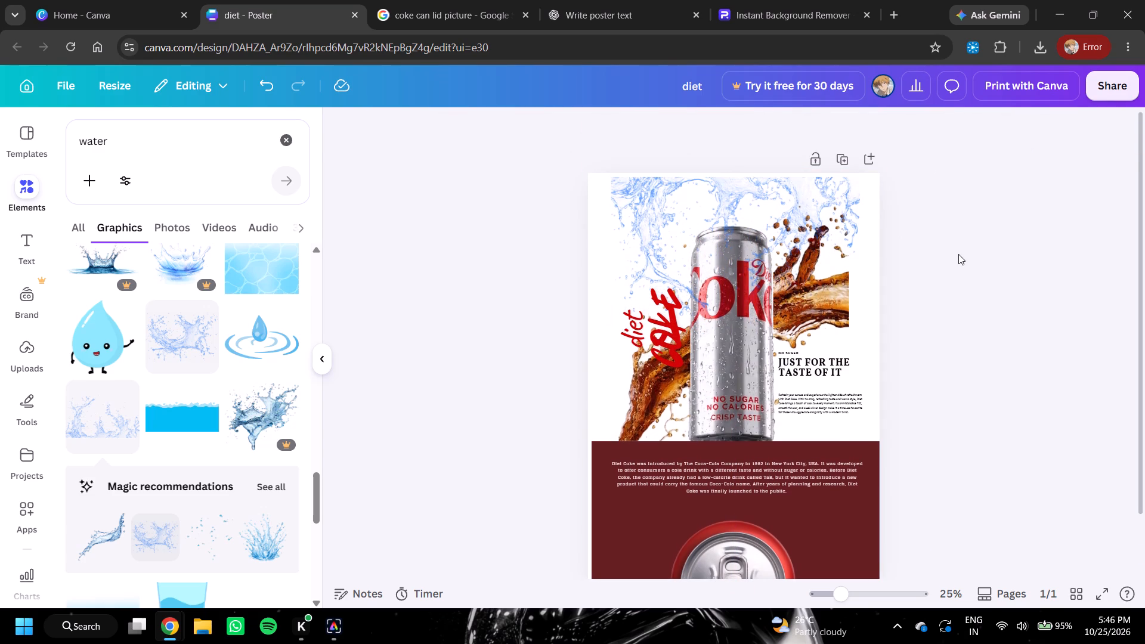
scroll(958, 254, up, 1)
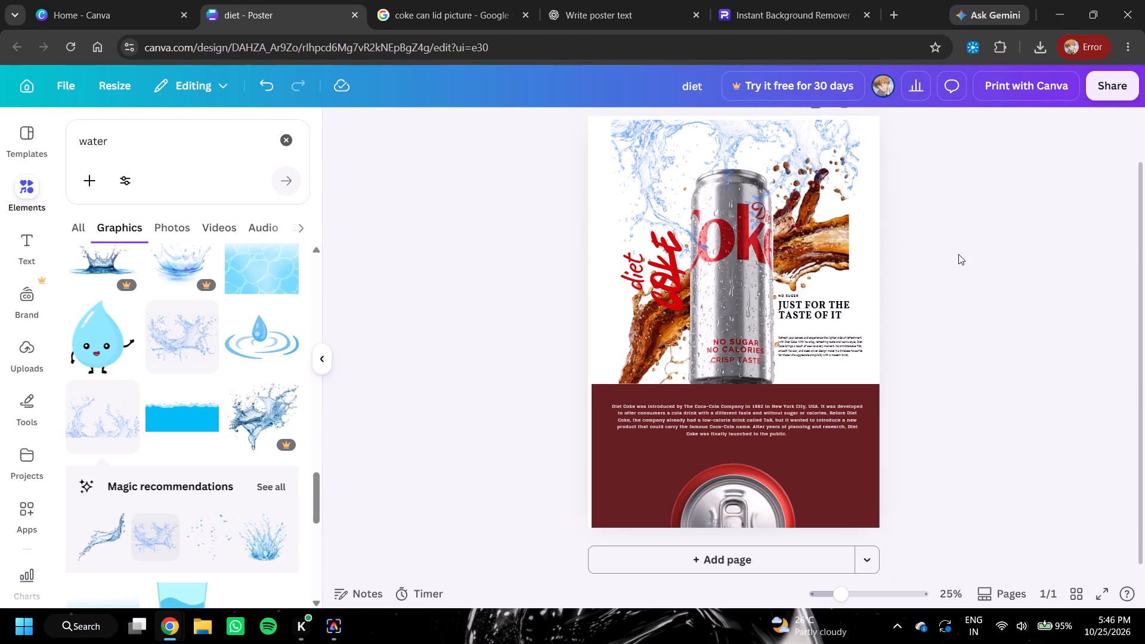
drag(750, 190, 749, 184)
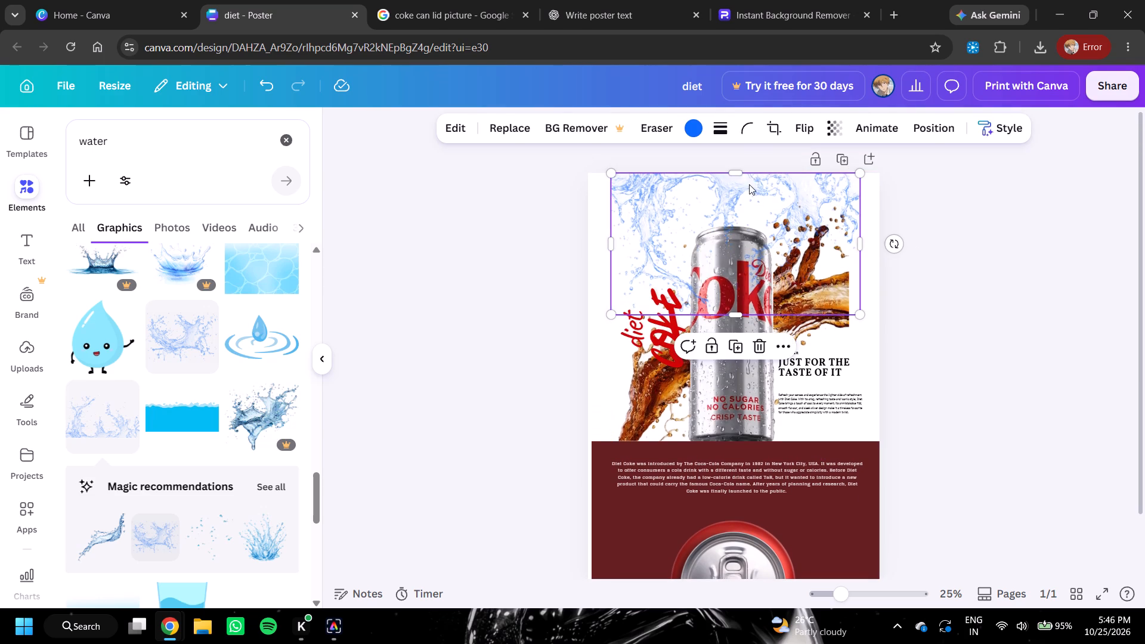
click(960, 225)
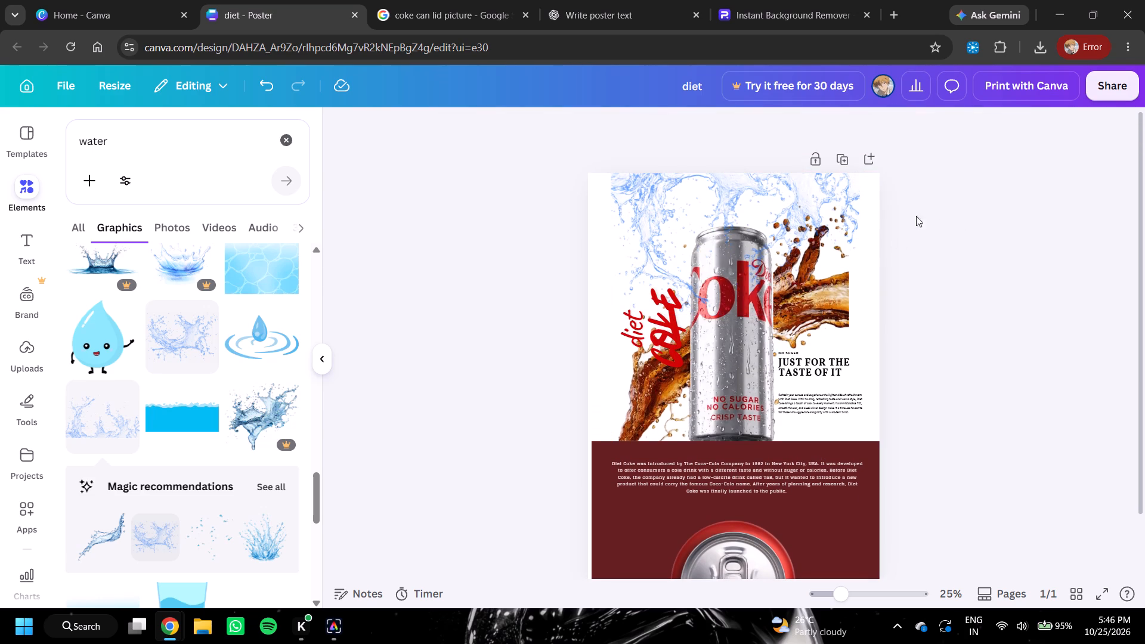
Lower the opacity of the water splash at the page's top to a bit under 50.
click(742, 204)
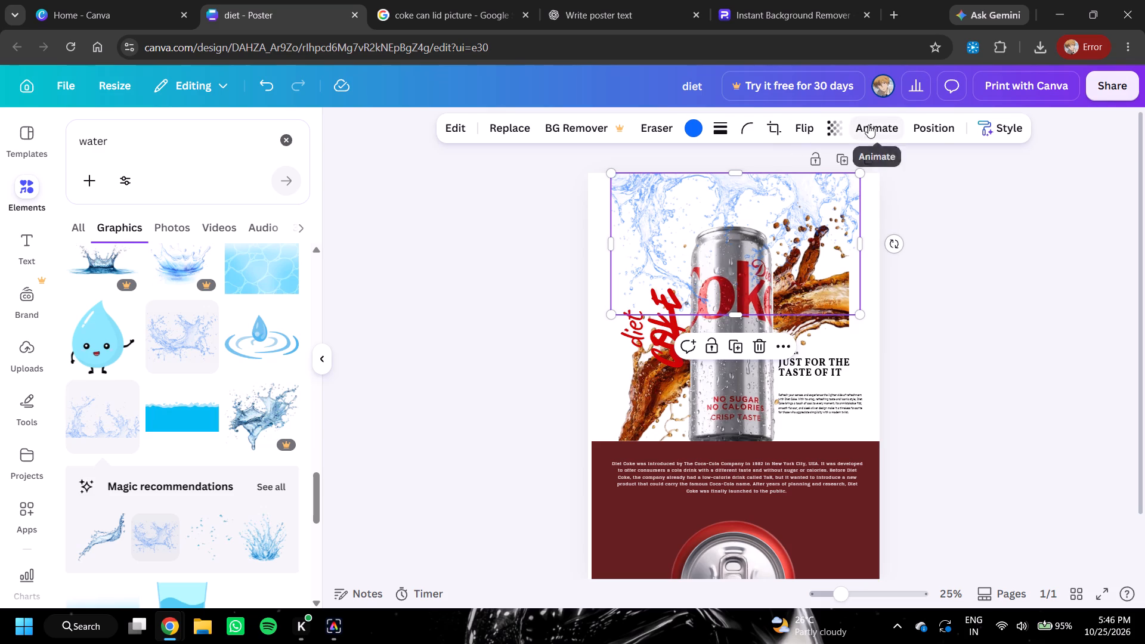
click(831, 126)
click(815, 180)
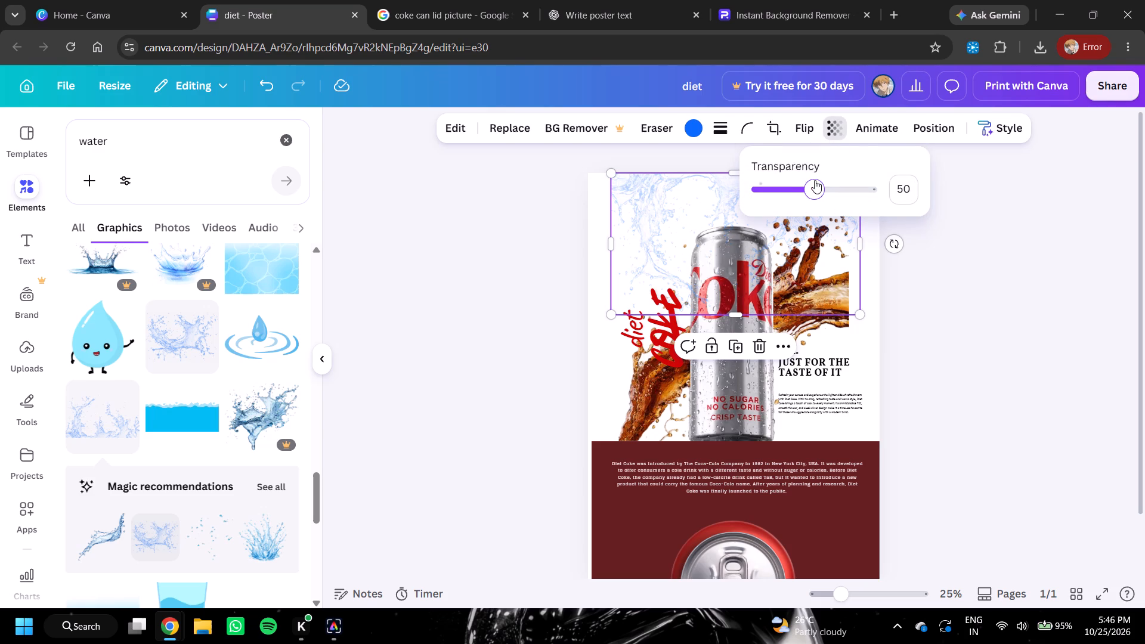
click(808, 181)
click(800, 187)
click(957, 195)
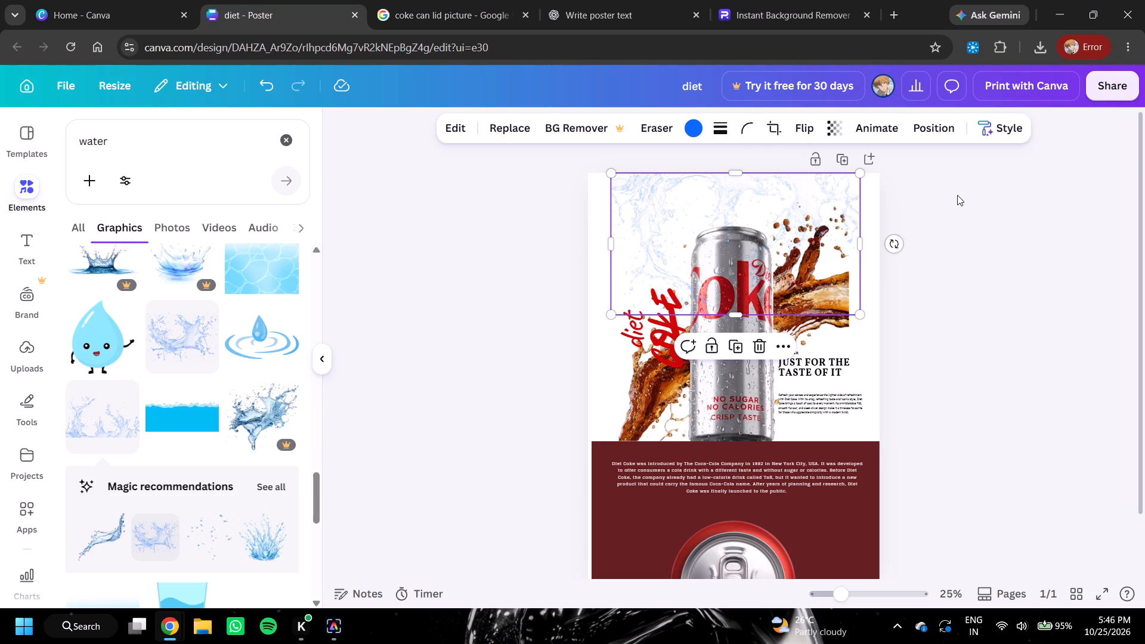
click(957, 195)
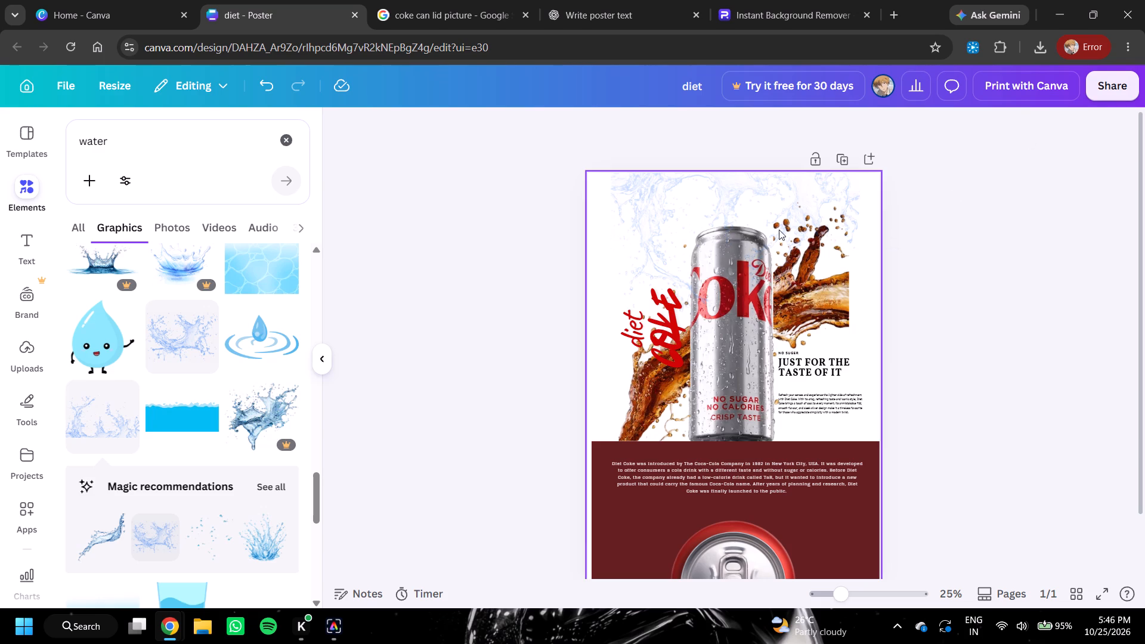
Trim both sides of the water splash slightly, bringing its outer edge in line with the cola splash beside the can.
click(762, 204)
drag(861, 245, 855, 245)
click(855, 245)
click(987, 185)
click(632, 233)
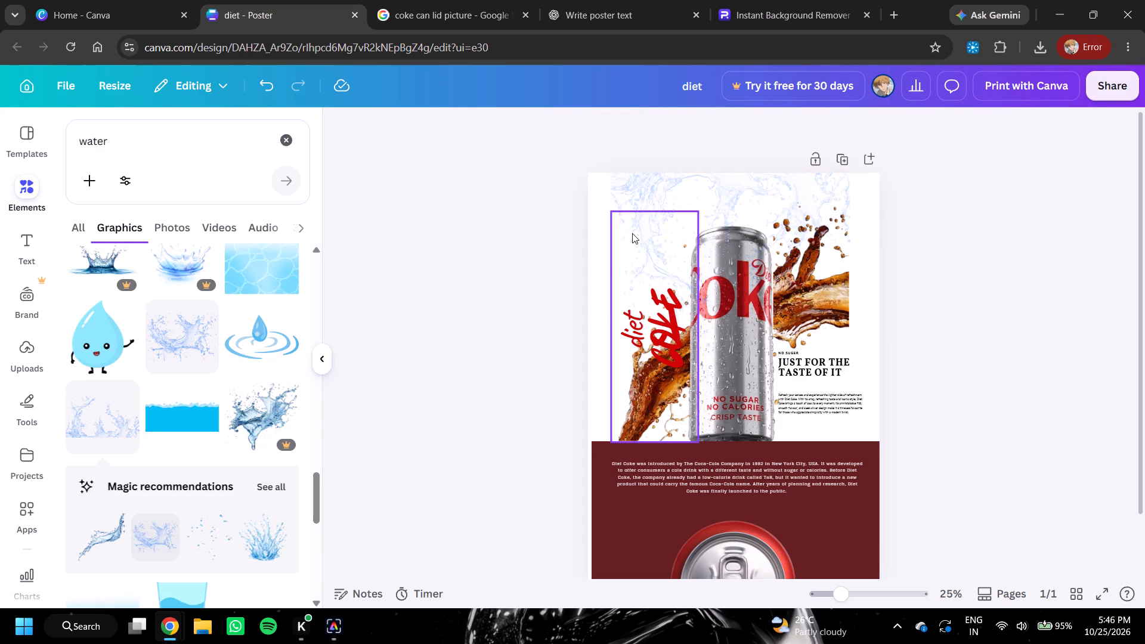
click(675, 191)
click(702, 192)
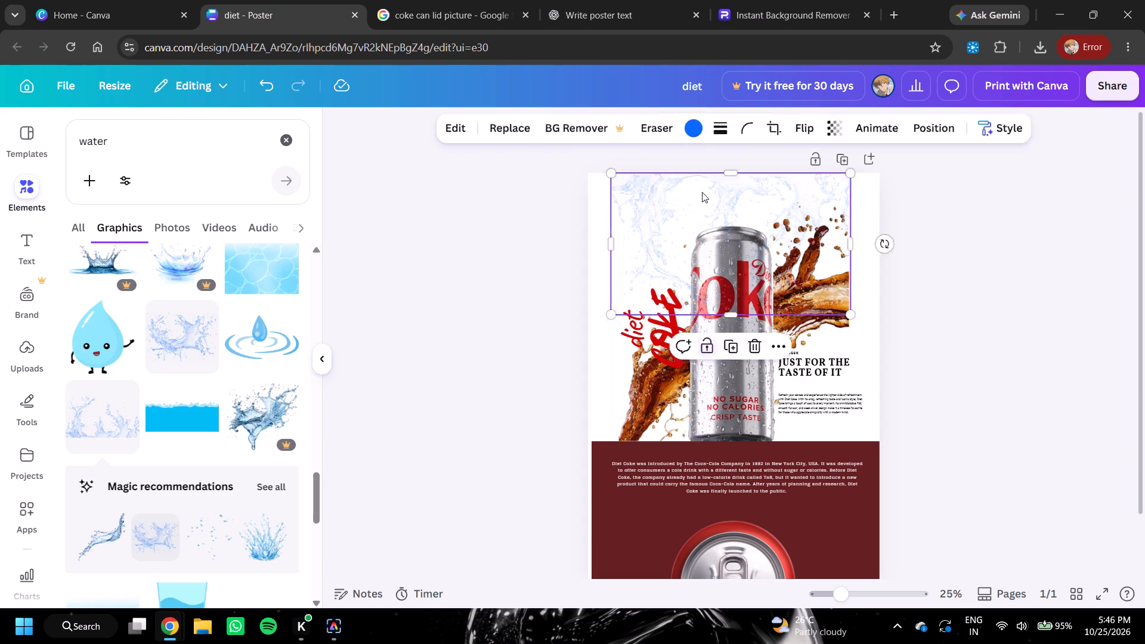
click(608, 246)
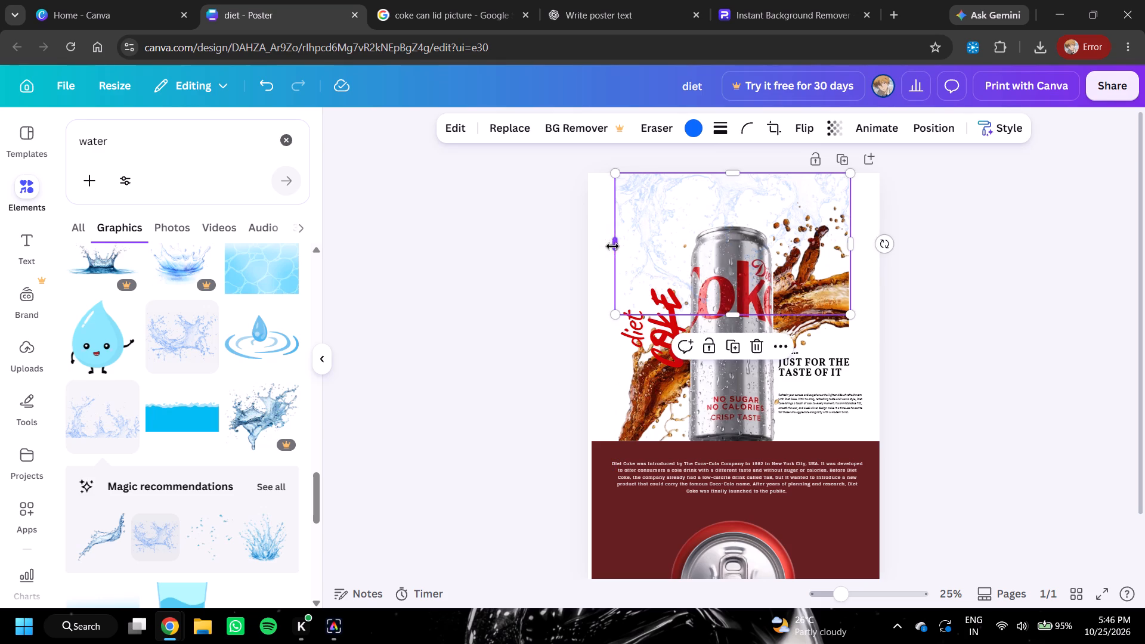
click(530, 249)
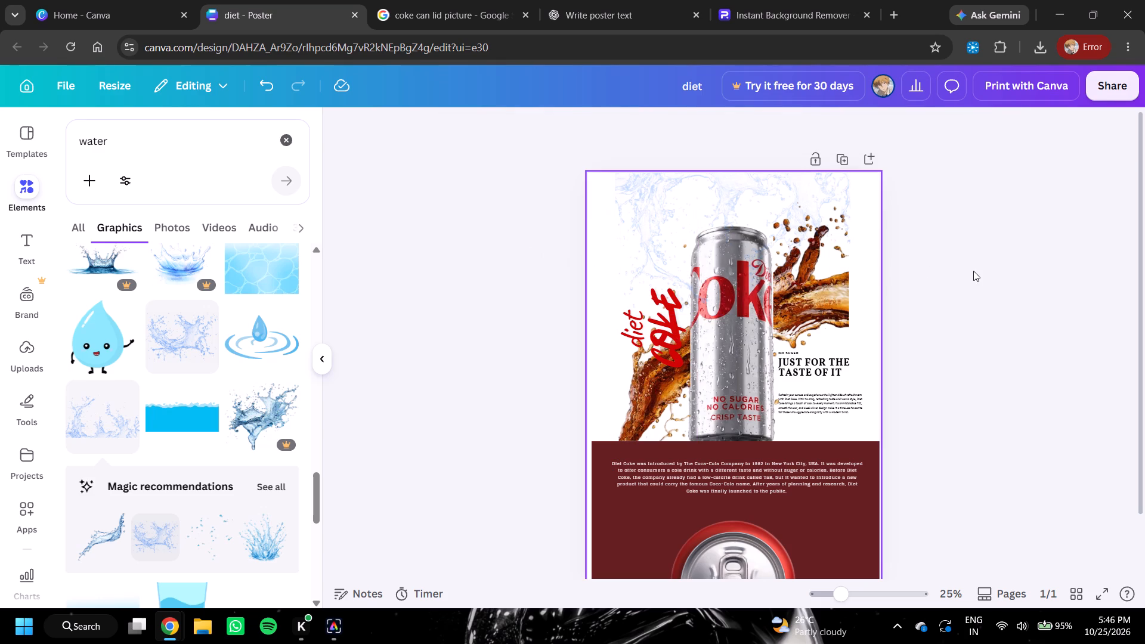
Narrow the small body paragraph under "JUST FOR THE TASTE OF IT" to a width of about 10.
click(855, 395)
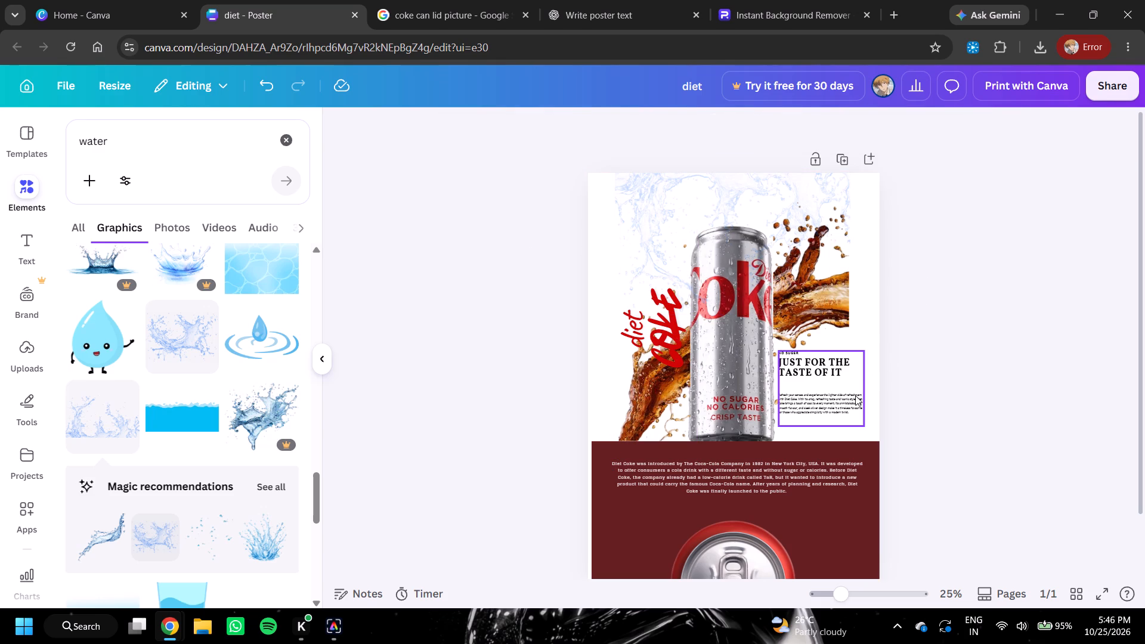
click(843, 379)
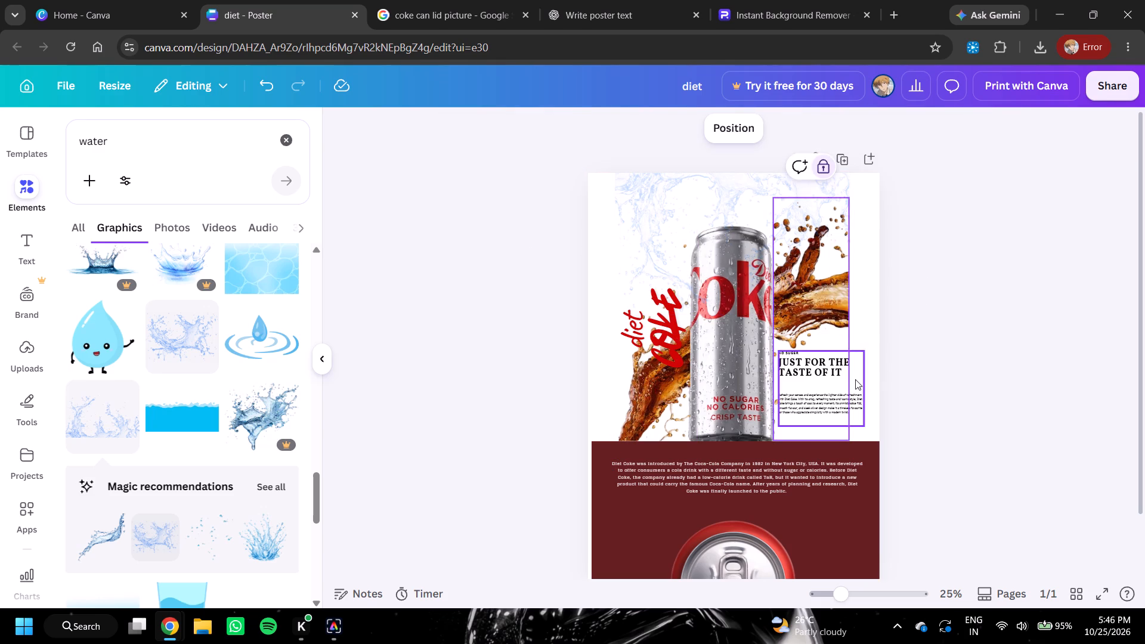
double_click(855, 379)
click(833, 322)
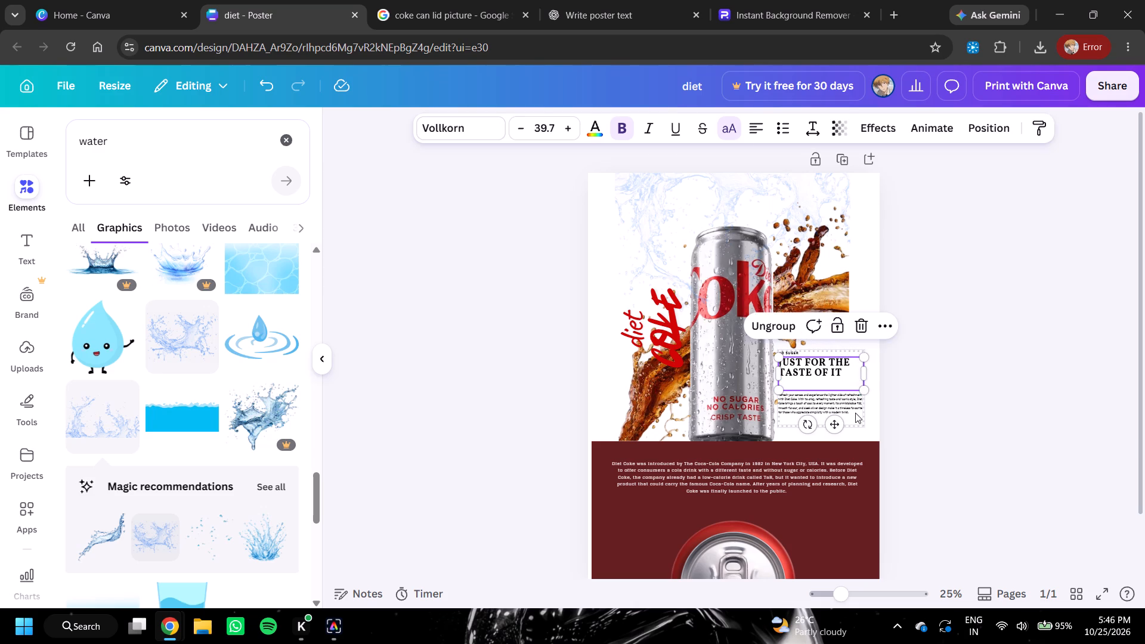
click(855, 407)
drag(865, 406, 859, 406)
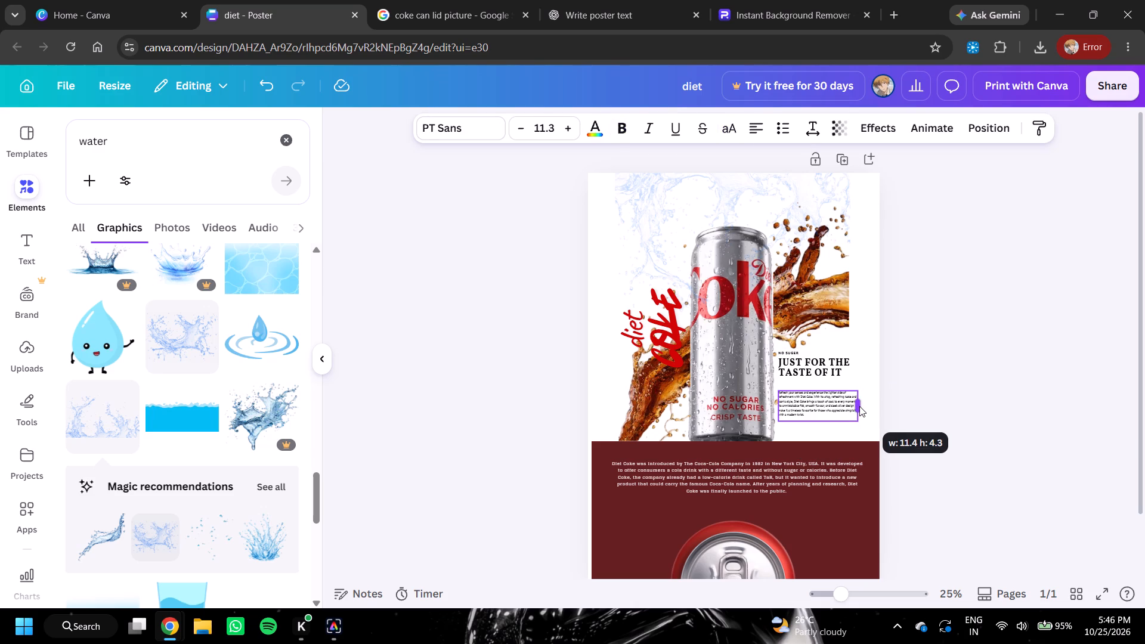
drag(859, 406, 852, 405)
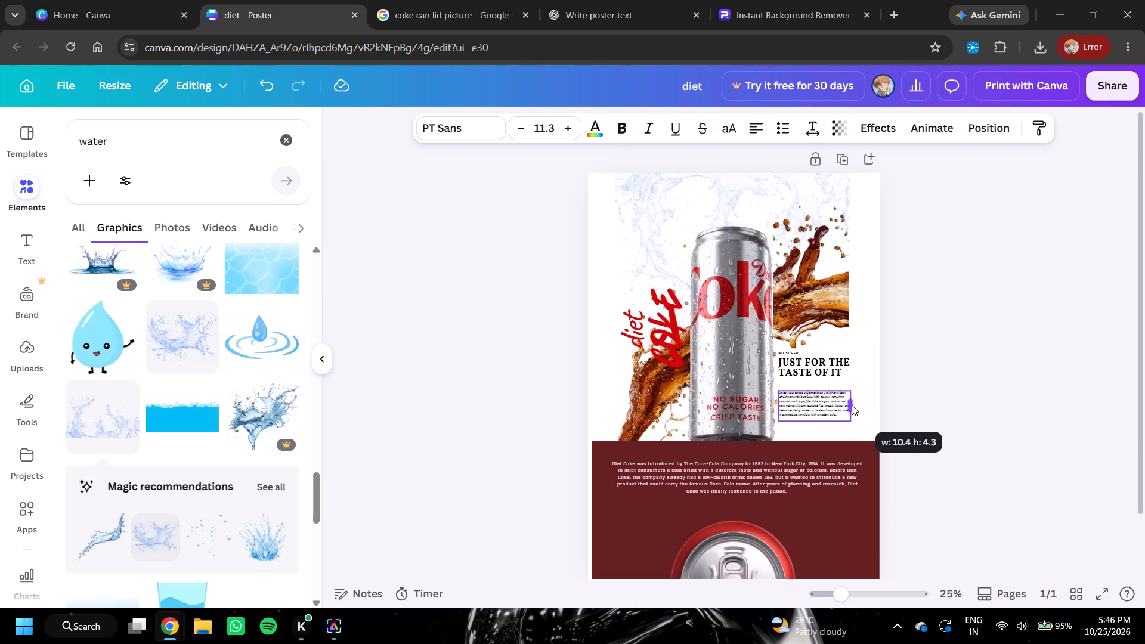
drag(852, 405, 849, 404)
click(907, 377)
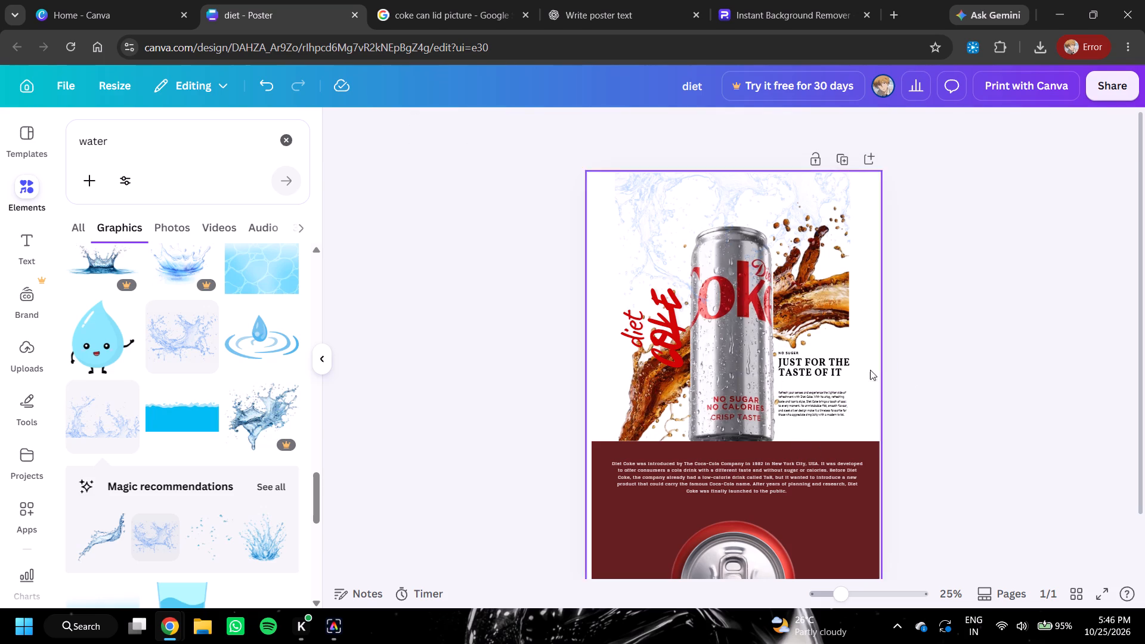
Justify the text of the "NO SUGAR / JUST FOR THE TASTE OF IT" group beside the can.
click(824, 394)
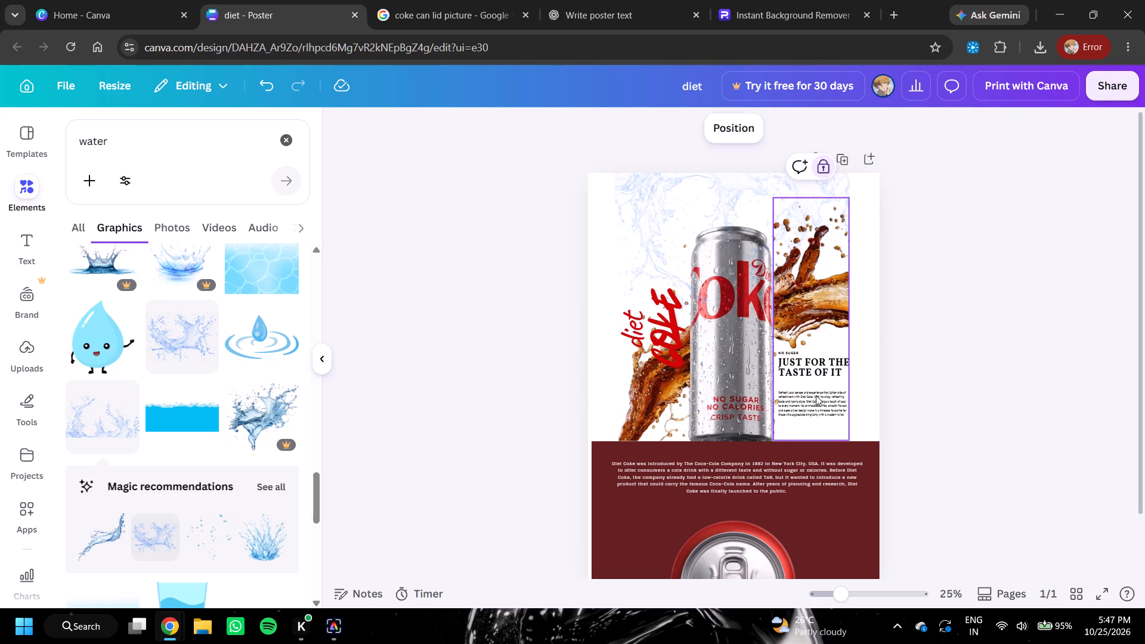
click(816, 395)
click(849, 394)
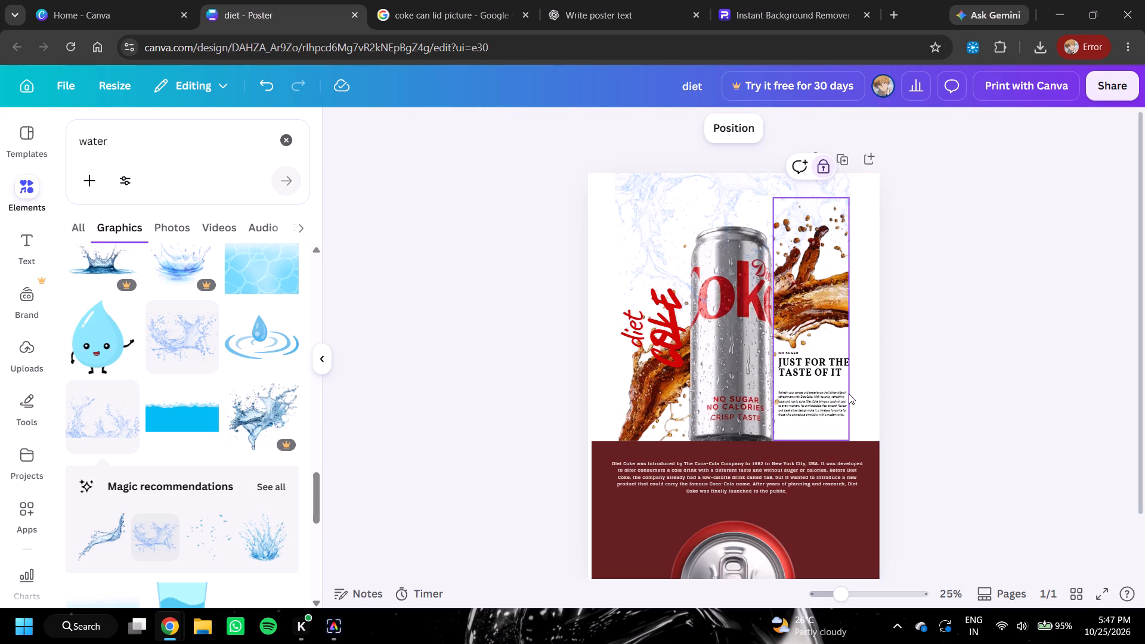
click(849, 394)
click(855, 393)
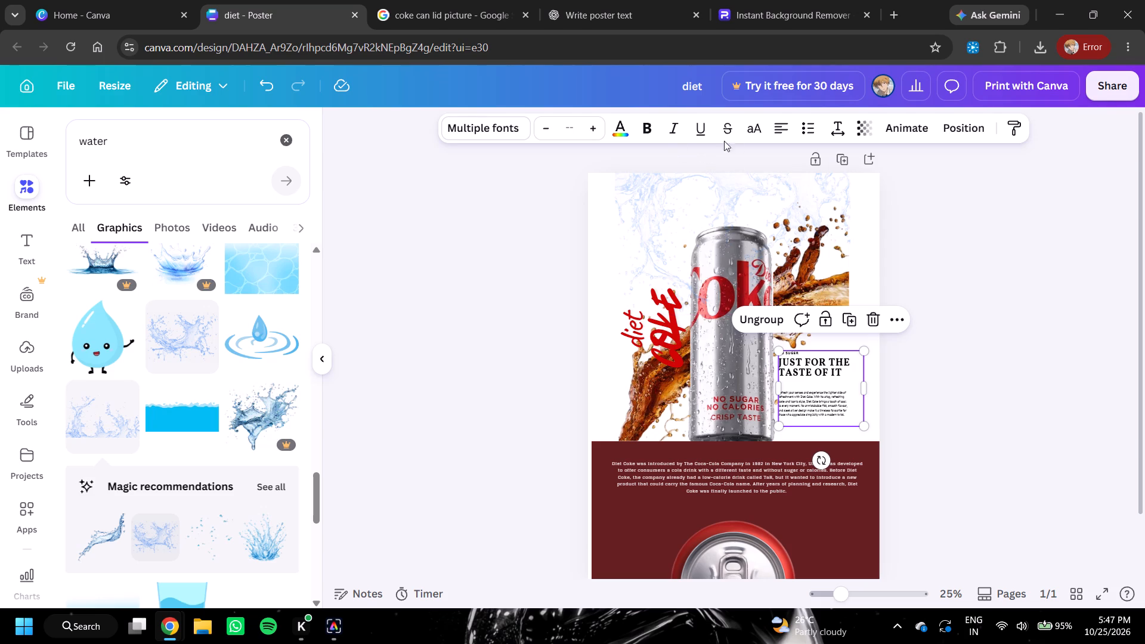
click(779, 132)
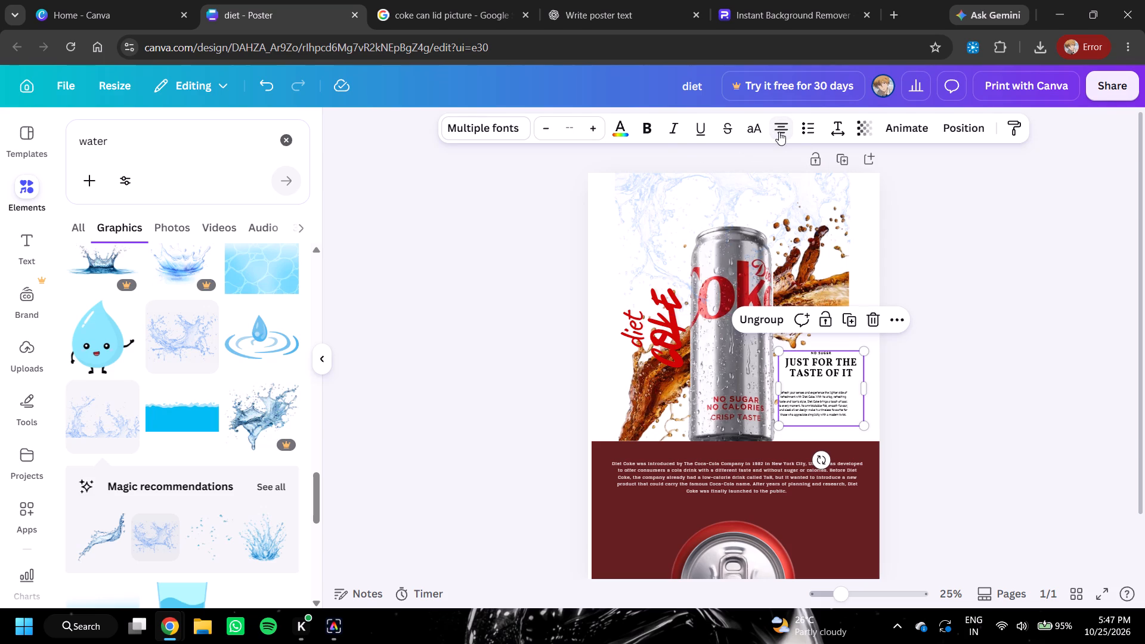
click(779, 132)
click(779, 132)
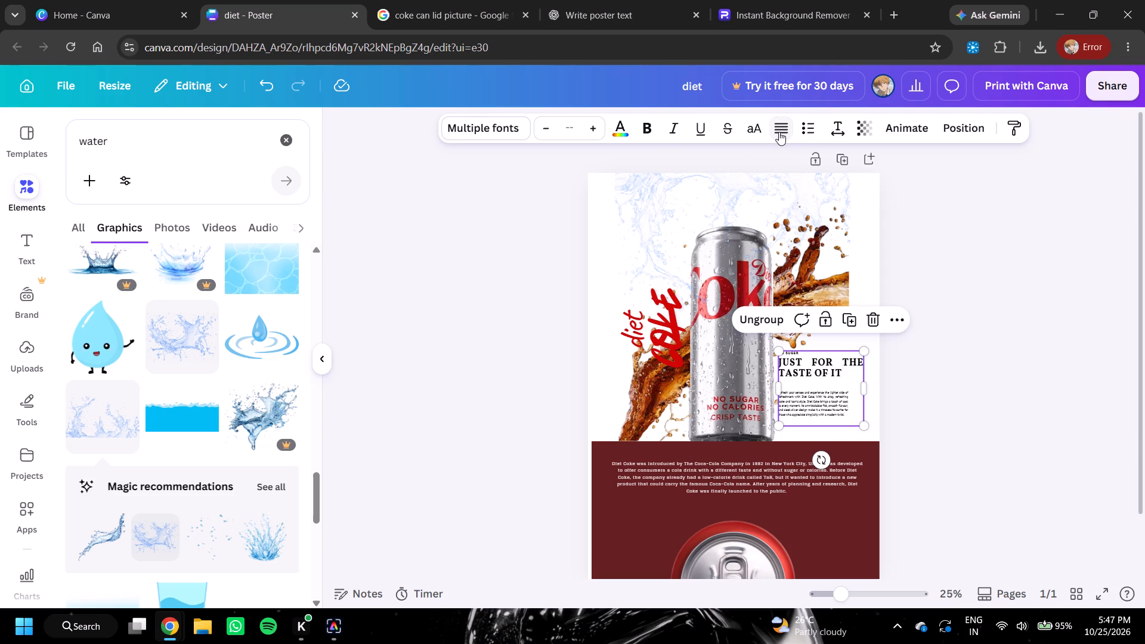
click(965, 208)
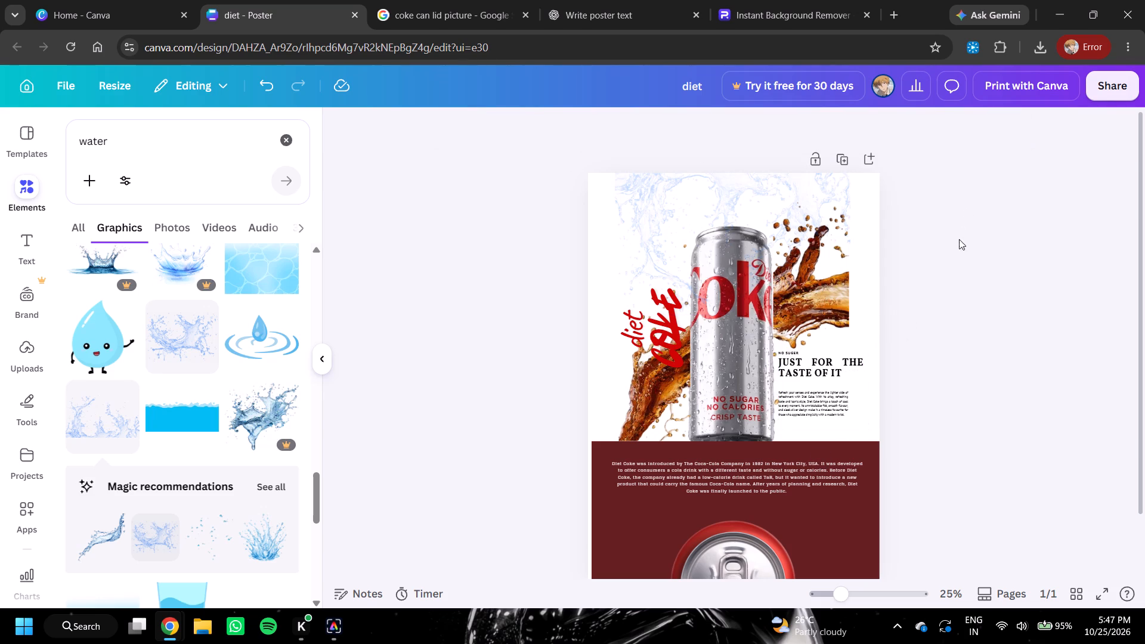
Narrow the "JUST FOR THE TASTE OF IT" heading's text box slightly, keeping the heading on two lines.
click(855, 360)
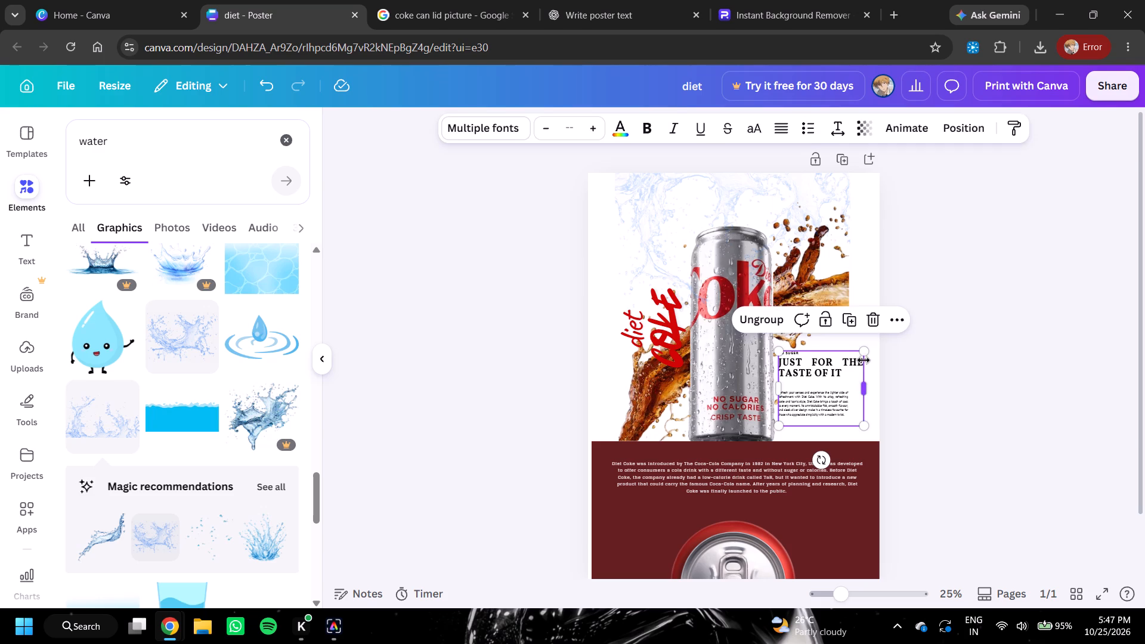
click(863, 391)
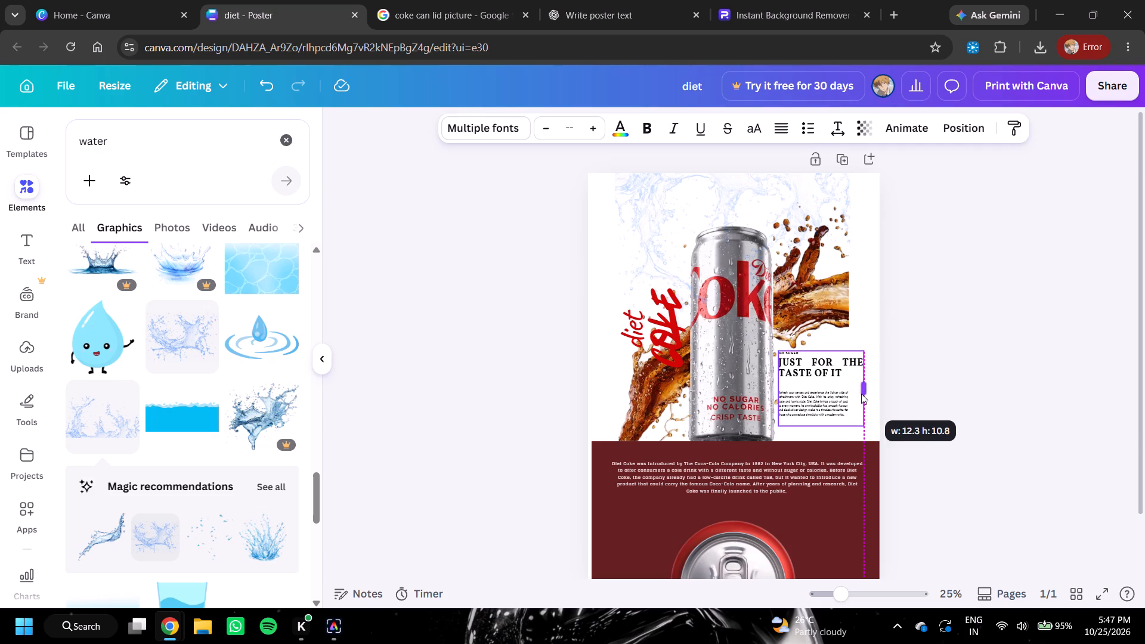
click(848, 372)
double_click(855, 365)
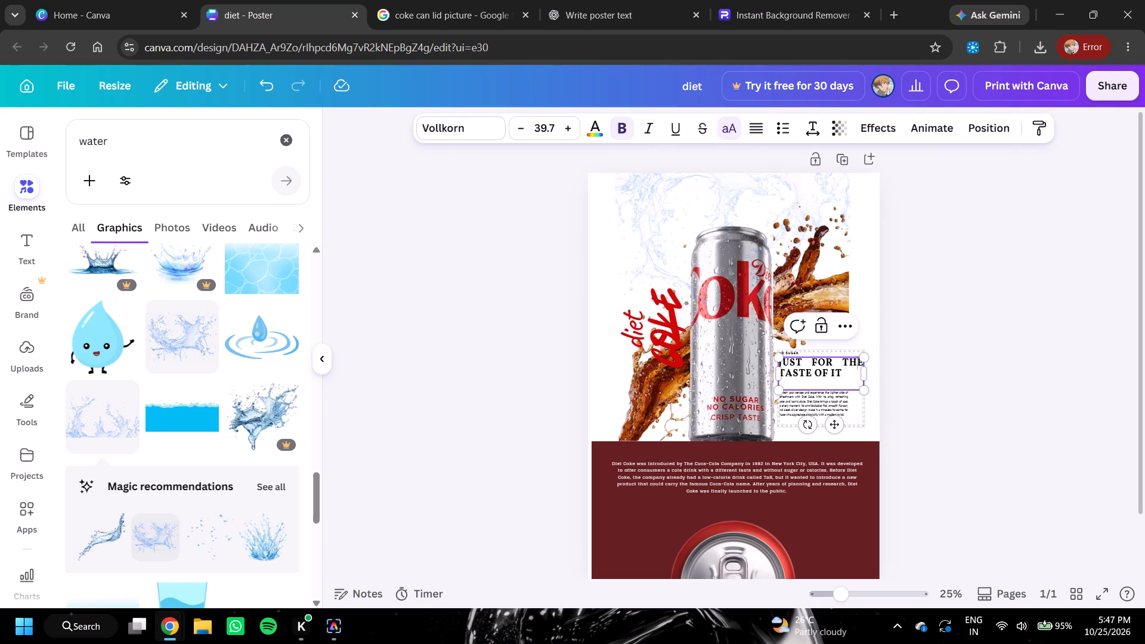
drag(865, 371, 853, 372)
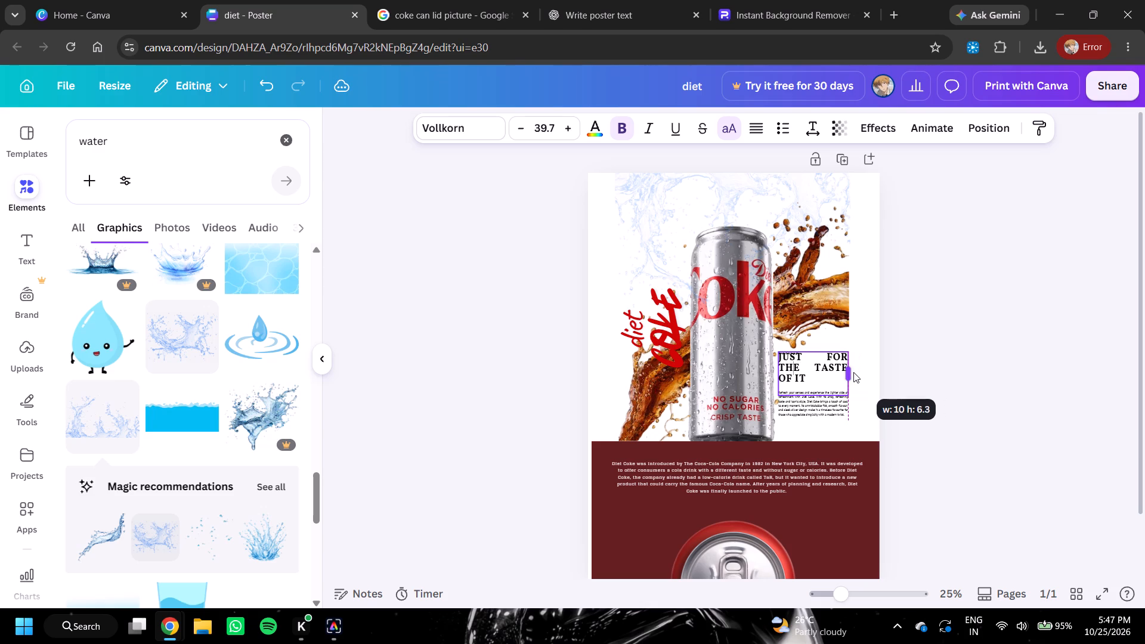
drag(853, 372, 854, 371)
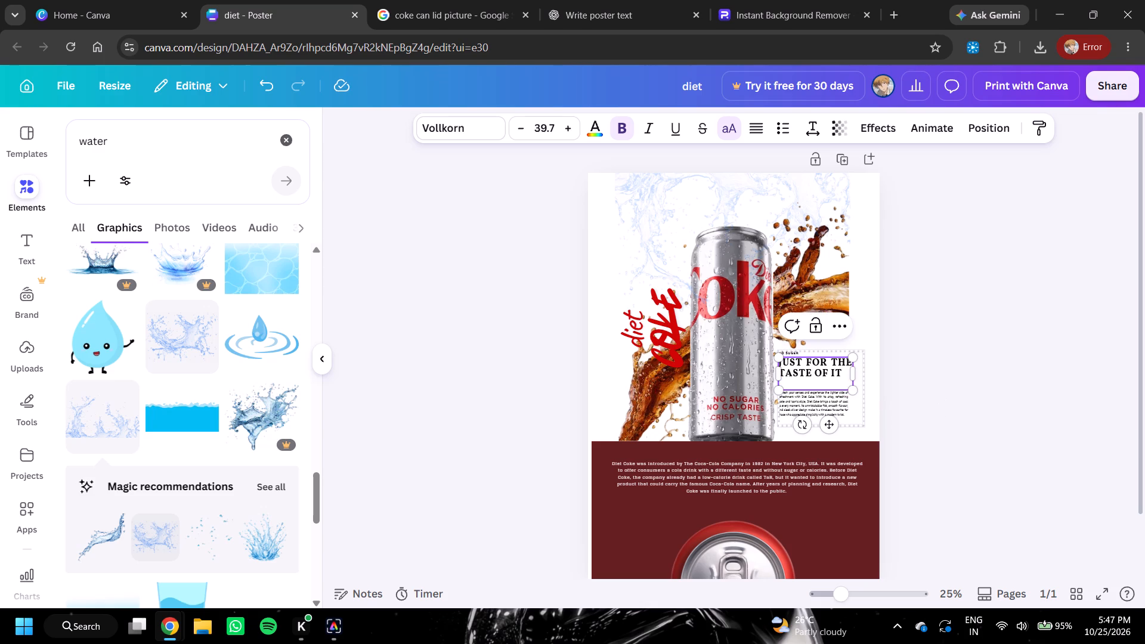
Set the "JUST FOR THE TASTE OF IT" heading's letter spacing to 0 and reduce its line spacing to about 1.
click(809, 128)
drag(762, 193, 760, 194)
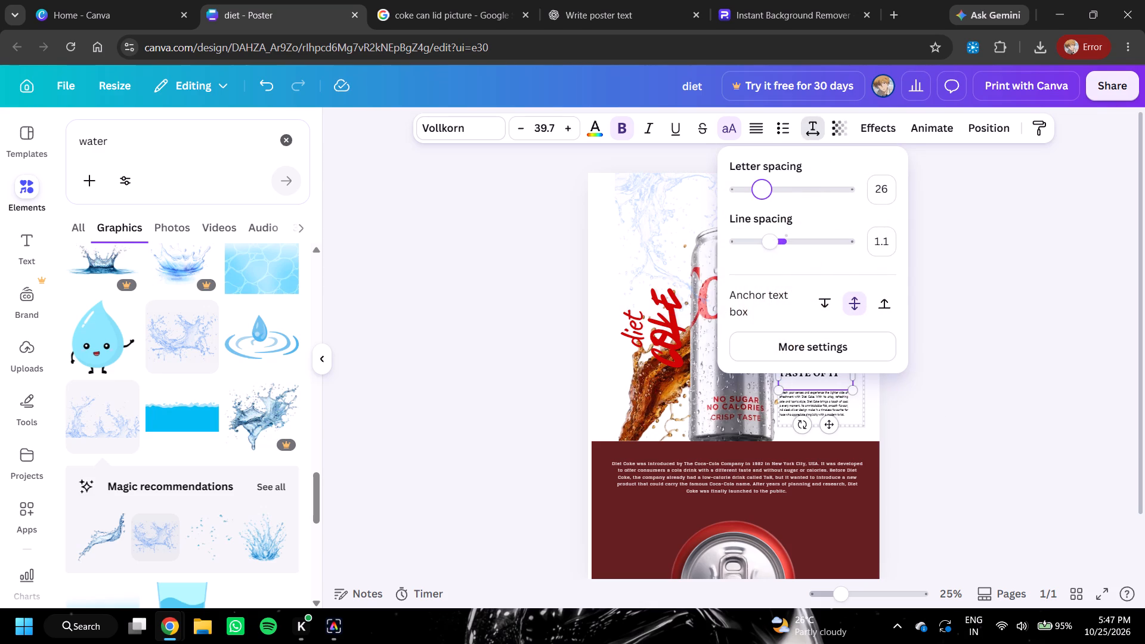
drag(760, 194, 756, 196)
drag(767, 244, 765, 246)
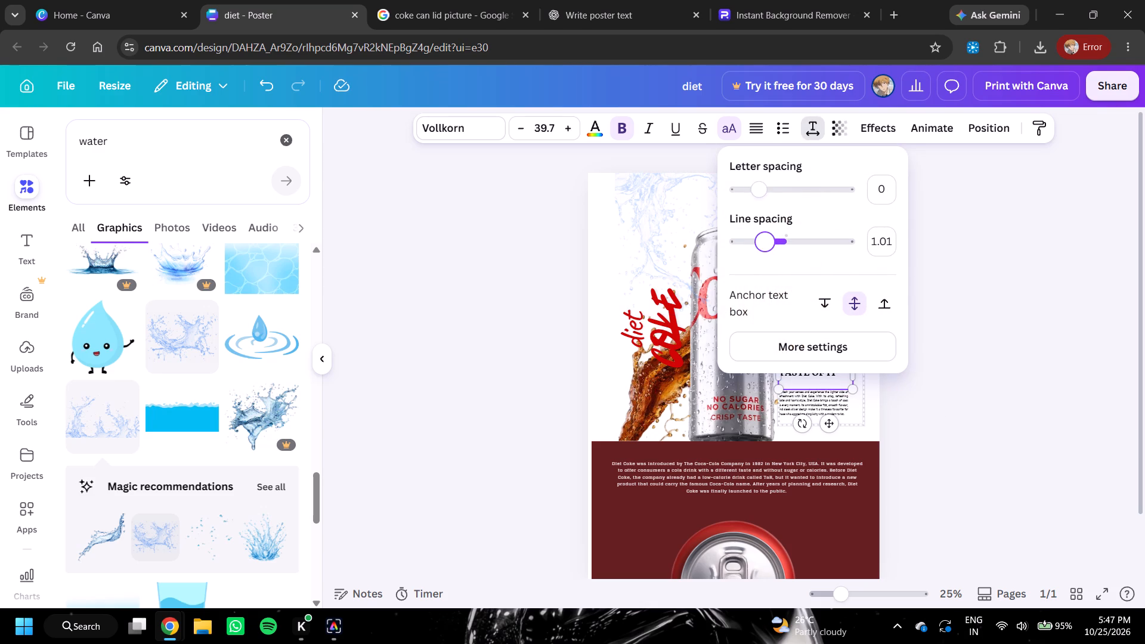
drag(765, 246, 760, 247)
click(925, 239)
click(925, 241)
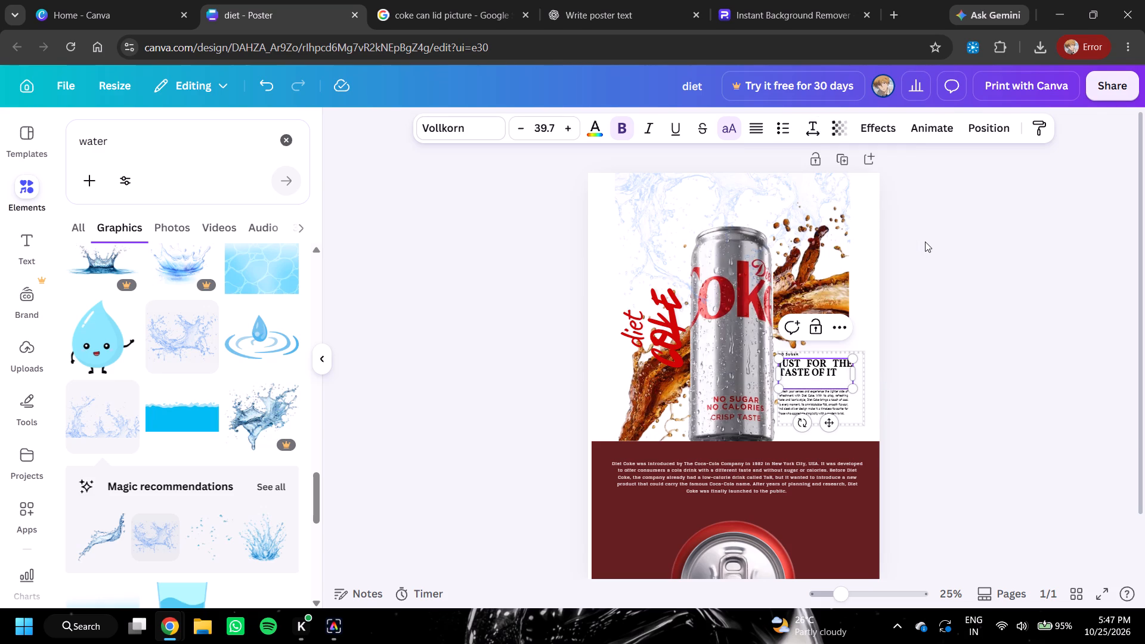
Narrow the whole tagline text group slightly so its heading ends level with the cola splash's outer edge.
click(840, 395)
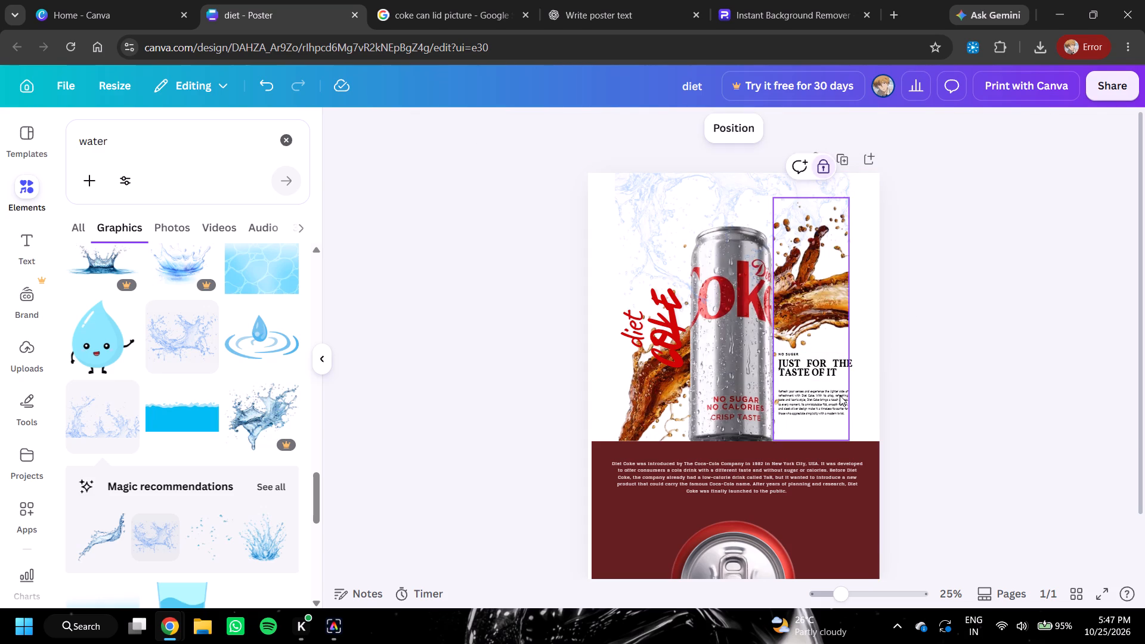
click(852, 396)
drag(864, 387, 861, 387)
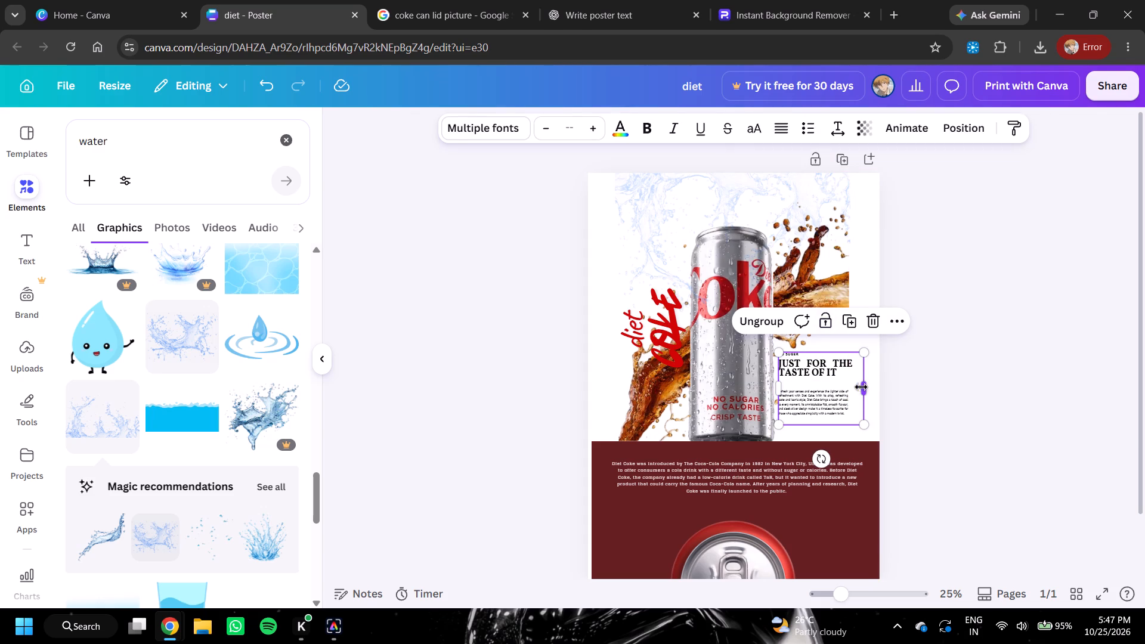
drag(861, 387, 858, 387)
click(933, 375)
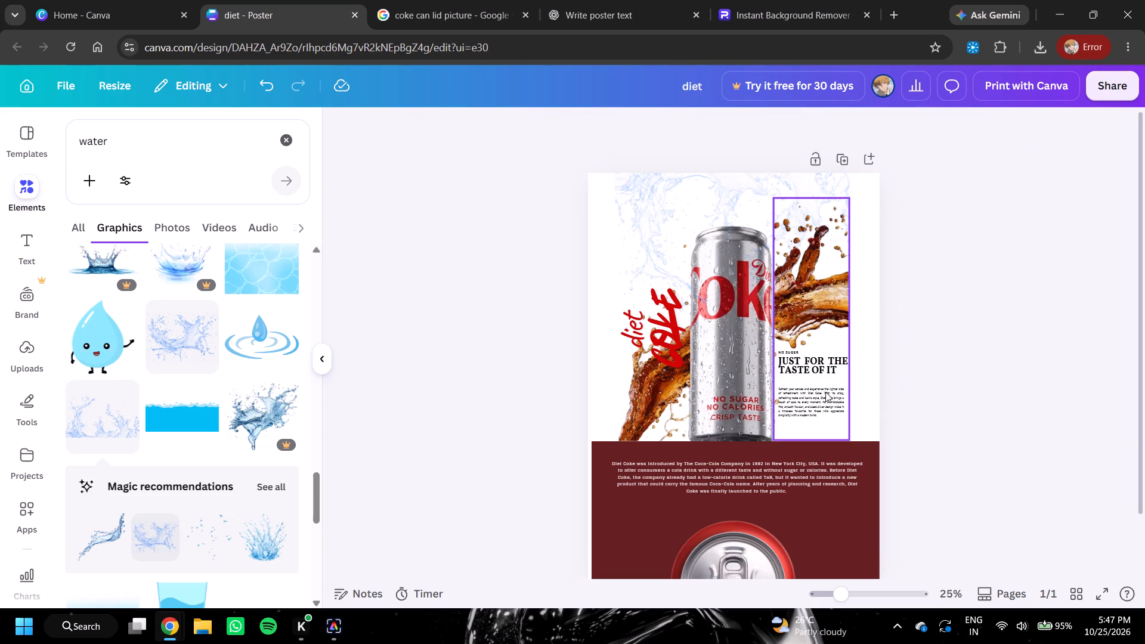
Move the tagline text group slightly down beneath the cola splash, keeping its horizontal alignment, and deselect it.
click(857, 379)
click(839, 379)
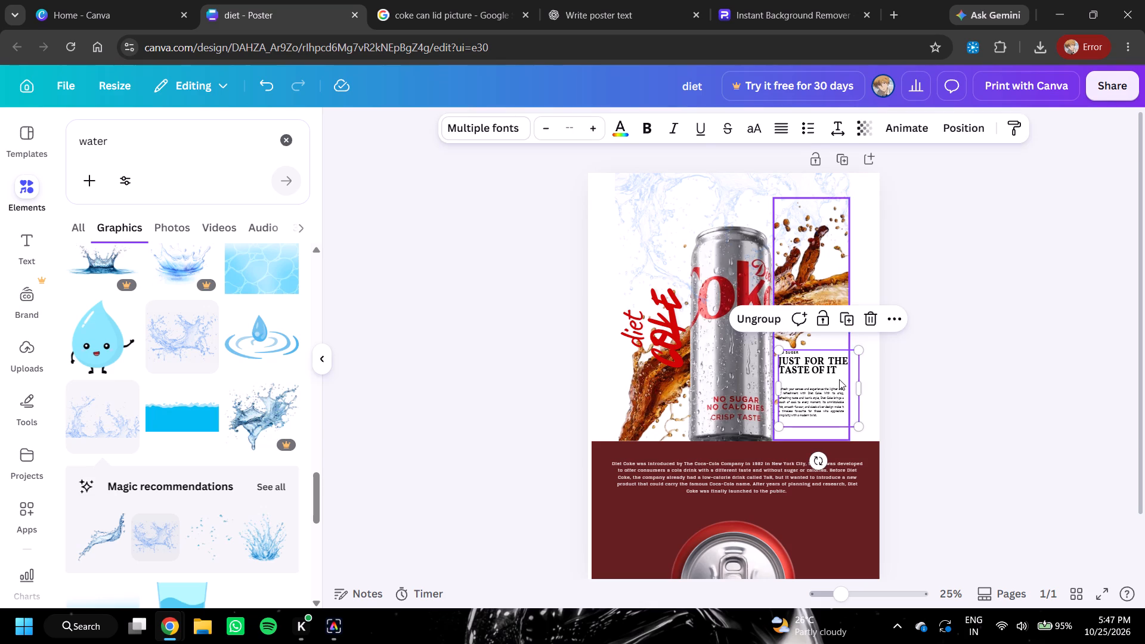
click(850, 378)
drag(850, 378, 848, 385)
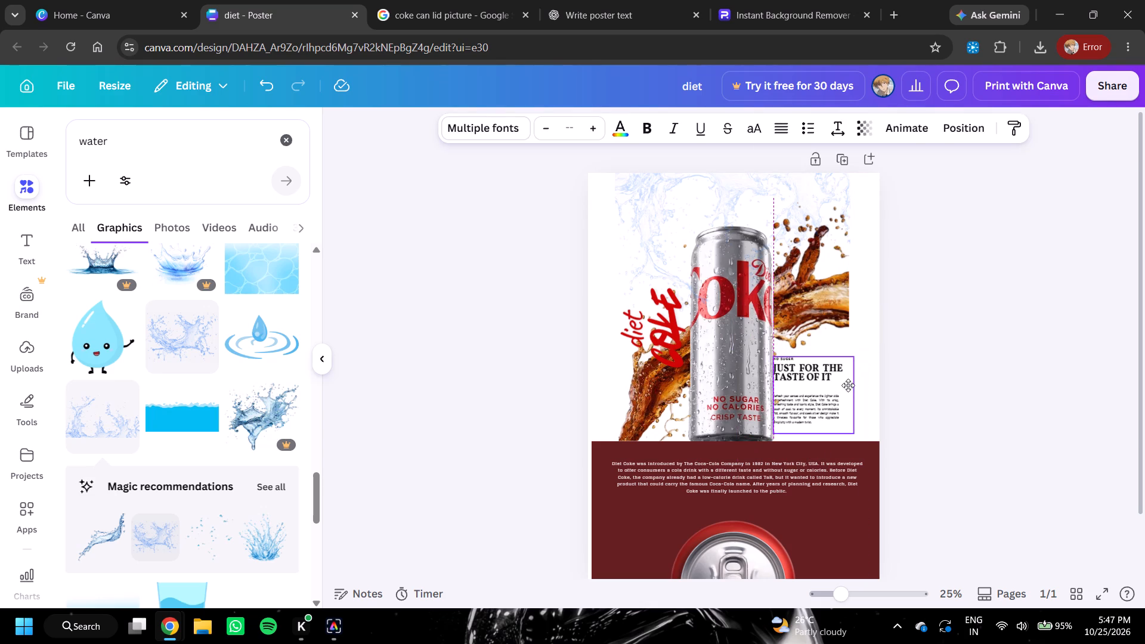
drag(848, 385, 853, 388)
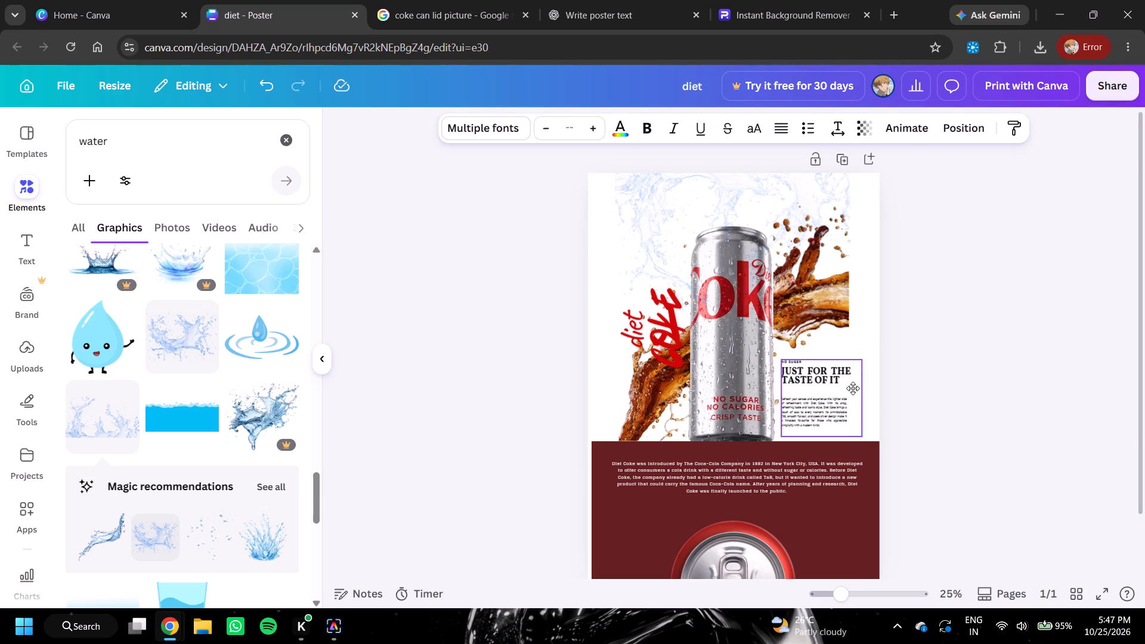
drag(853, 388, 850, 383)
click(947, 370)
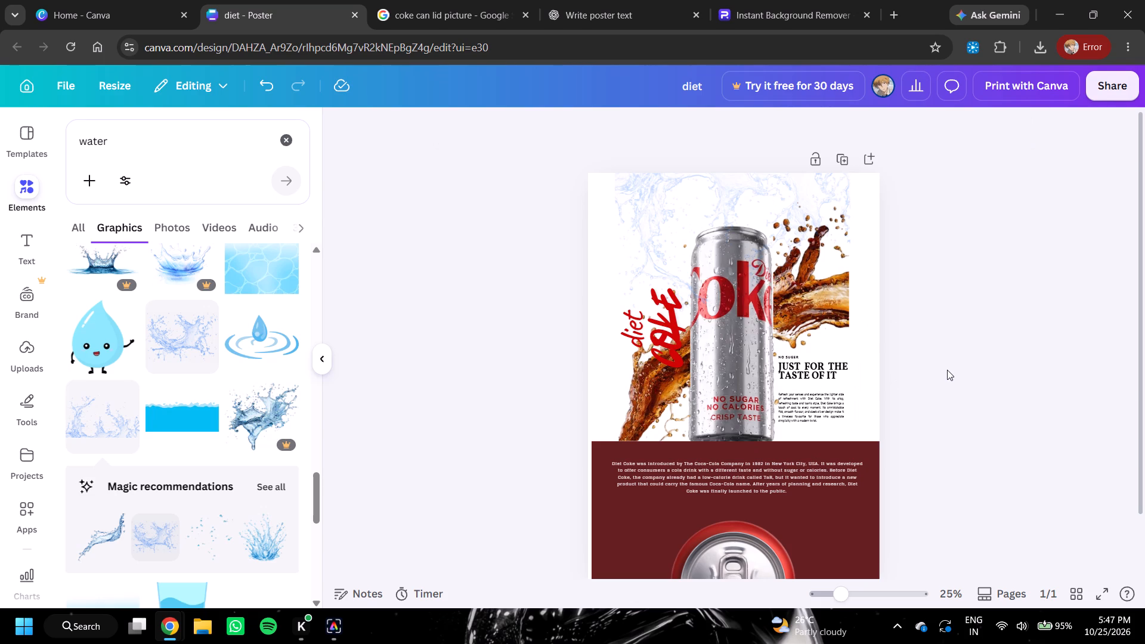
Nudge the tagline text group slightly down and outward to line up with the cola splash's outer edge, and deselect it.
click(849, 388)
click(988, 363)
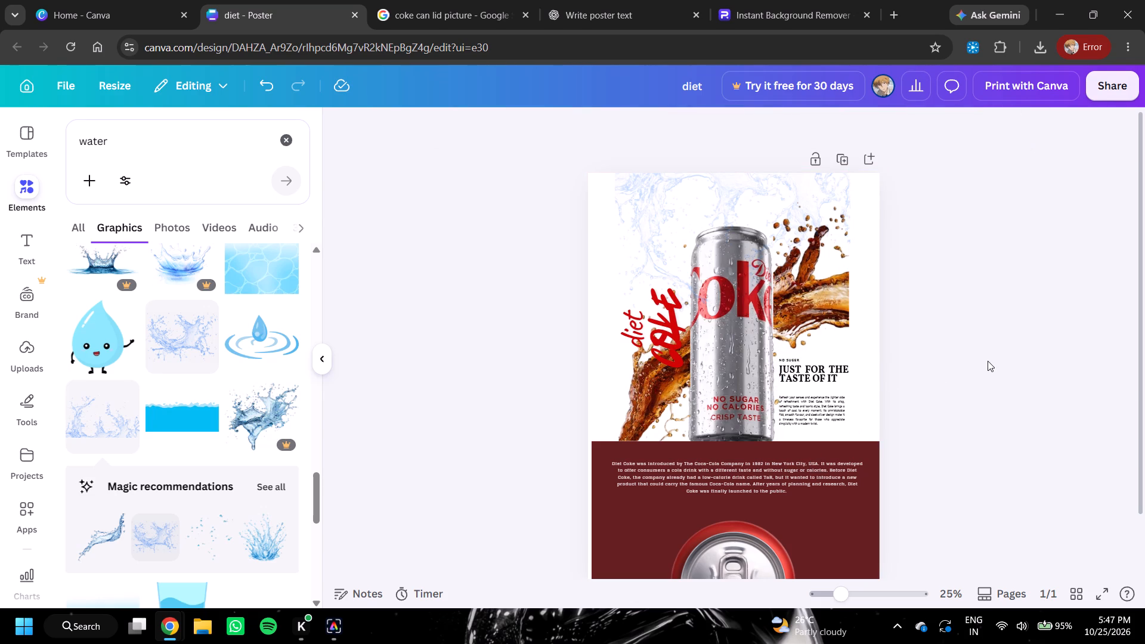
Unlock the dark red block behind the history text and fit it to both side edges of the poster.
scroll(986, 363, down, 3)
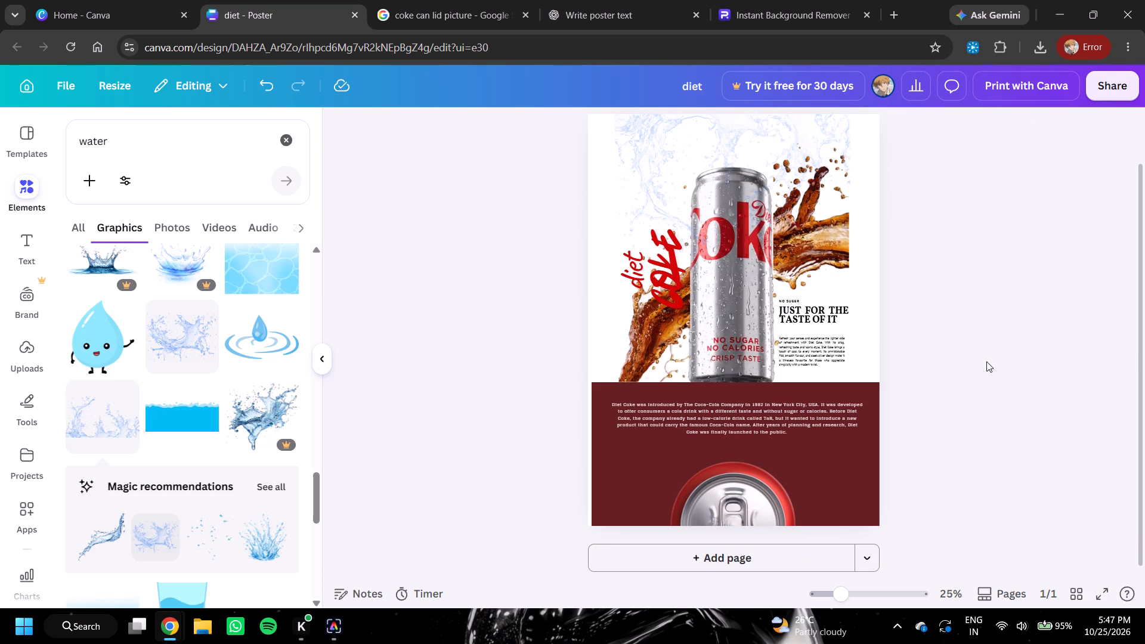
click(603, 381)
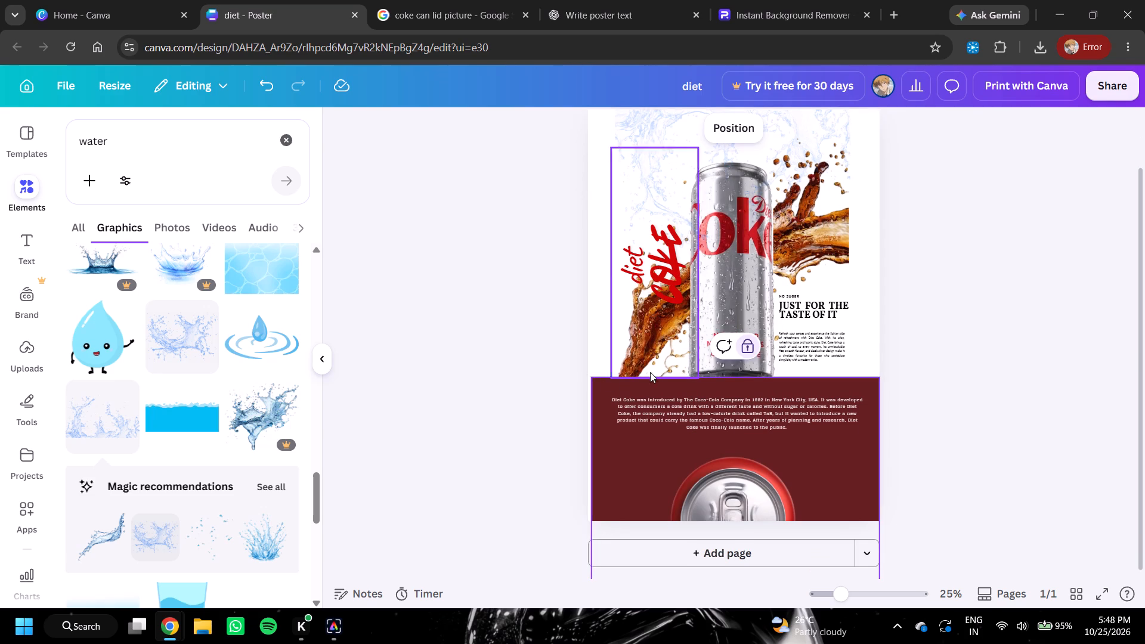
click(744, 345)
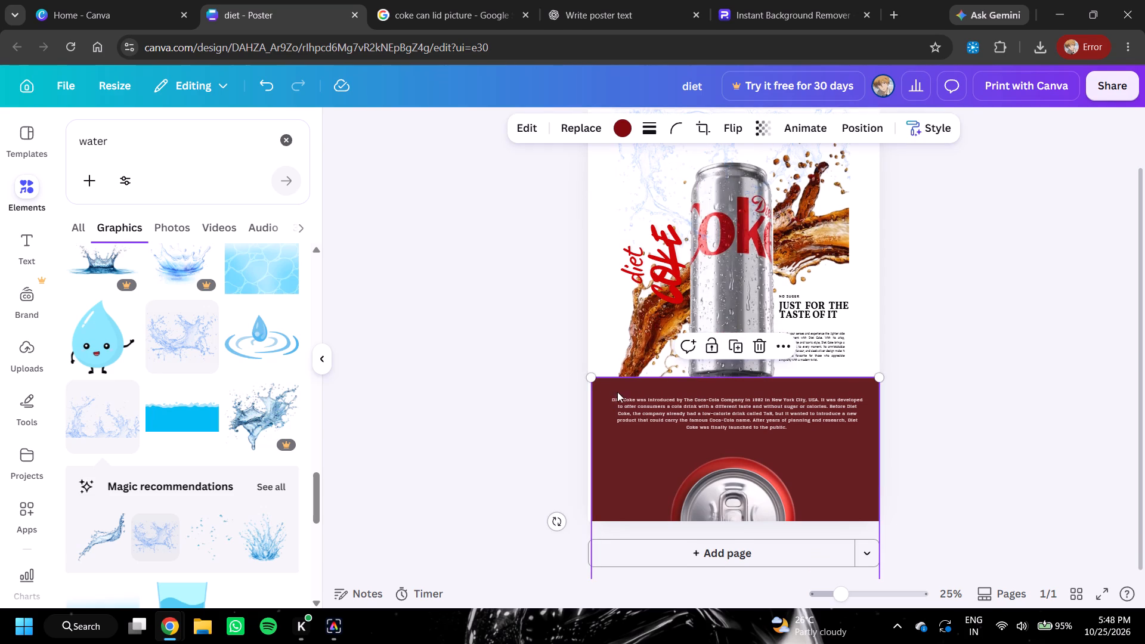
drag(617, 388, 612, 386)
click(612, 386)
click(867, 382)
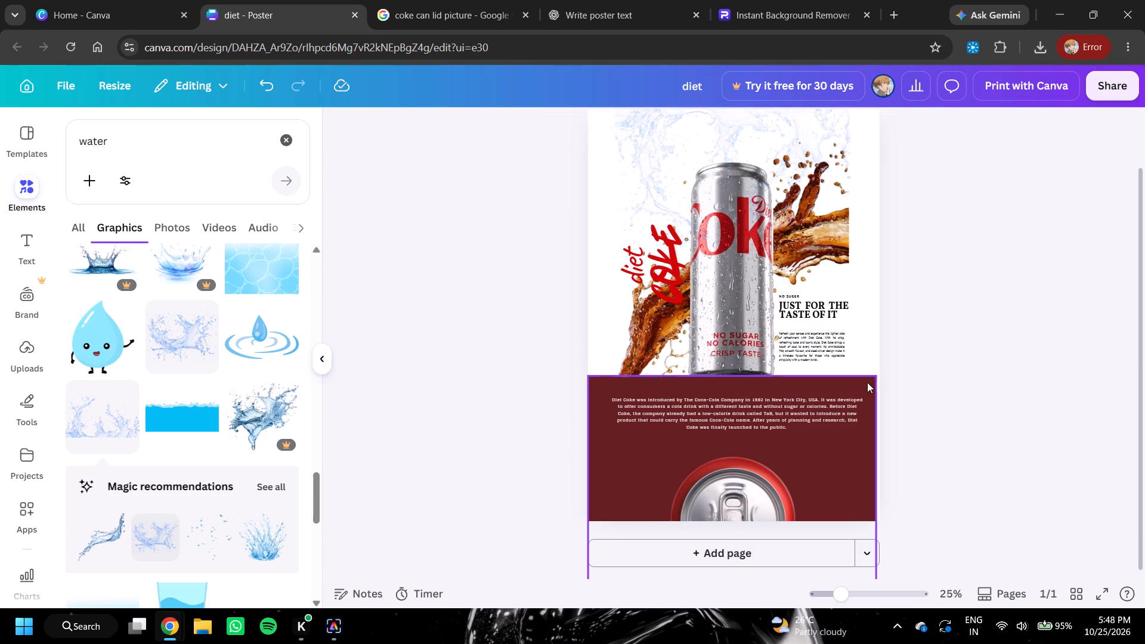
drag(875, 374, 881, 374)
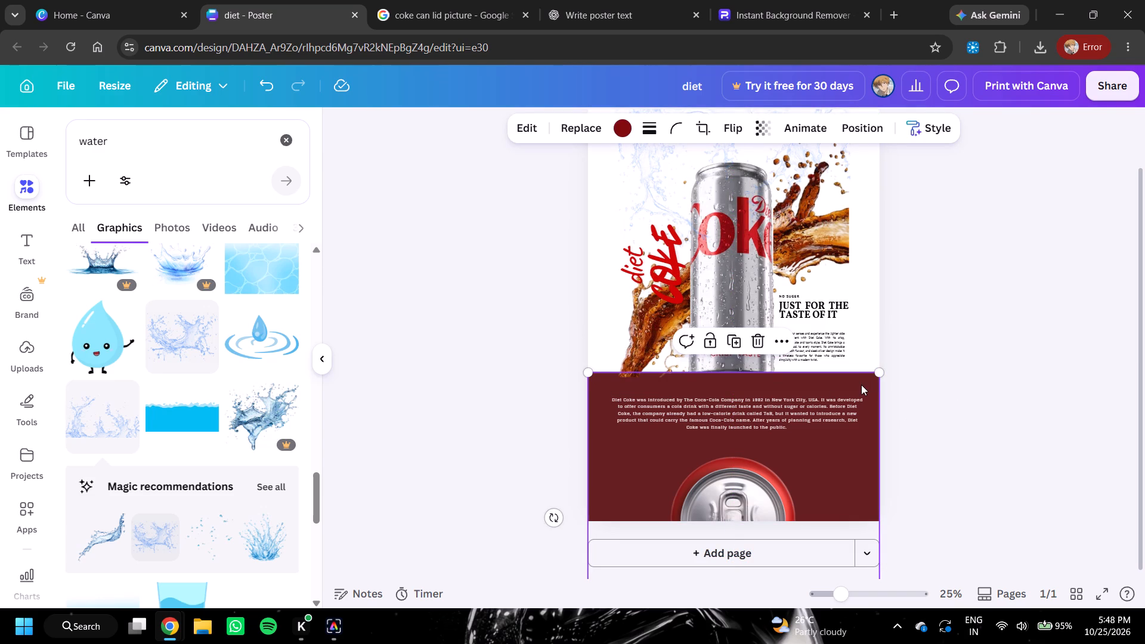
click(861, 384)
click(933, 386)
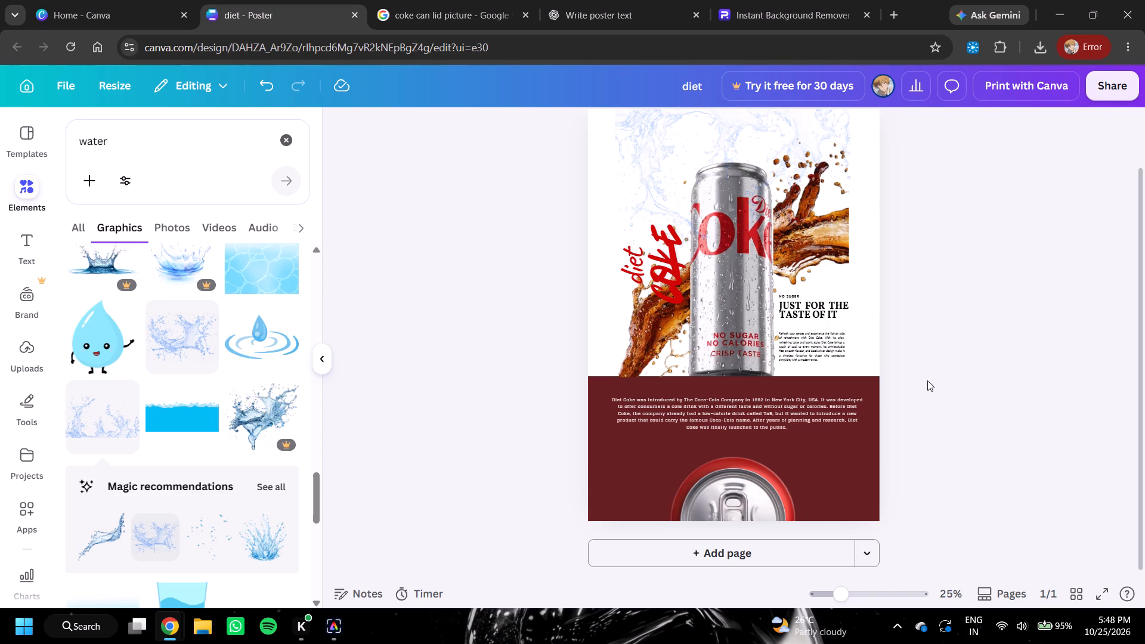
Download the finished Diet Coke poster as a PNG and dismiss the browser's download list.
scroll(924, 375, up, 2)
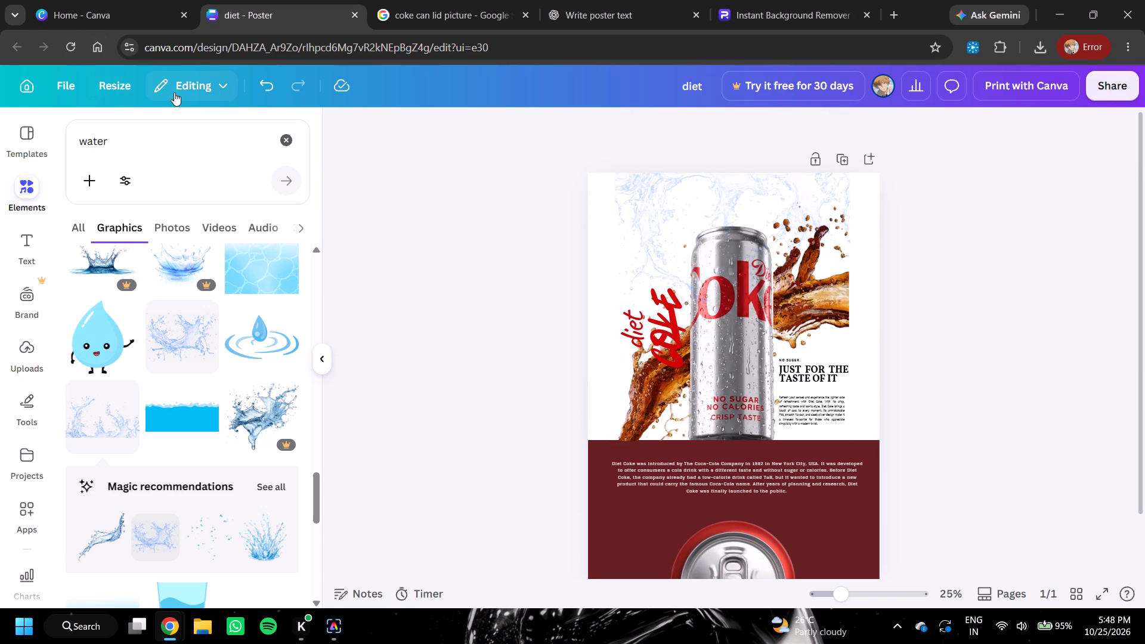
click(64, 78)
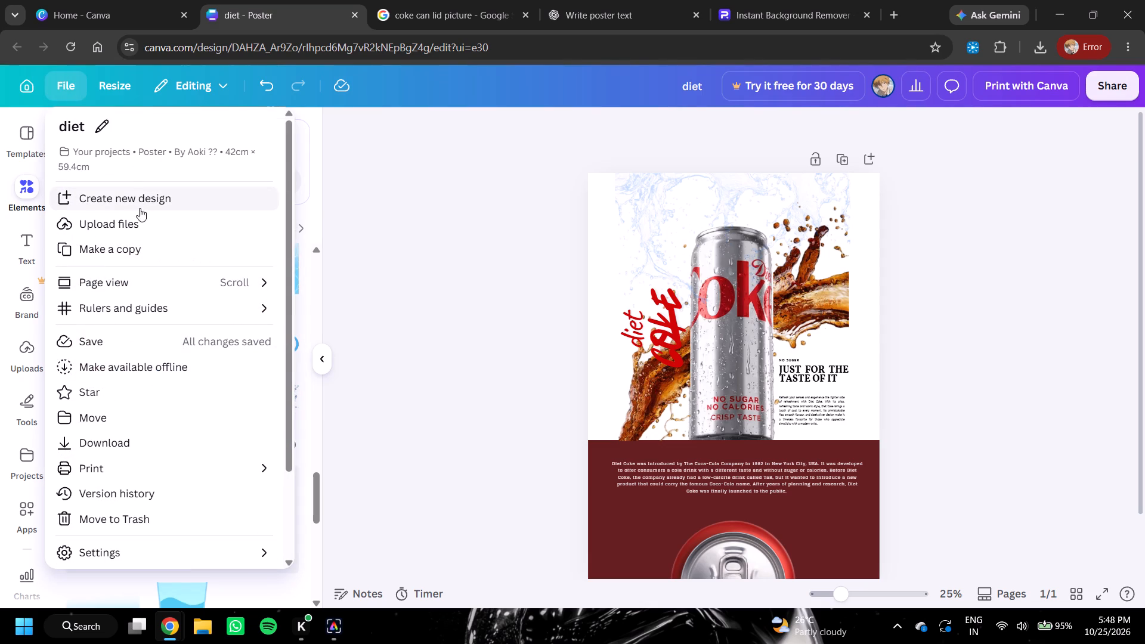
click(97, 442)
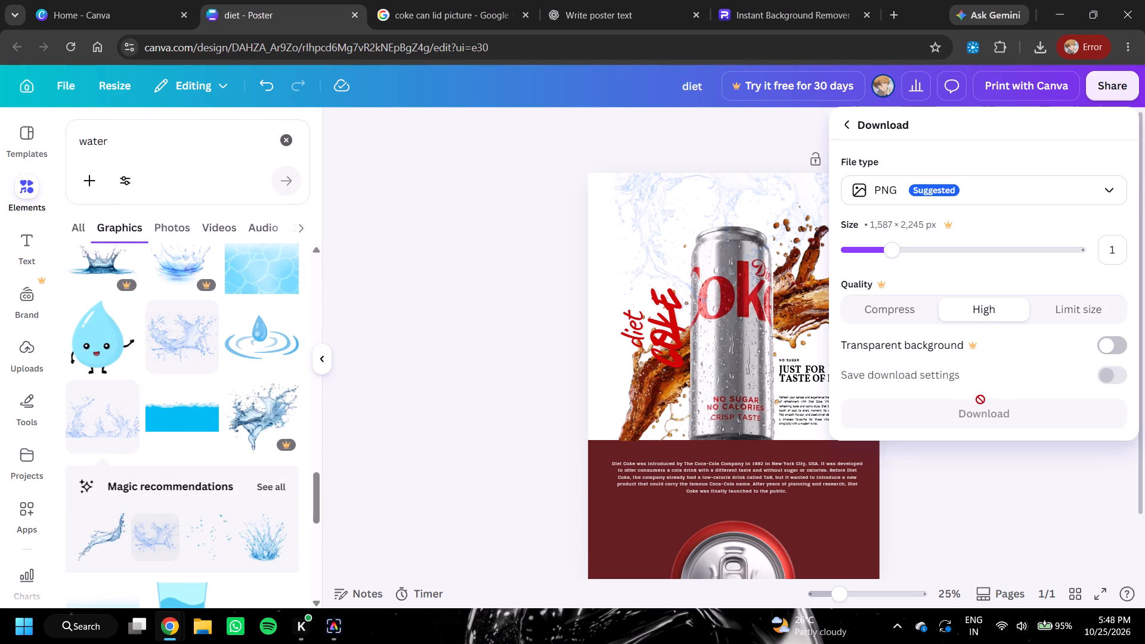
click(980, 411)
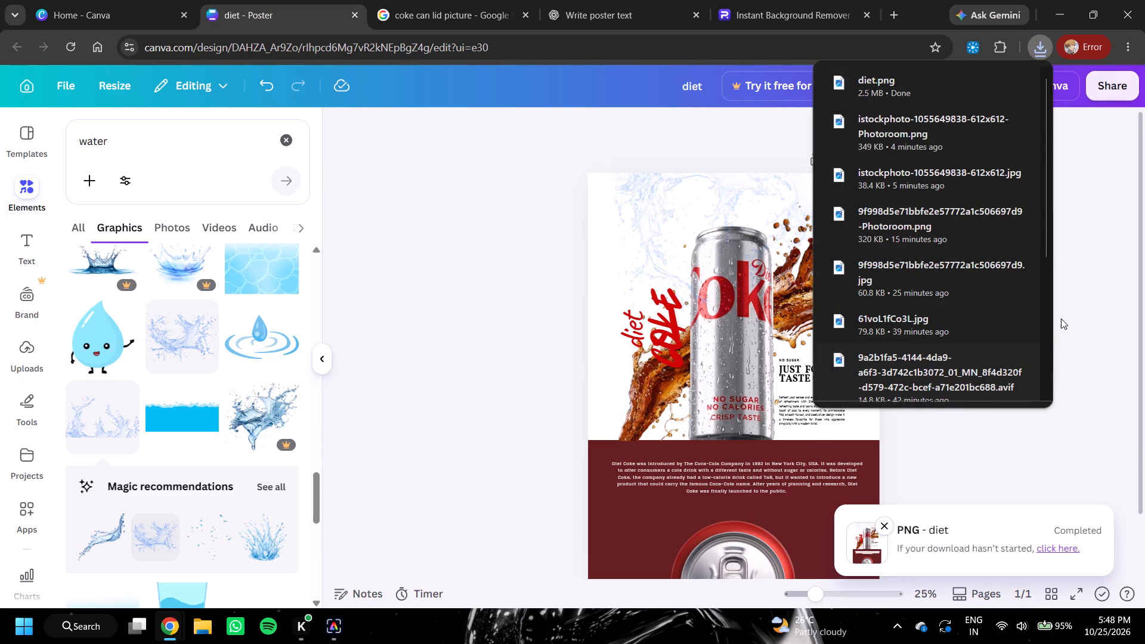
click(1087, 229)
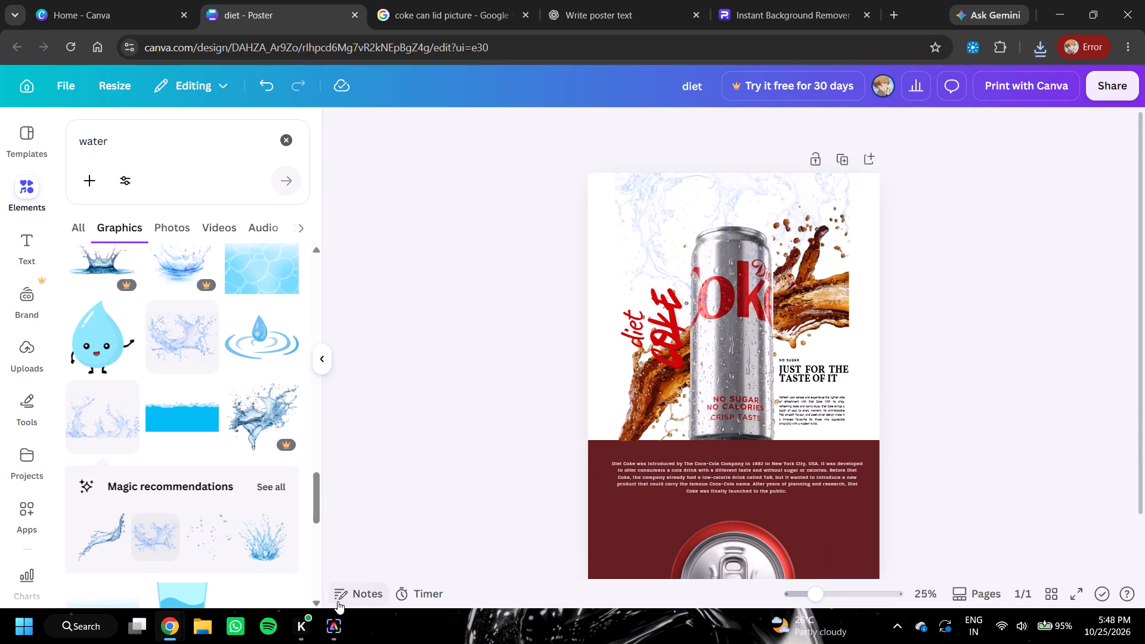
Switch to Adobe Express Photos and close its window with the can lid image.
scroll(515, 434, down, 2)
scroll(514, 434, up, 1)
click(335, 632)
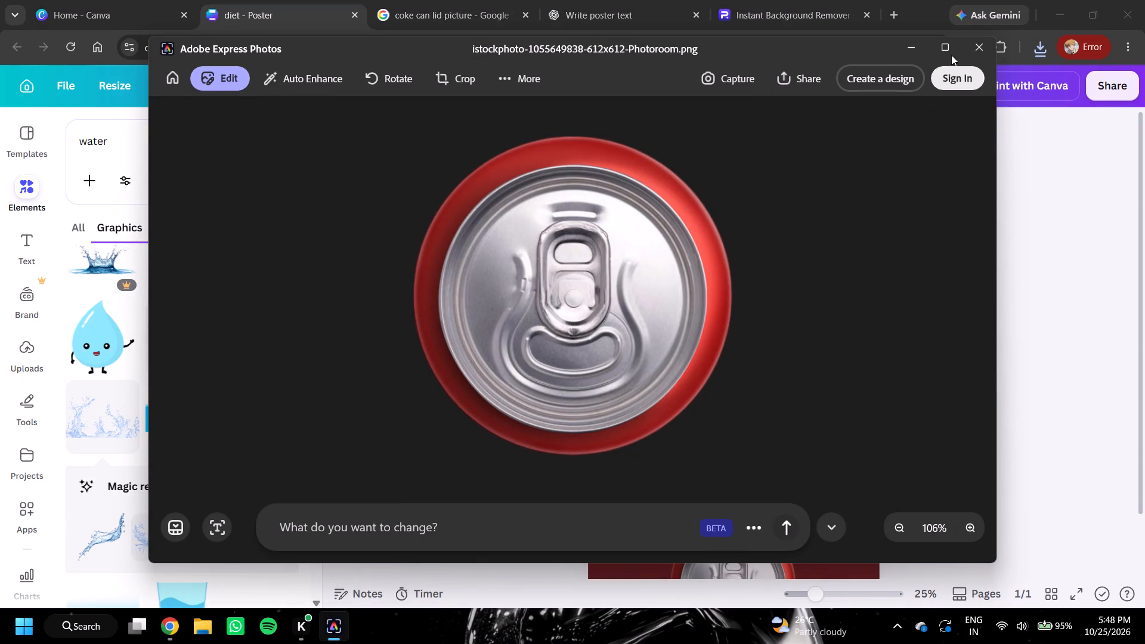
click(971, 46)
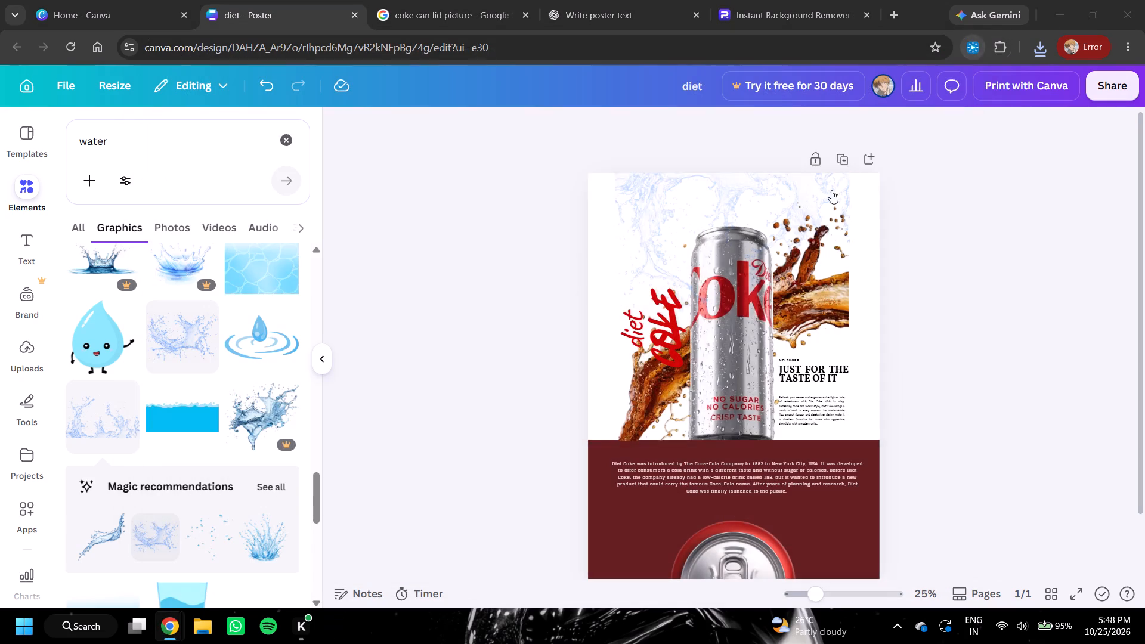